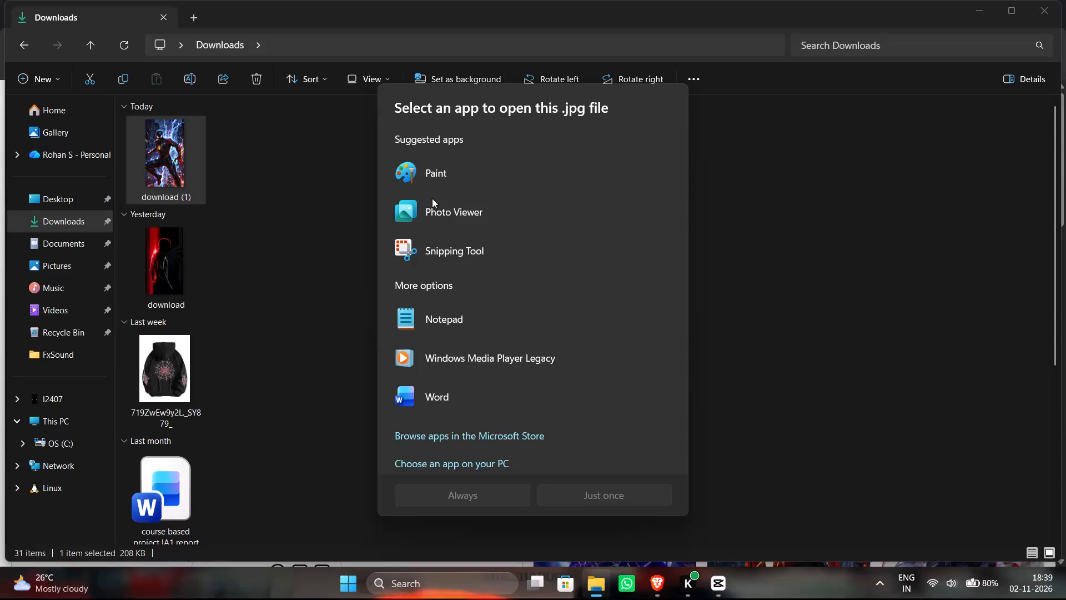
Dismiss the app chooser for the .jpg file without choosing an app.
scroll(594, 412, down, 2)
scroll(594, 412, up, 2)
click(745, 276)
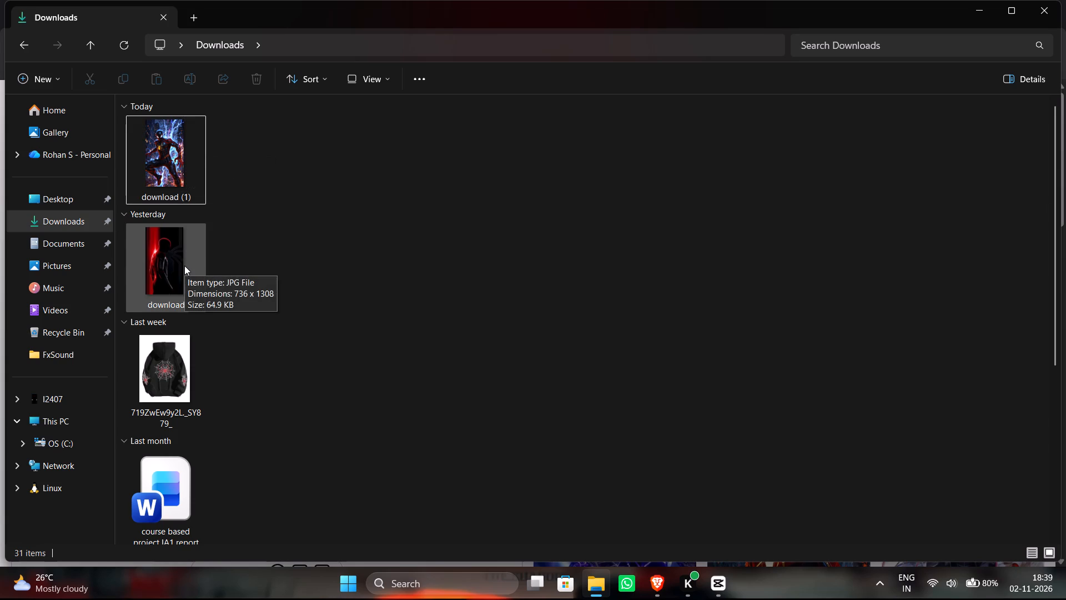
Switch to Brave and download the VenomCreation Spider-Man image with a finger to his lips into Downloads, returning to the feed.
key(alt+Tab)
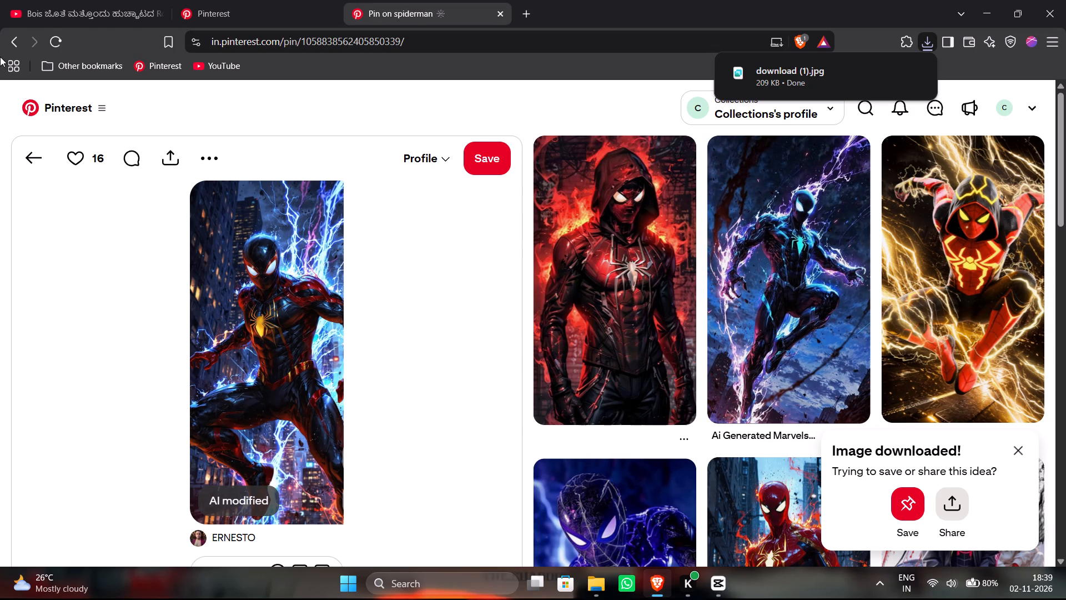
click(25, 159)
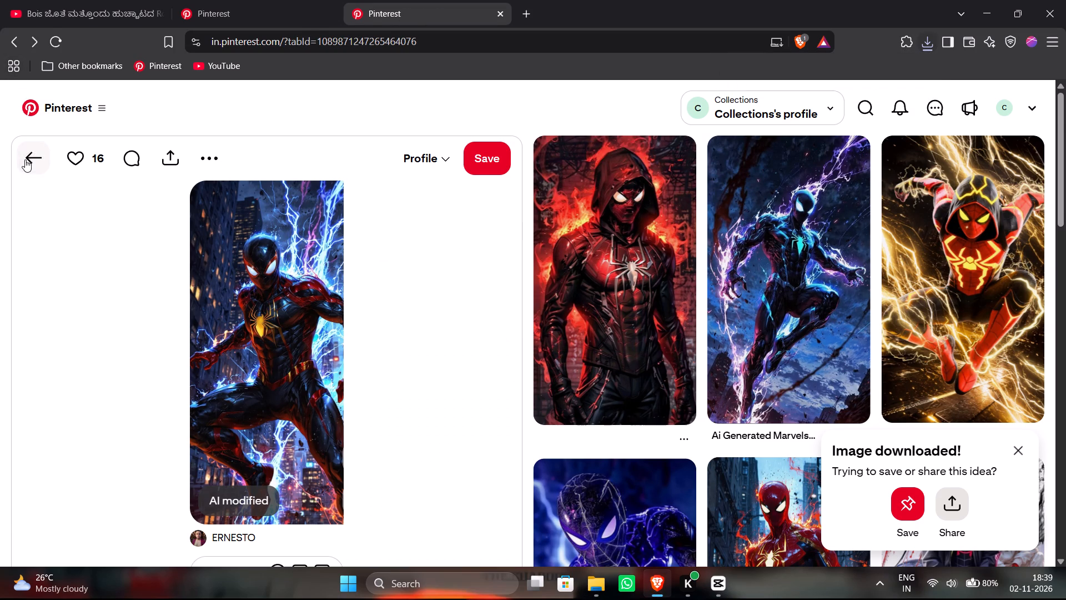
click(521, 332)
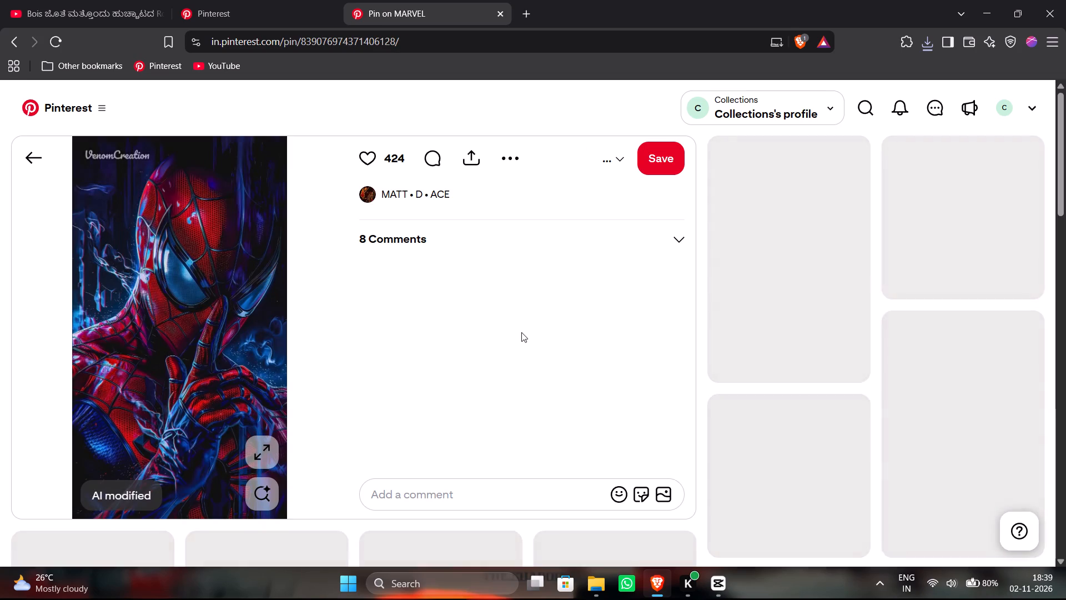
click(518, 162)
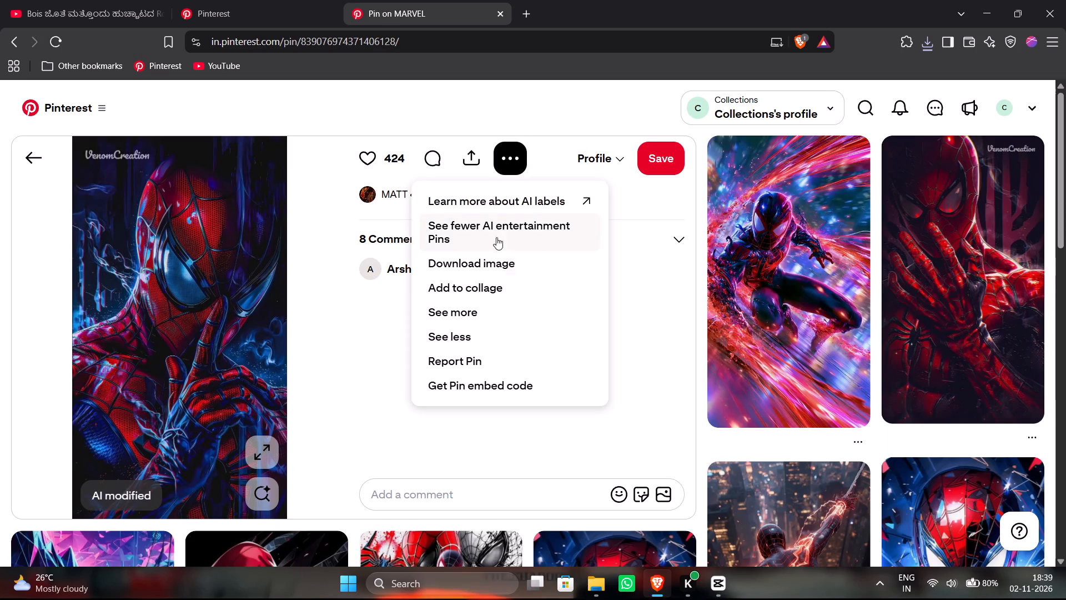
click(496, 262)
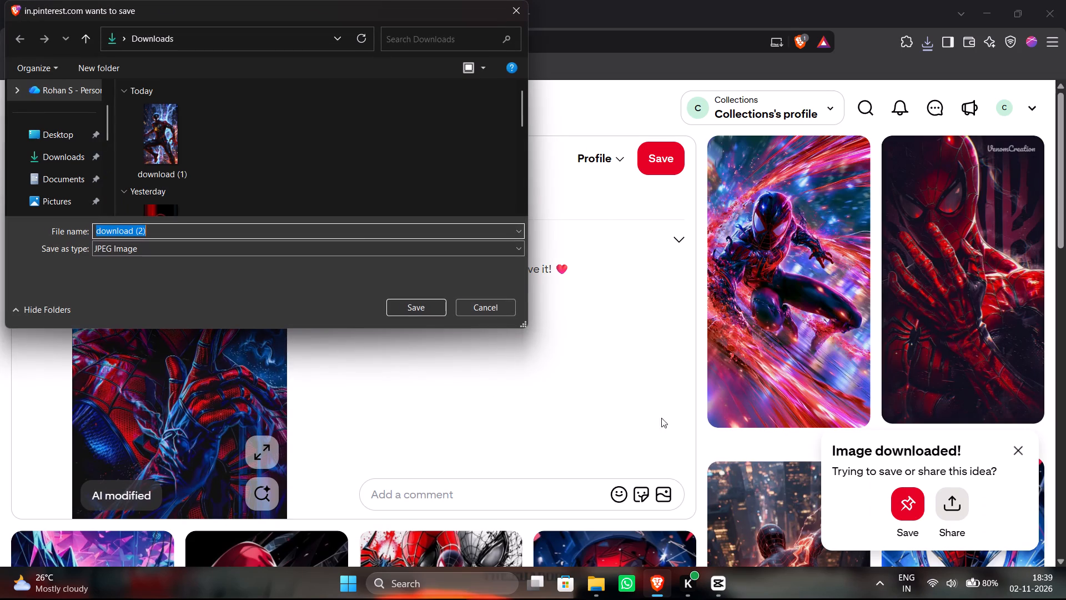
click(406, 303)
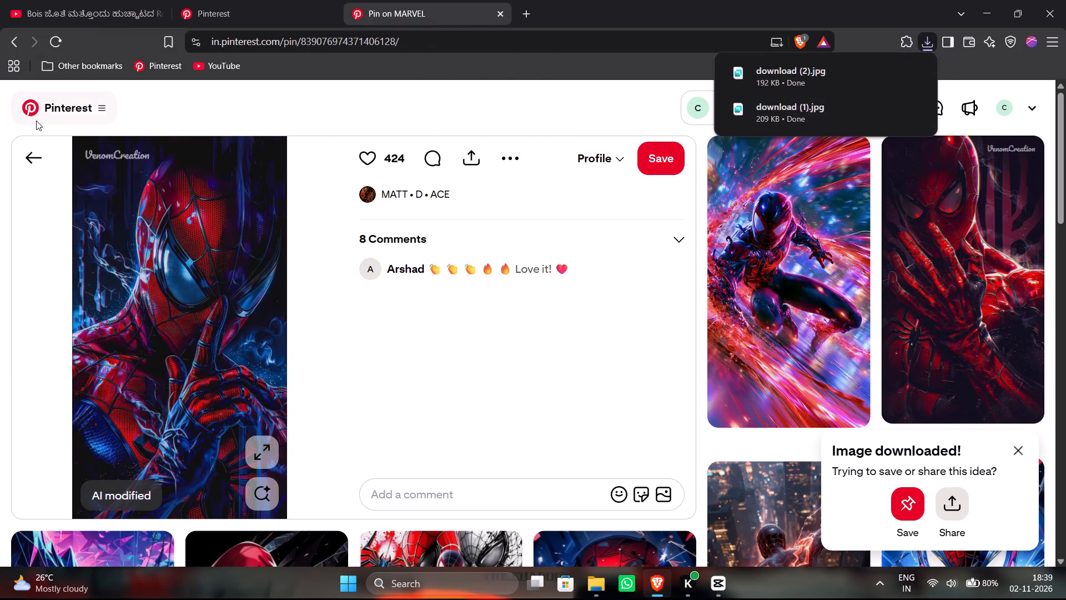
click(34, 158)
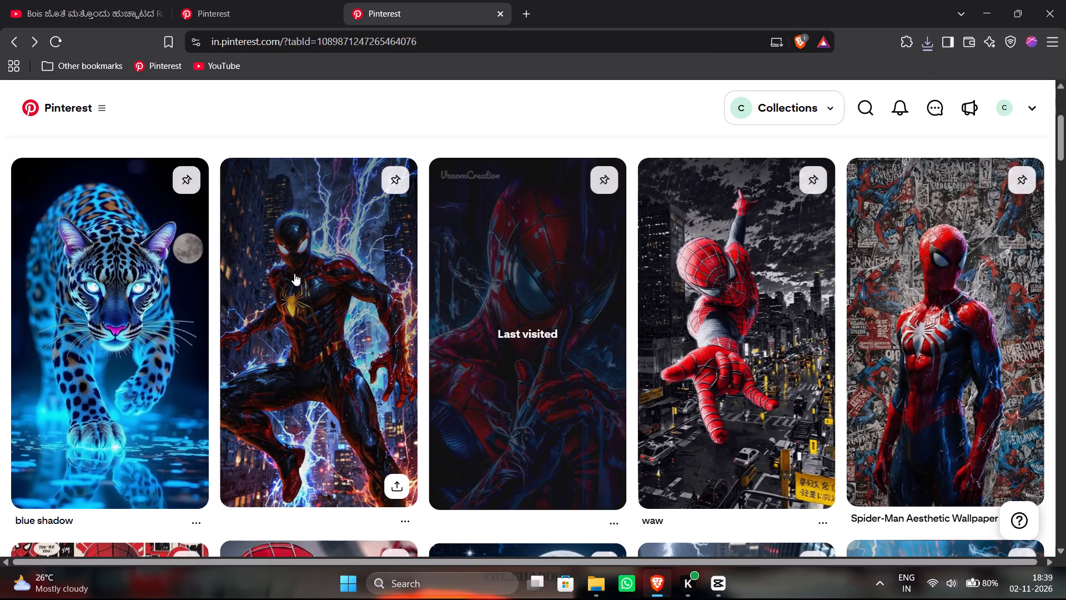
Download the "waw" collage image of Spider-Man above the grey city into Downloads and return to the feed.
click(707, 321)
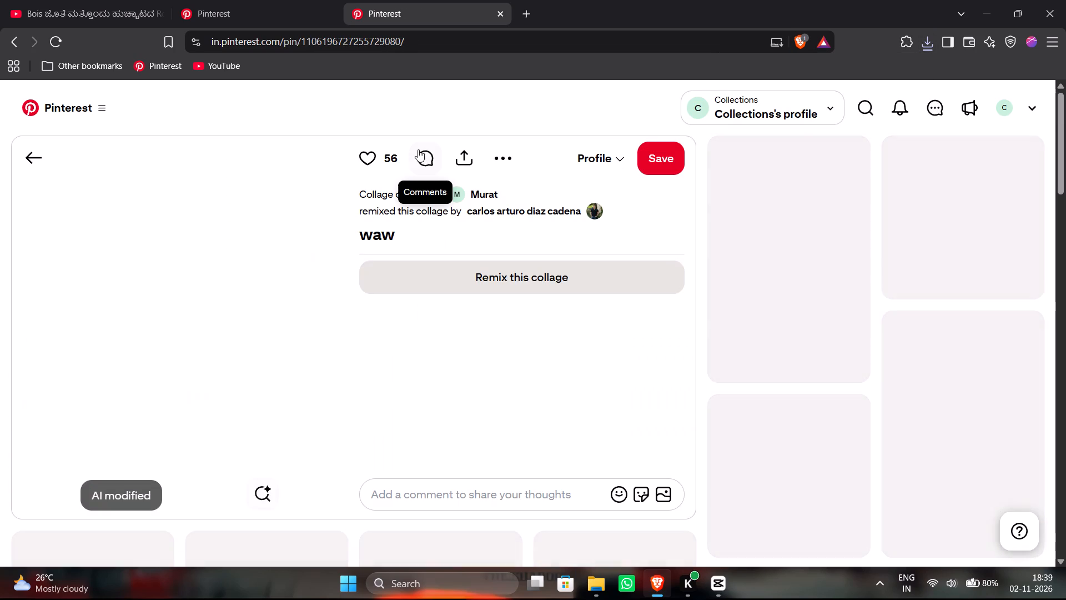
click(490, 157)
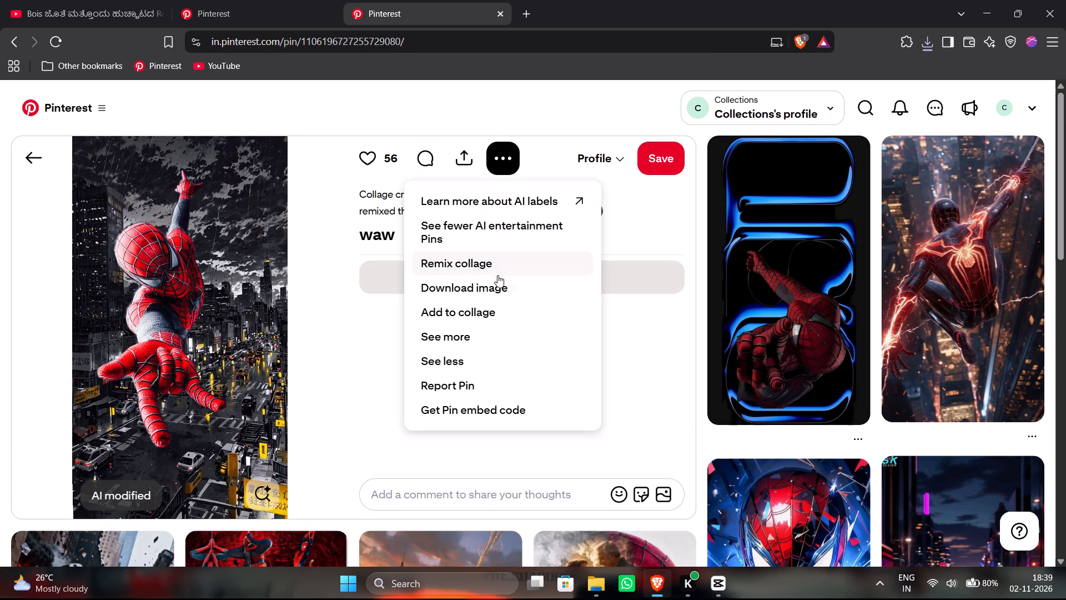
click(499, 276)
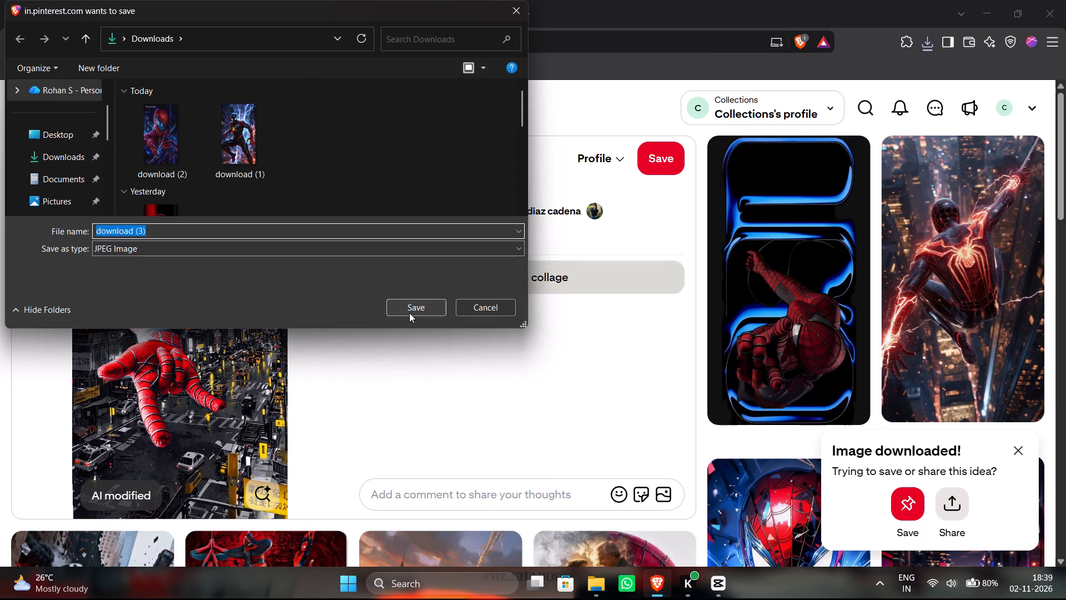
click(409, 313)
click(28, 161)
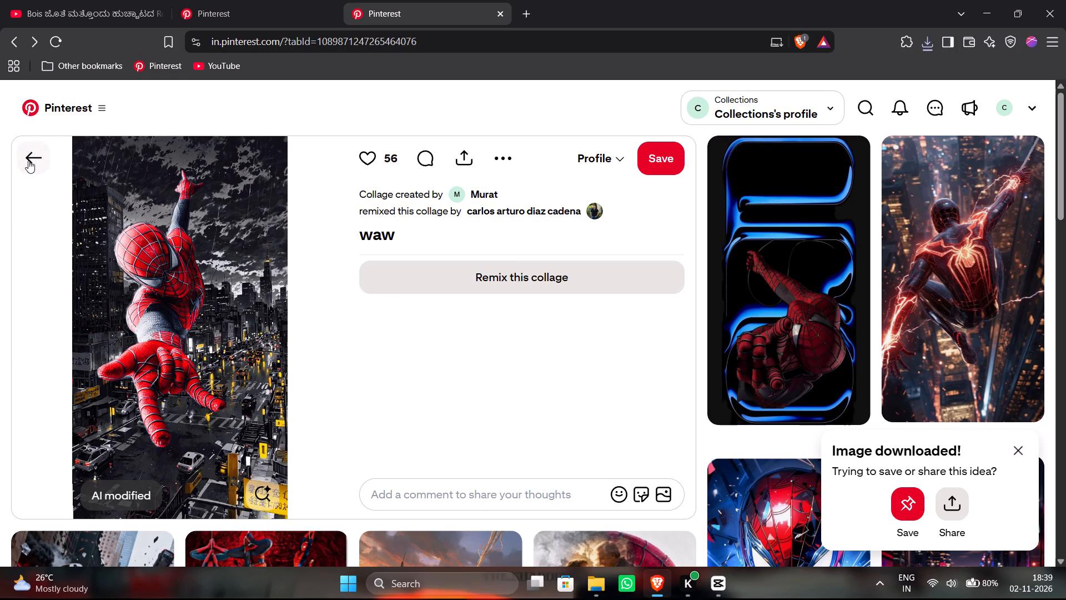
Download the "Spider-Man Aesthetic Wallpaper" pin's image into Downloads and return to the feed.
click(941, 264)
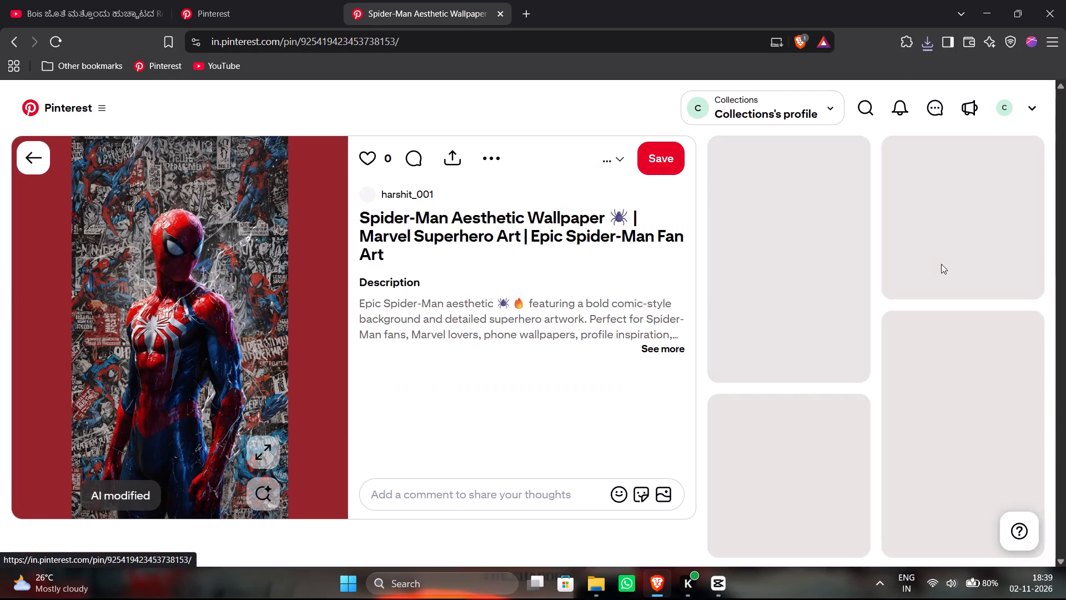
click(486, 155)
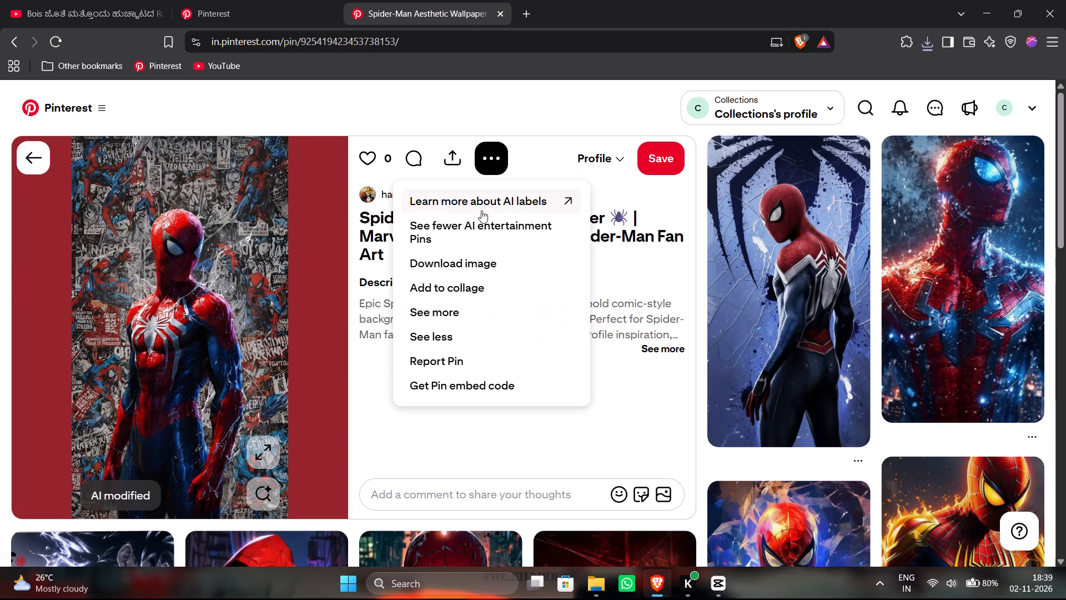
click(472, 259)
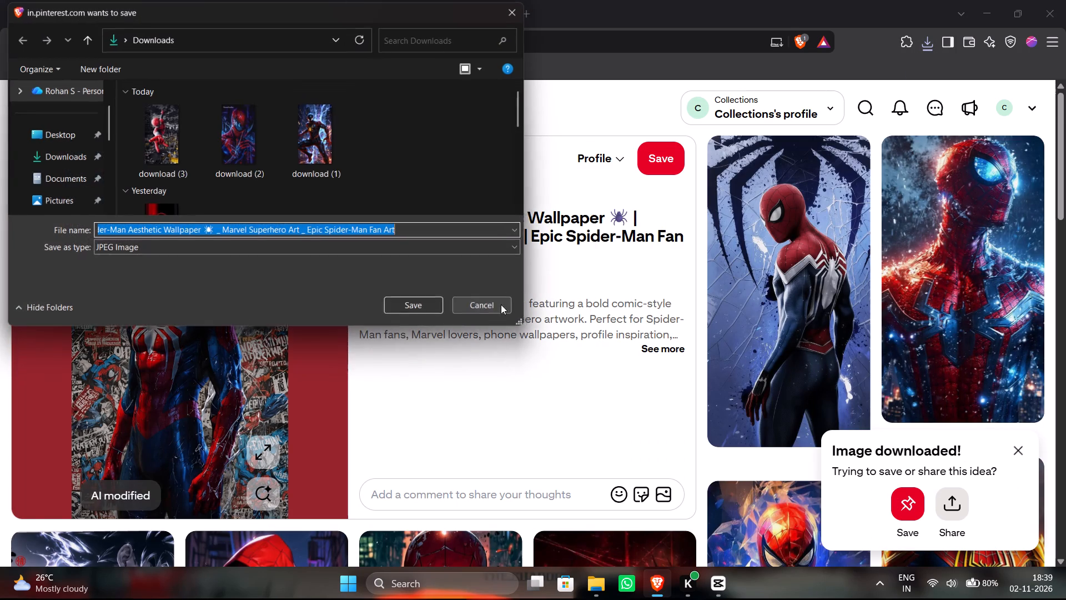
click(416, 315)
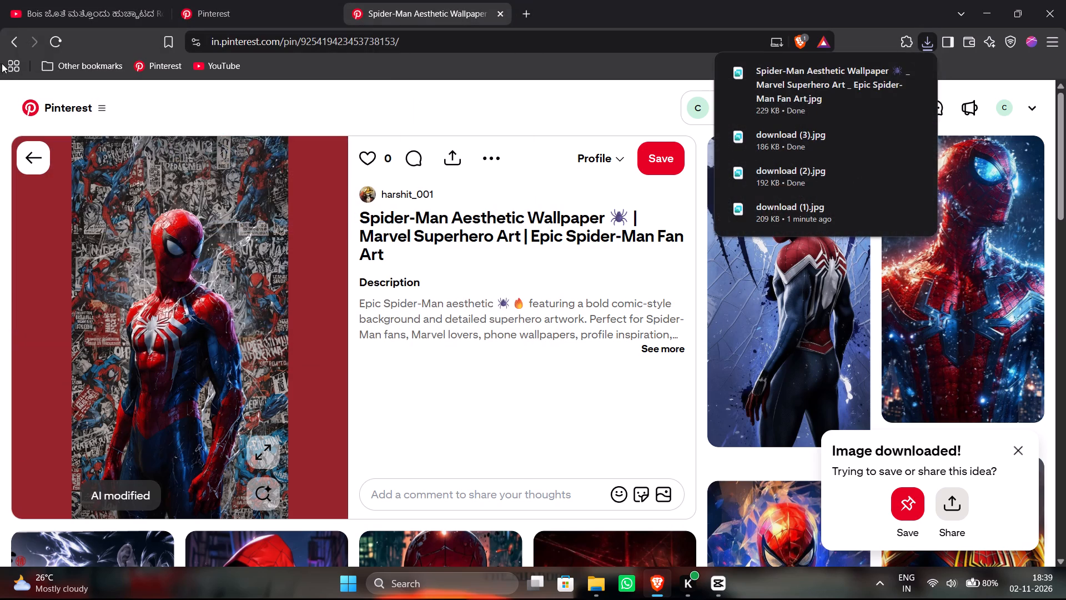
click(18, 38)
Download the red comic-panel collage image with the SPIDER-MAN lettering from the feed into Downloads.
scroll(485, 311, down, 1)
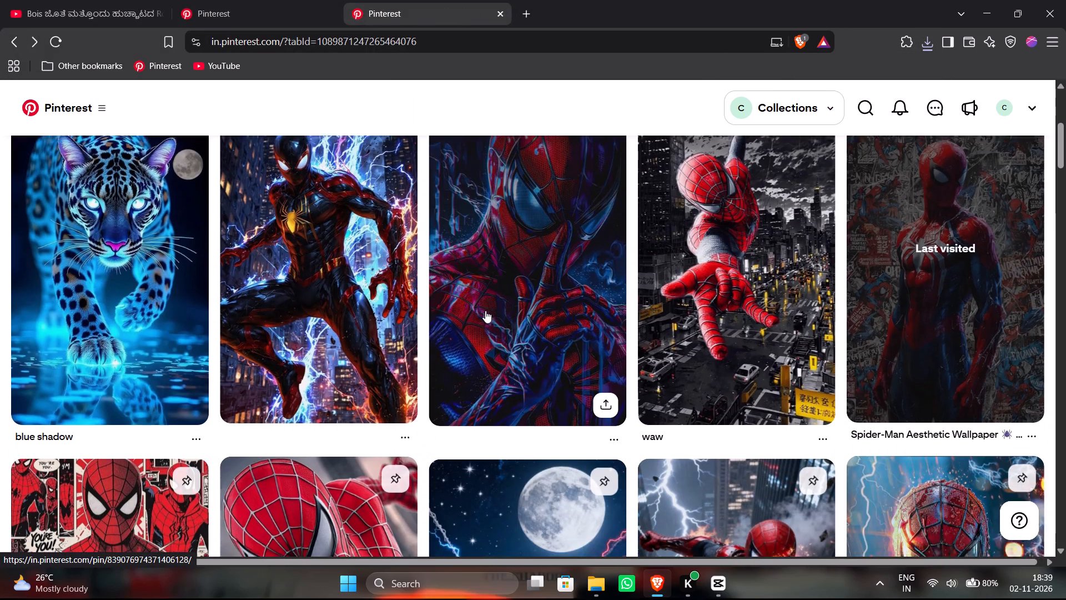
scroll(485, 311, down, 3)
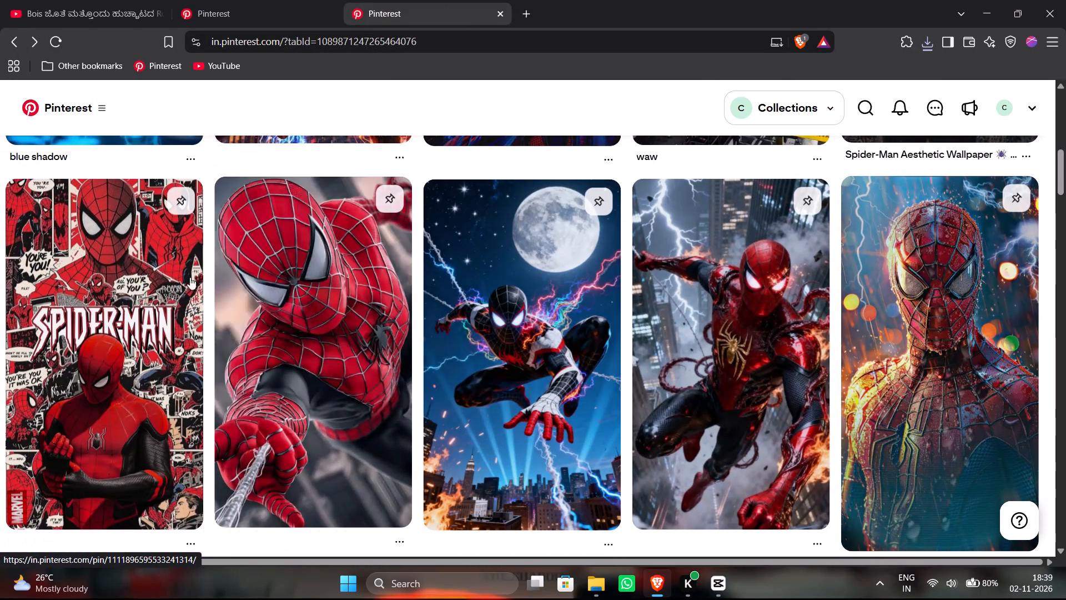
click(137, 271)
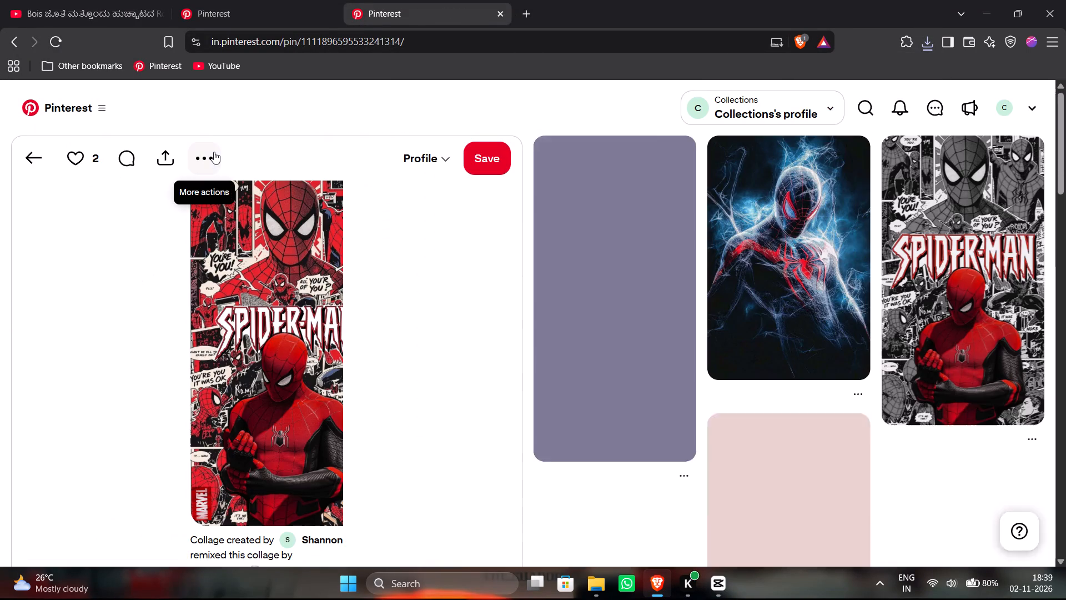
click(214, 152)
click(213, 227)
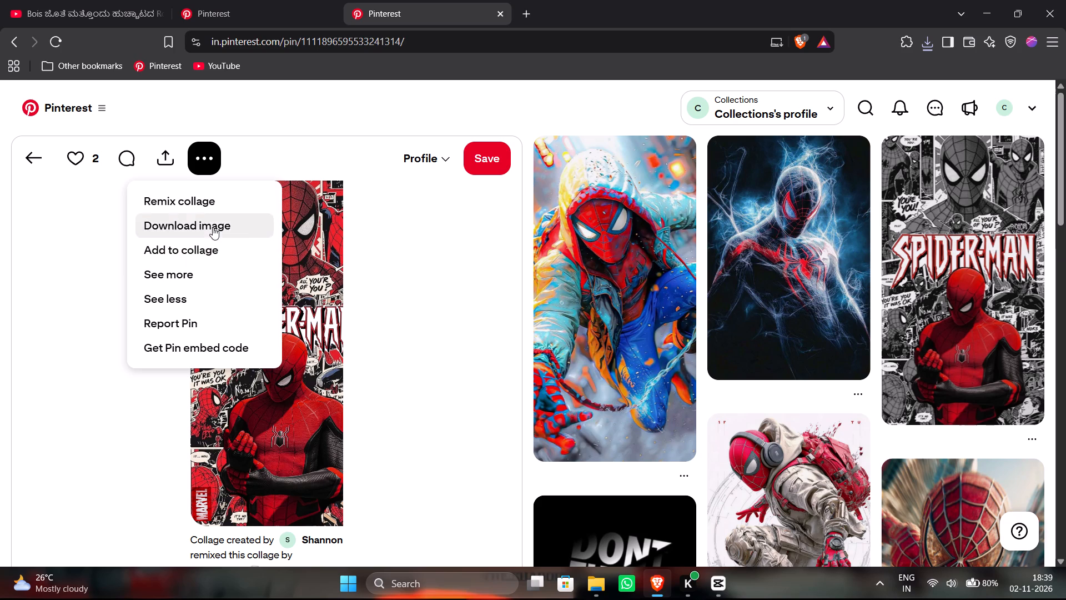
click(433, 306)
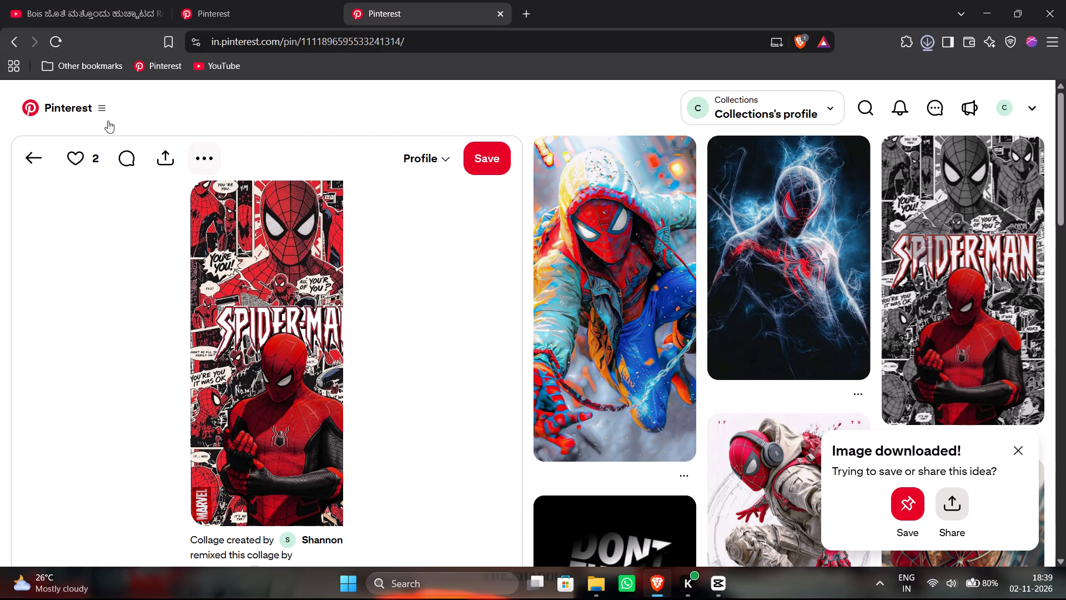
Back in the feed, download the close-up image of red-suited Spider-Man gripping his web into Downloads and return to the feed.
click(39, 158)
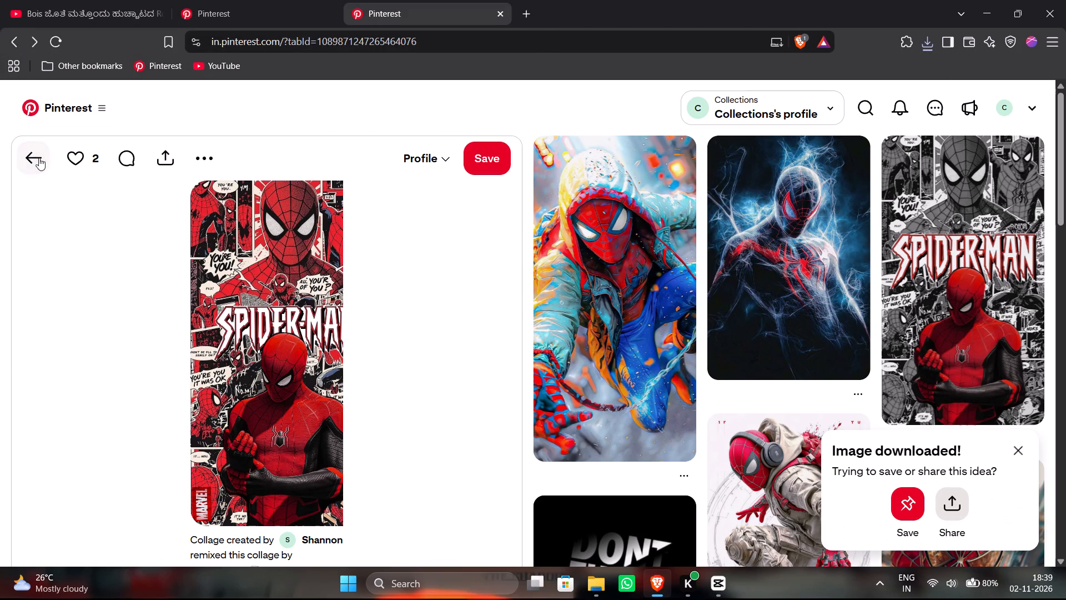
scroll(425, 354, down, 1)
click(341, 327)
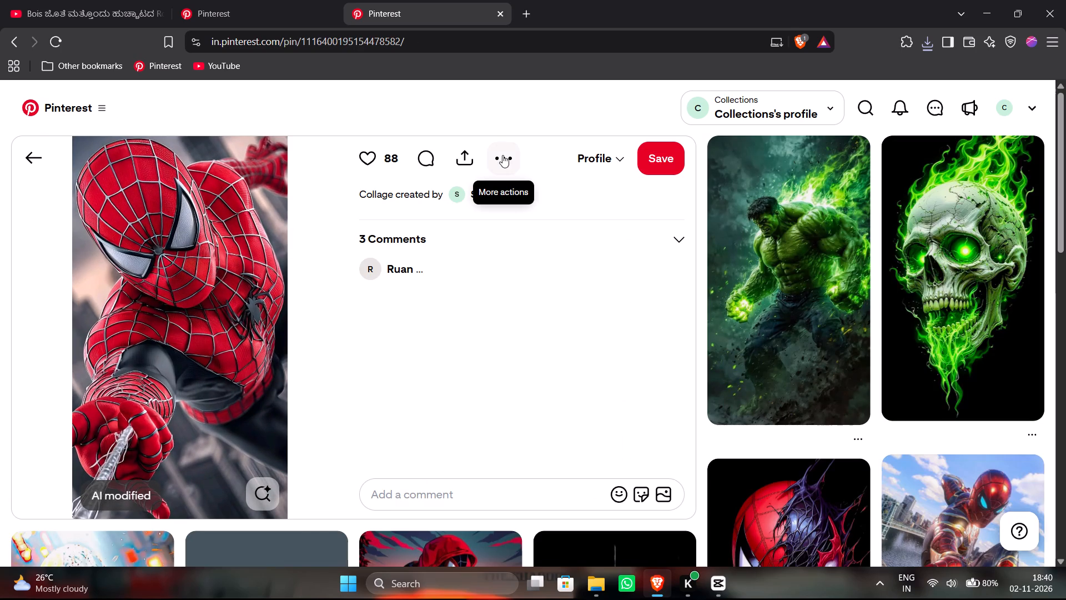
click(502, 155)
double_click(479, 257)
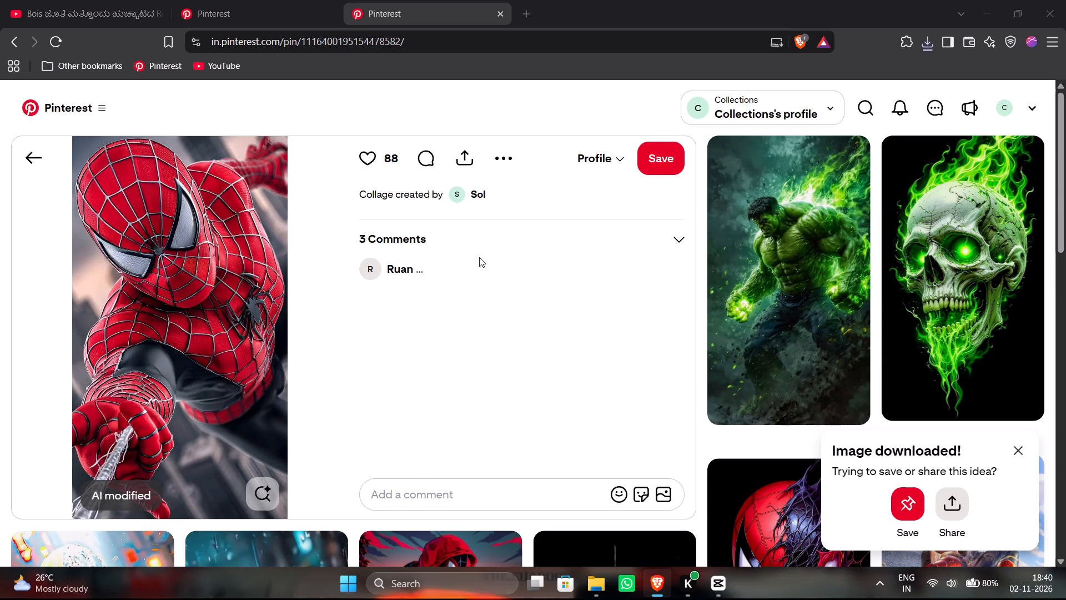
click(408, 312)
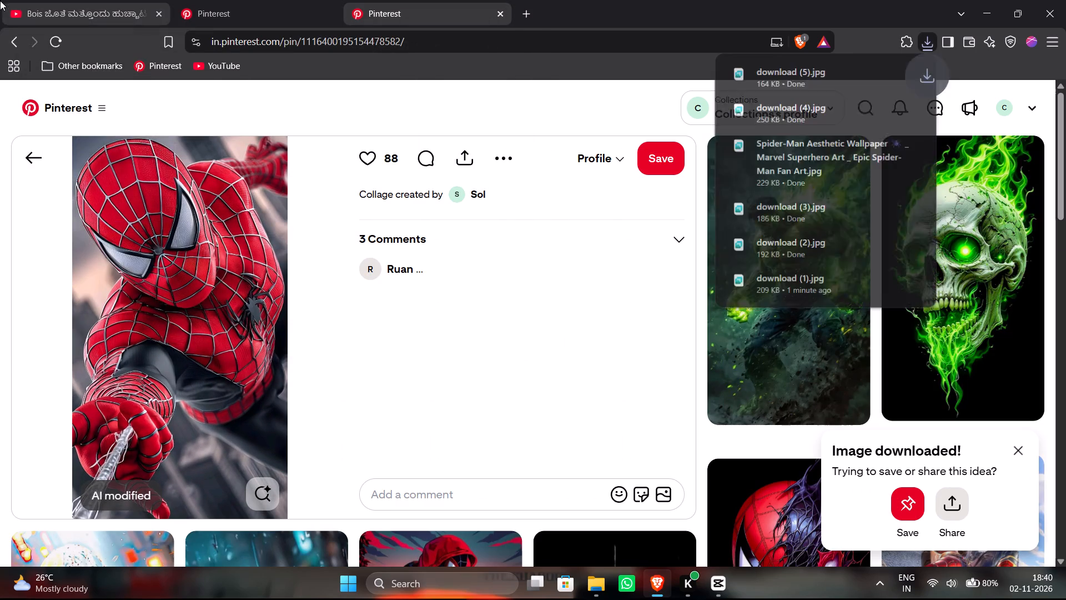
click(16, 44)
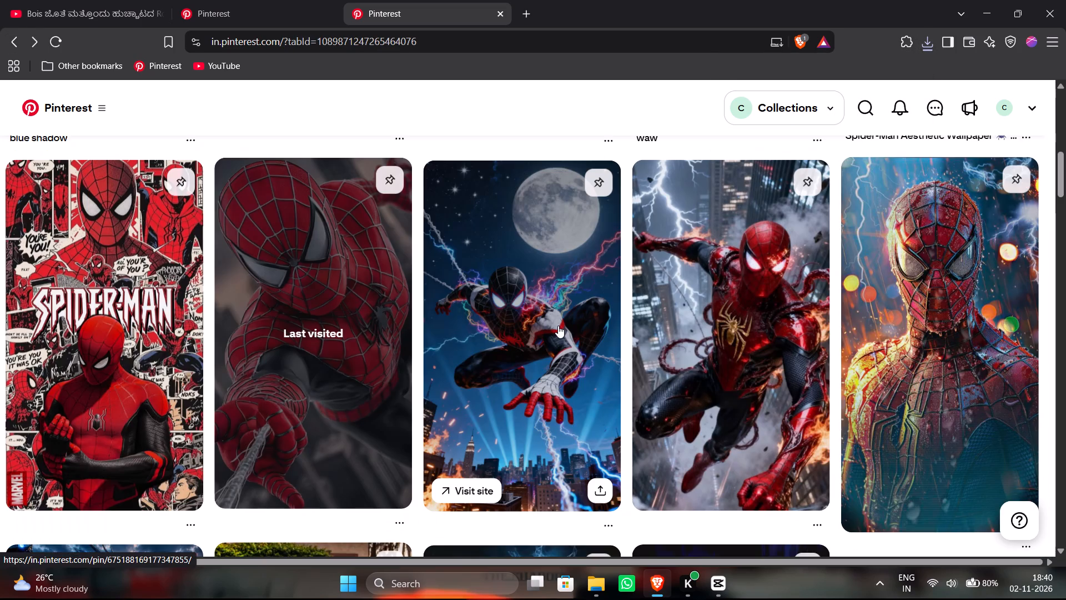
Download the "Instagram" pin's image of black-suited Spider-Man leaping beneath the full moon into Downloads and return to the feed.
click(558, 326)
click(499, 146)
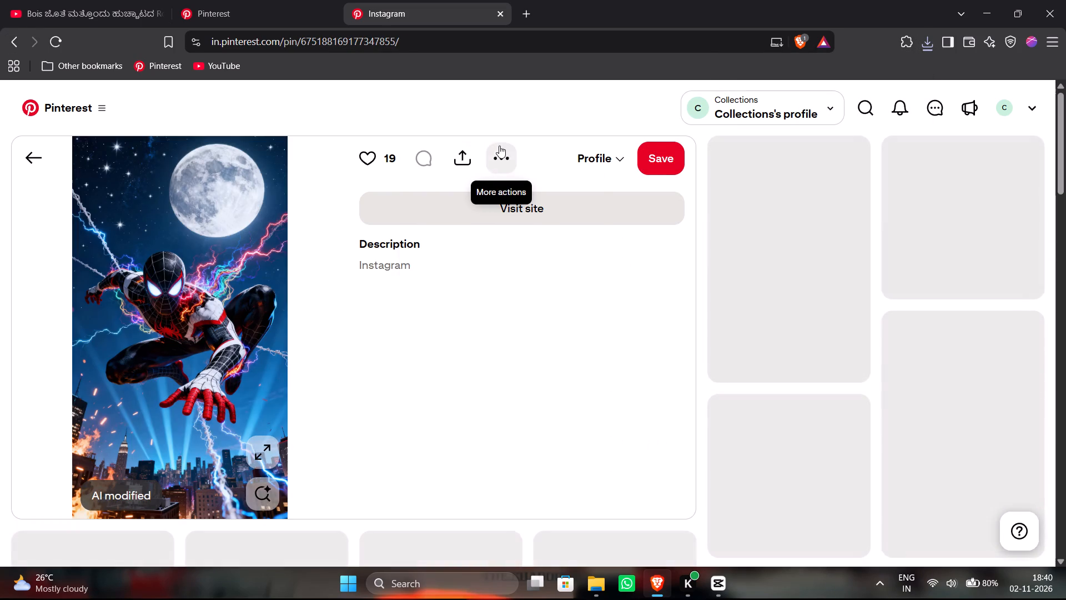
click(459, 256)
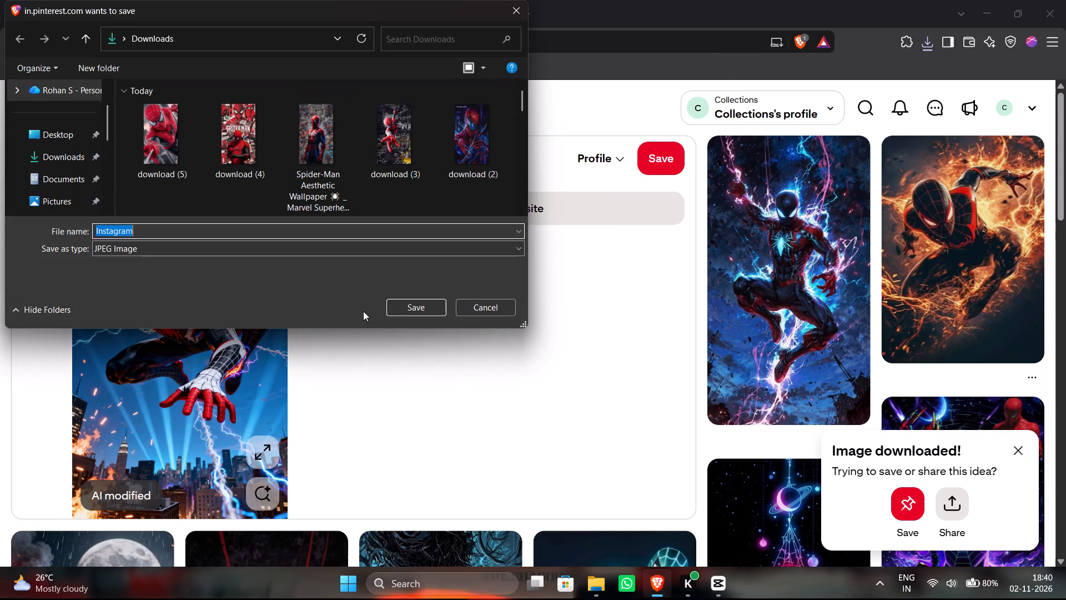
click(406, 309)
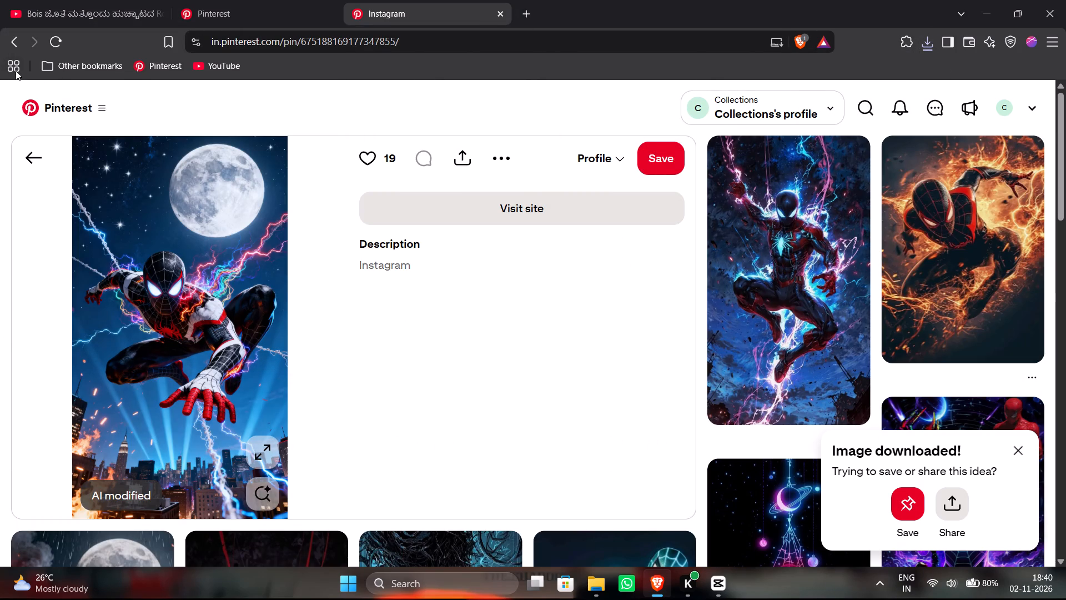
click(32, 159)
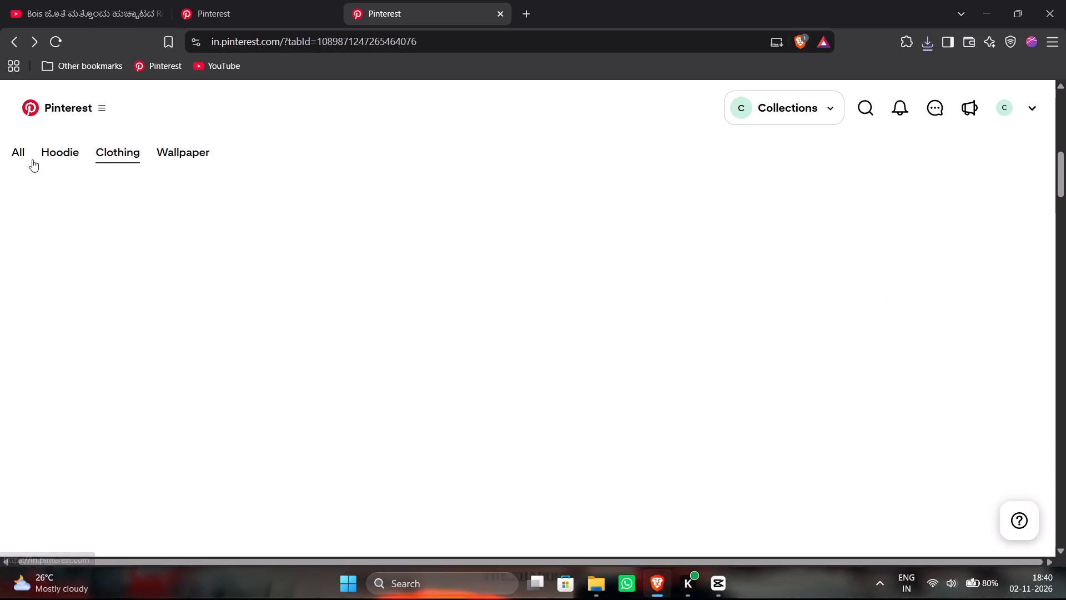
Download the collage image of Spider-Man with a gold spider emblem amid lightning and skyscrapers from the feed into Downloads.
click(695, 306)
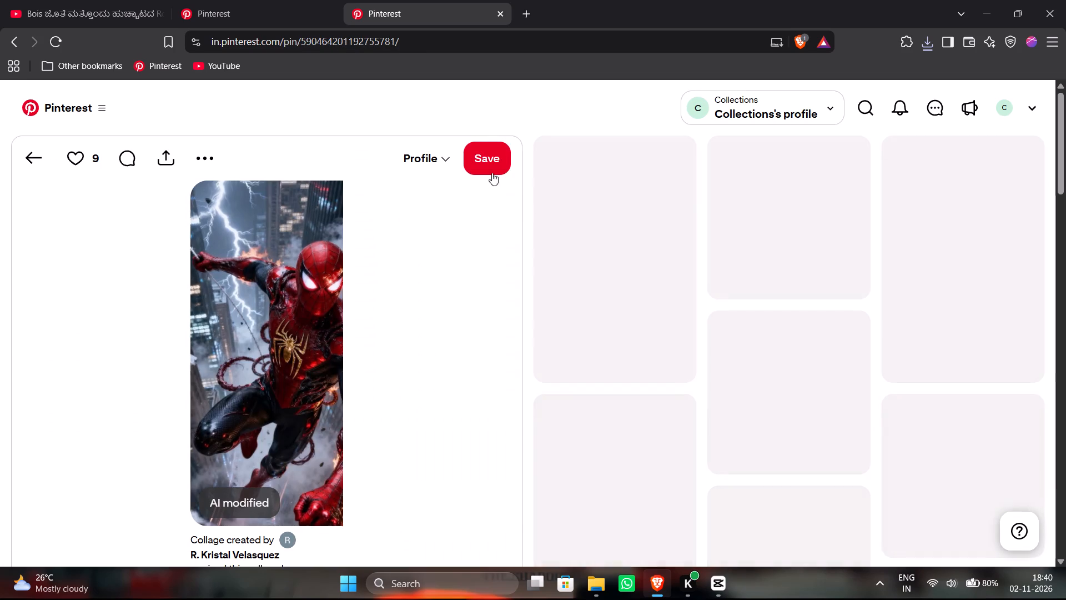
click(207, 162)
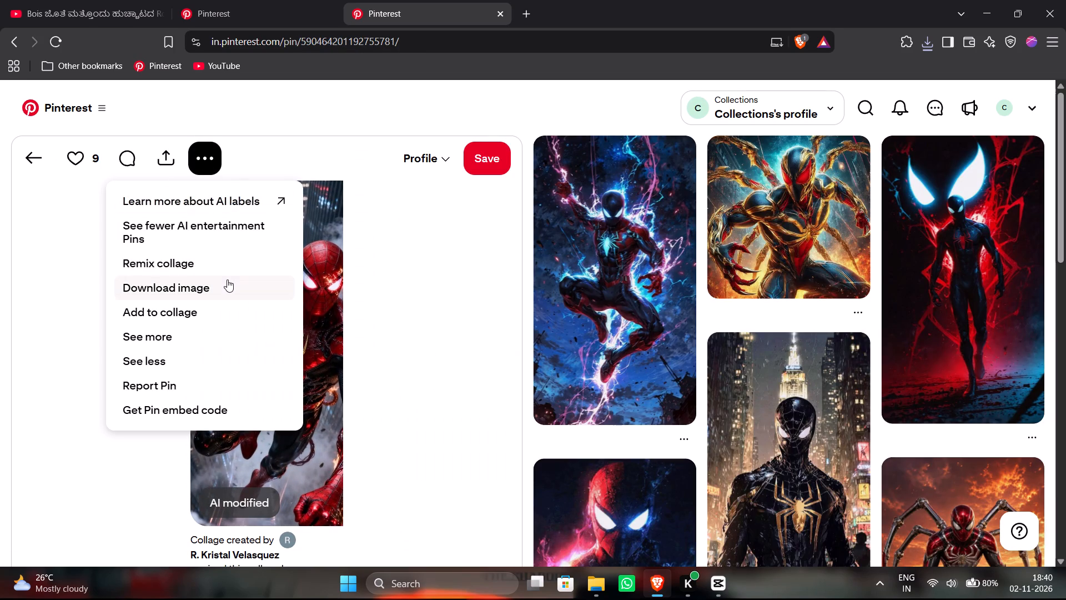
click(227, 280)
click(438, 316)
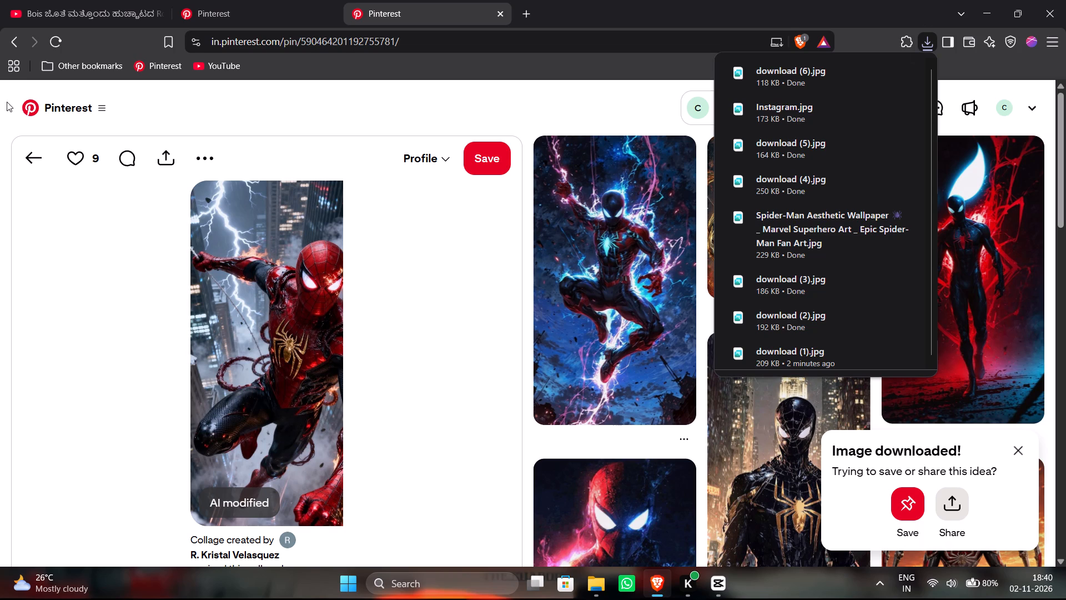
Download the rain-soaked Spider-Man portrait with blurred coloured lights into Downloads and return to the feed.
click(33, 157)
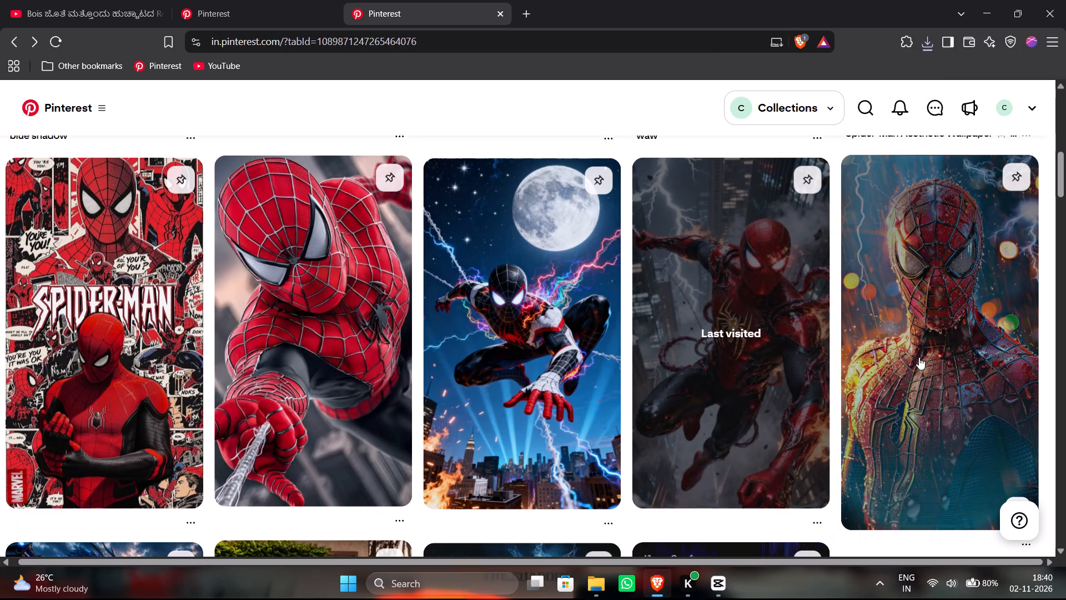
click(966, 343)
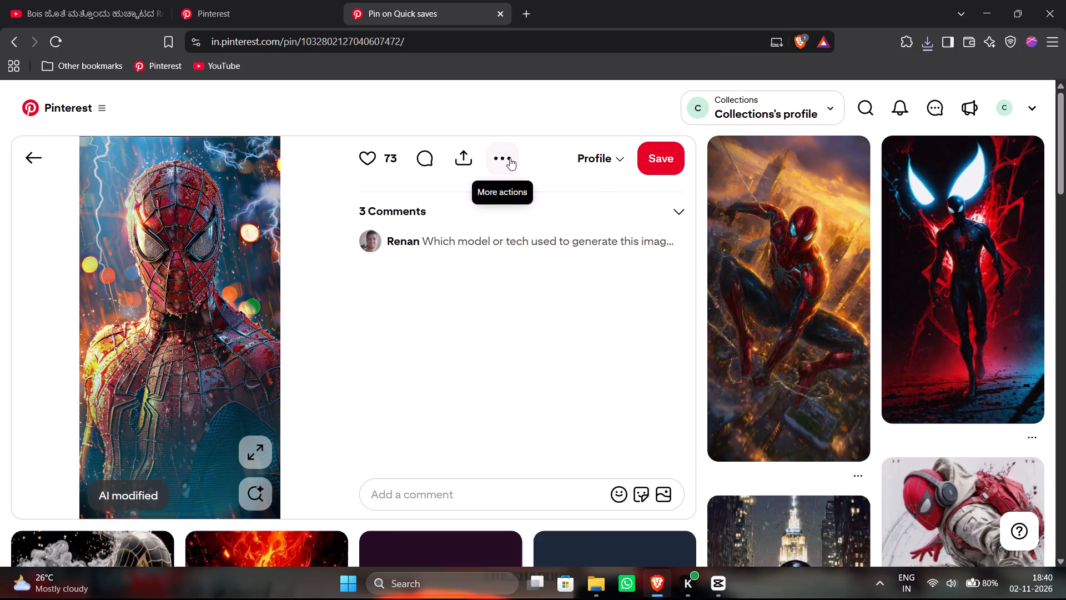
click(510, 158)
click(468, 271)
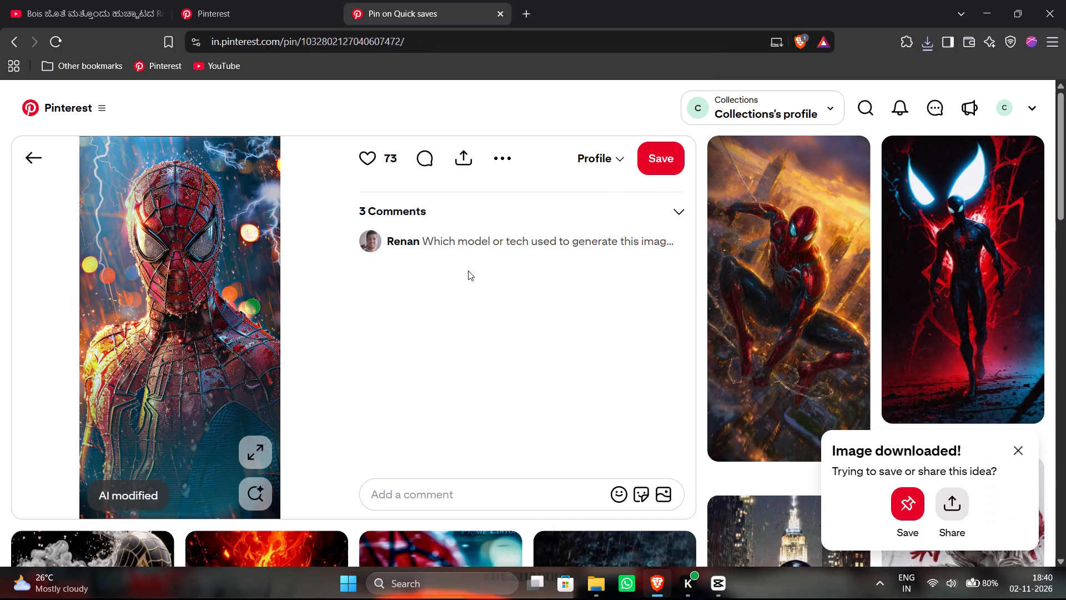
click(402, 307)
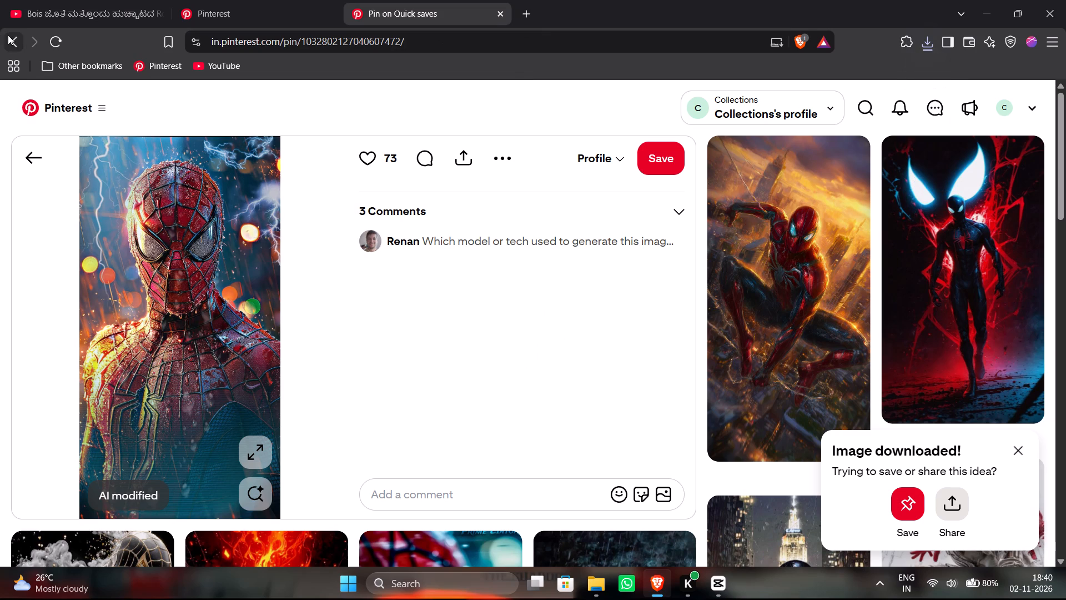
click(12, 37)
Download the black-and-red Spider-Man image wrapped in glowing blue-white webs into Downloads and return to the feed.
scroll(416, 263, down, 2)
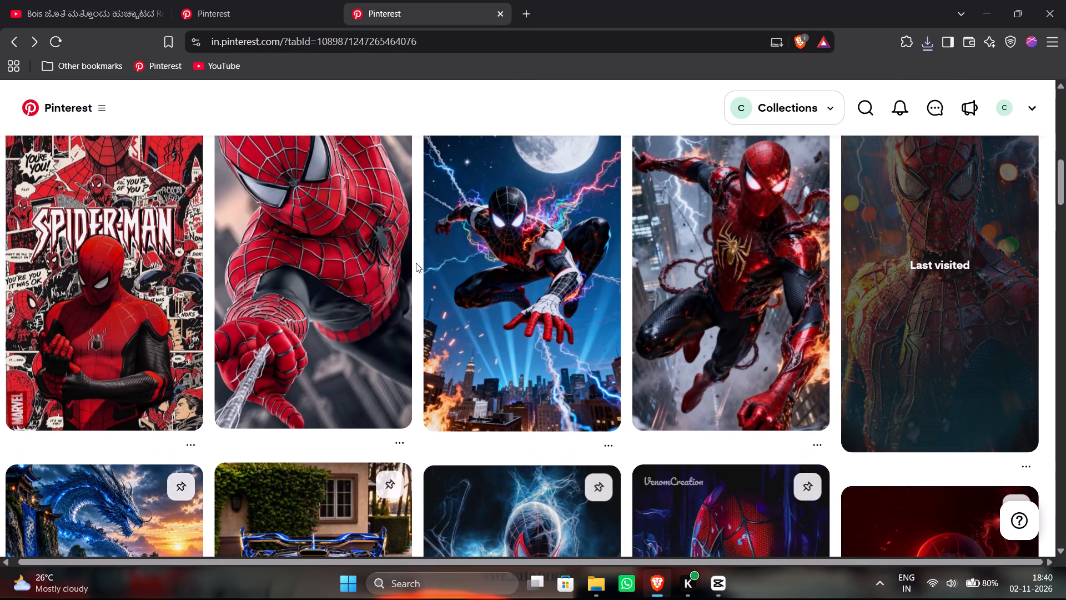
scroll(416, 263, down, 3)
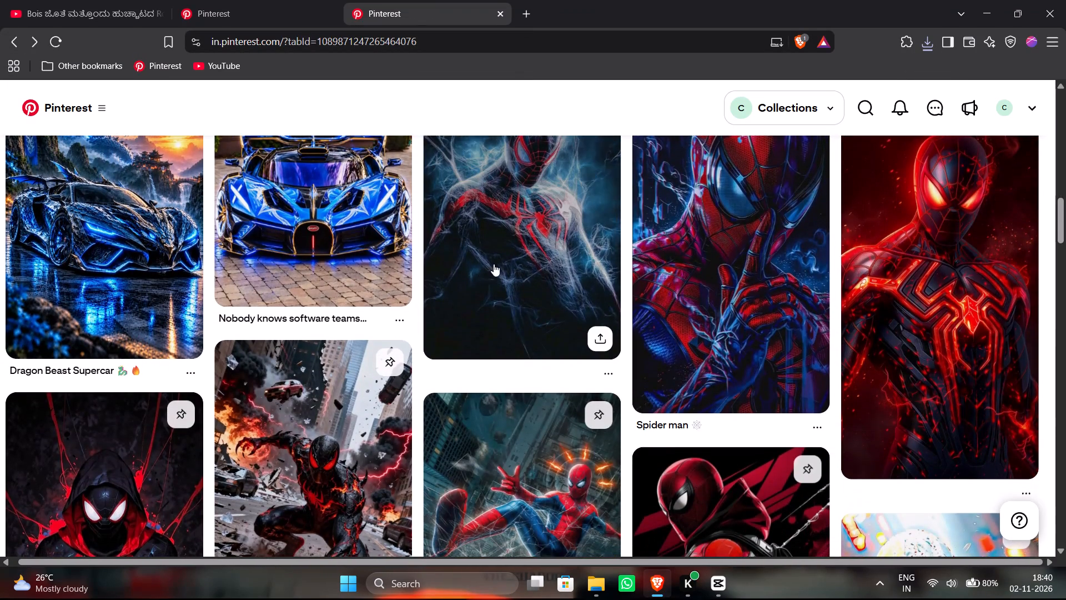
click(494, 263)
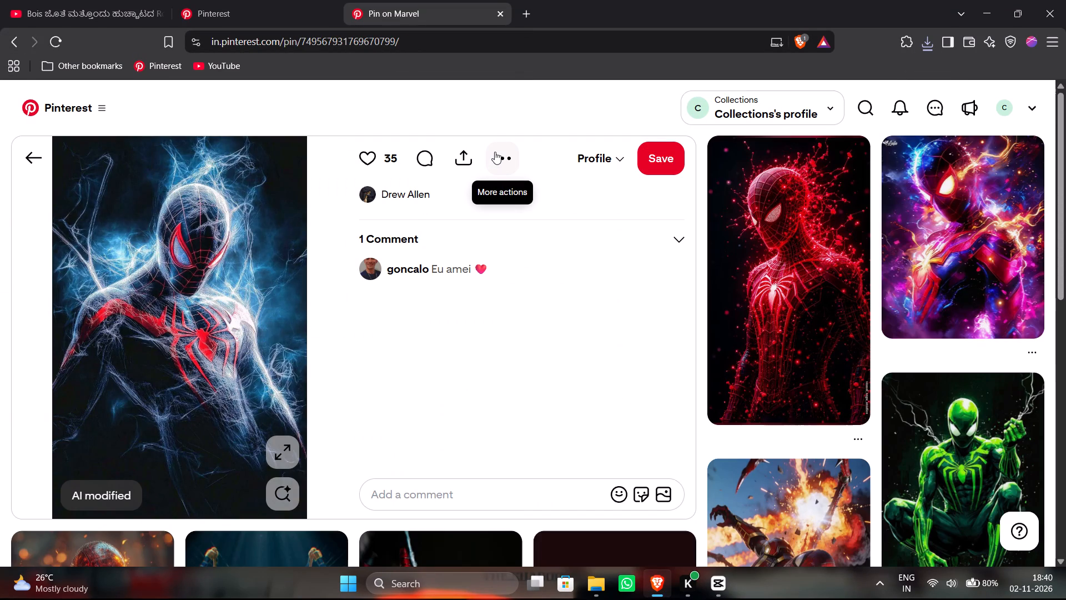
click(495, 152)
click(466, 268)
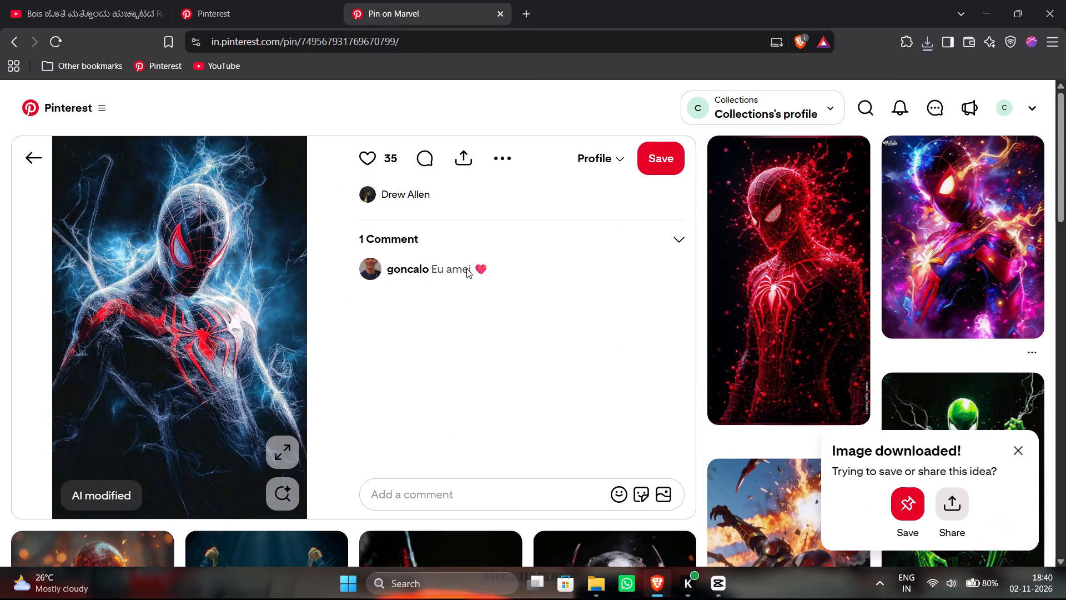
drag(421, 297, 421, 317)
click(421, 317)
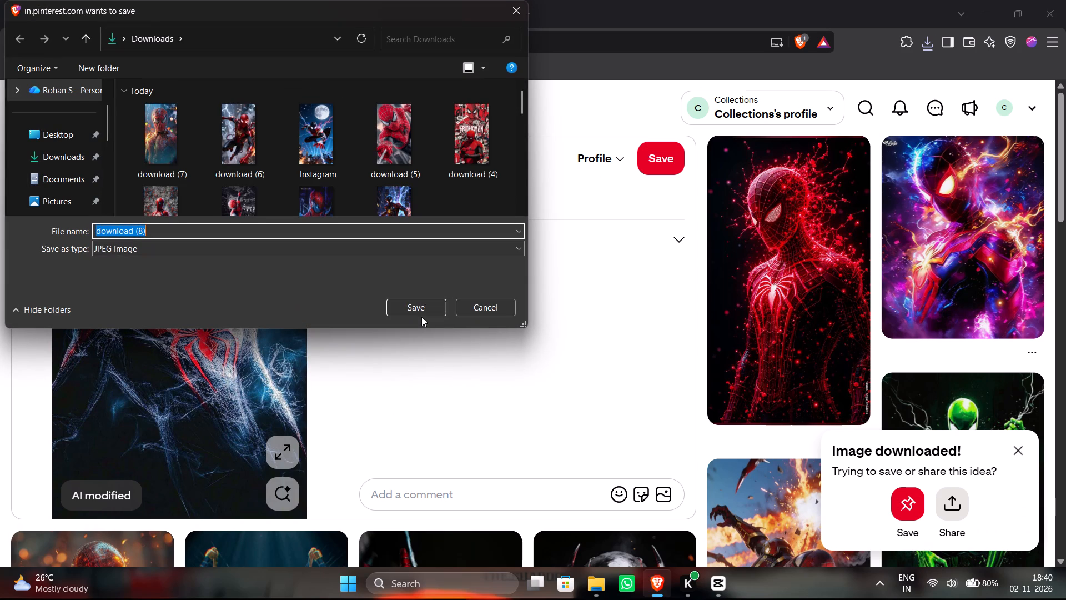
click(420, 311)
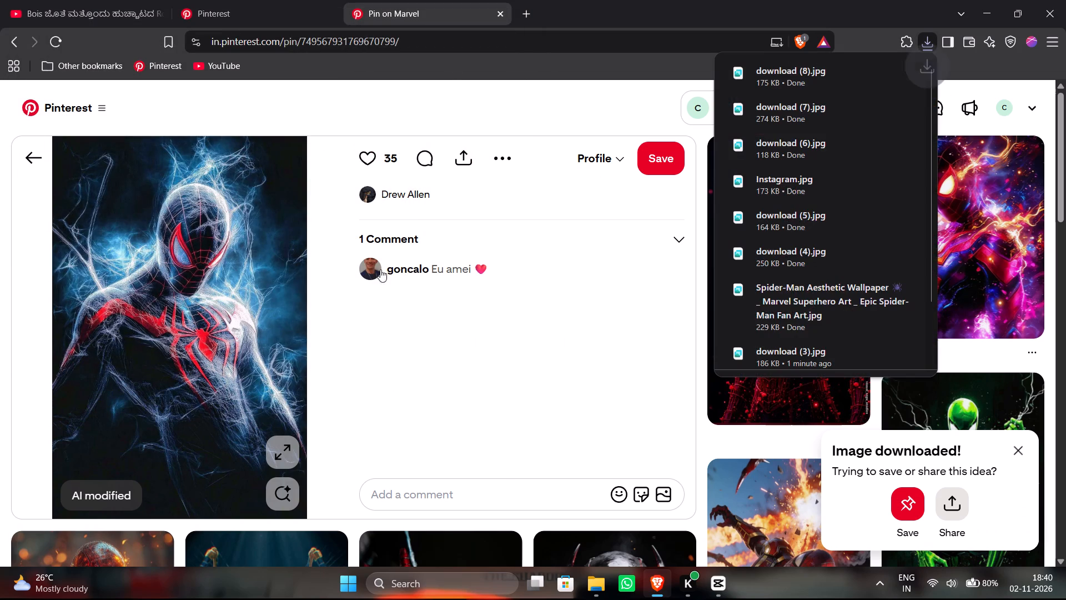
click(29, 149)
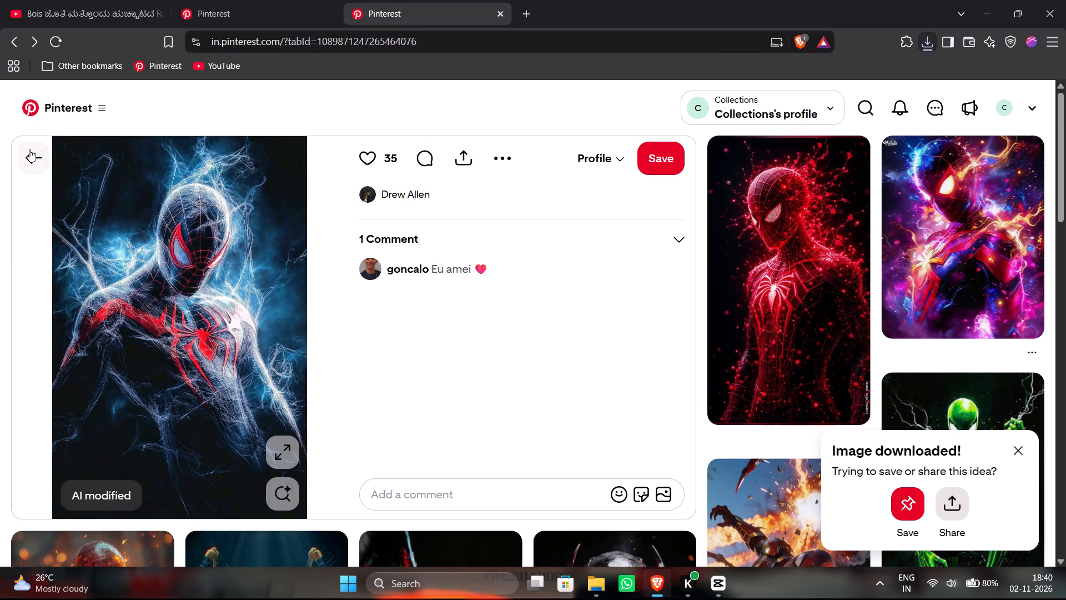
Download the "Spider man" pin's image with the finger held to the mask into Downloads, check the folder, and return to the feed.
scroll(590, 316, down, 1)
click(763, 331)
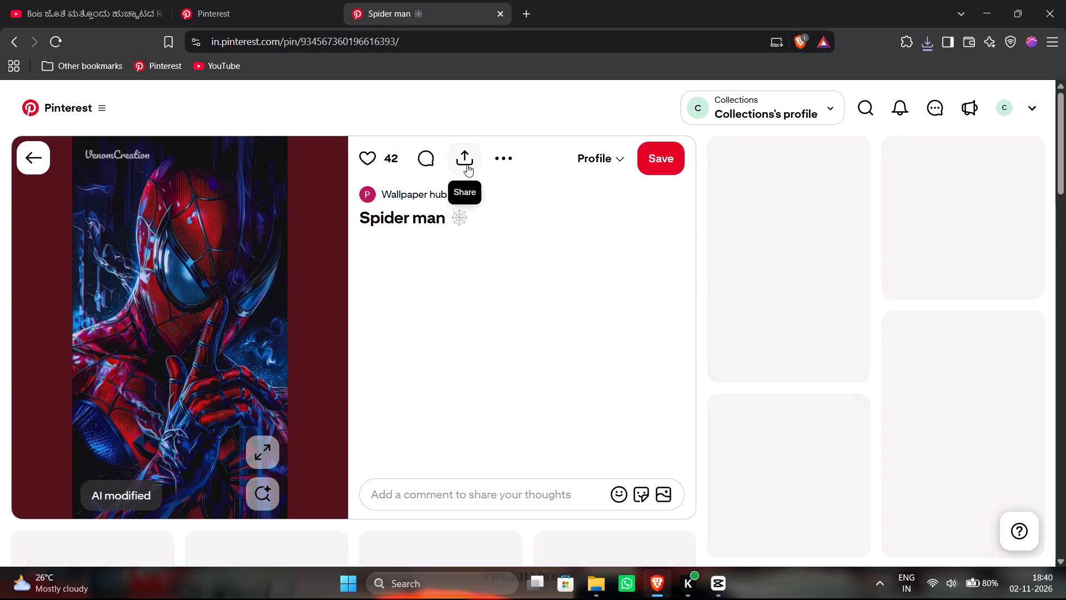
click(495, 164)
click(484, 245)
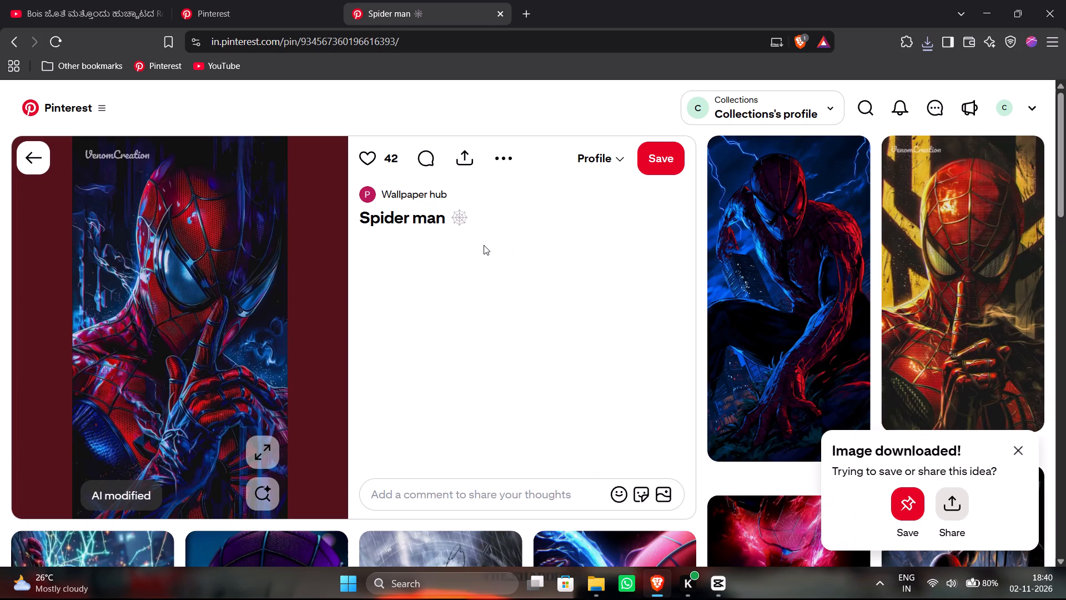
click(398, 301)
key(alt+Tab)
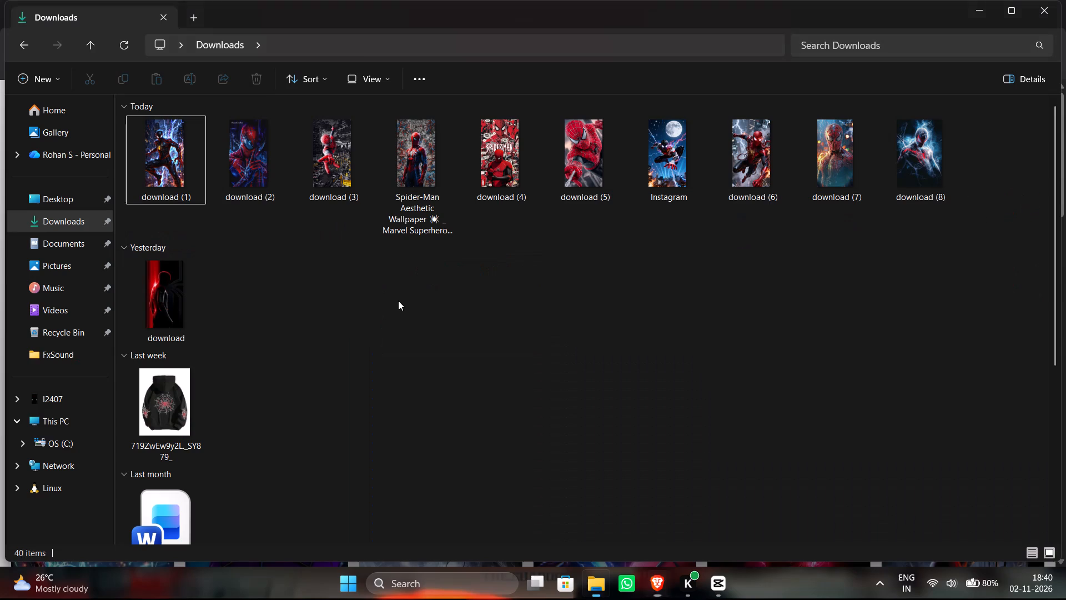
key(alt+Tab)
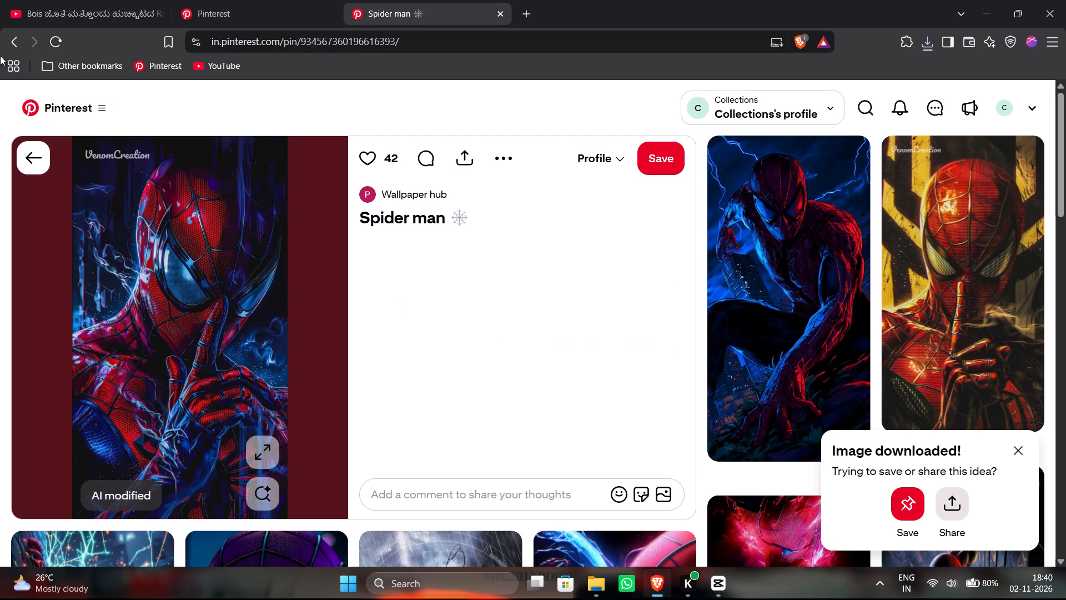
click(29, 152)
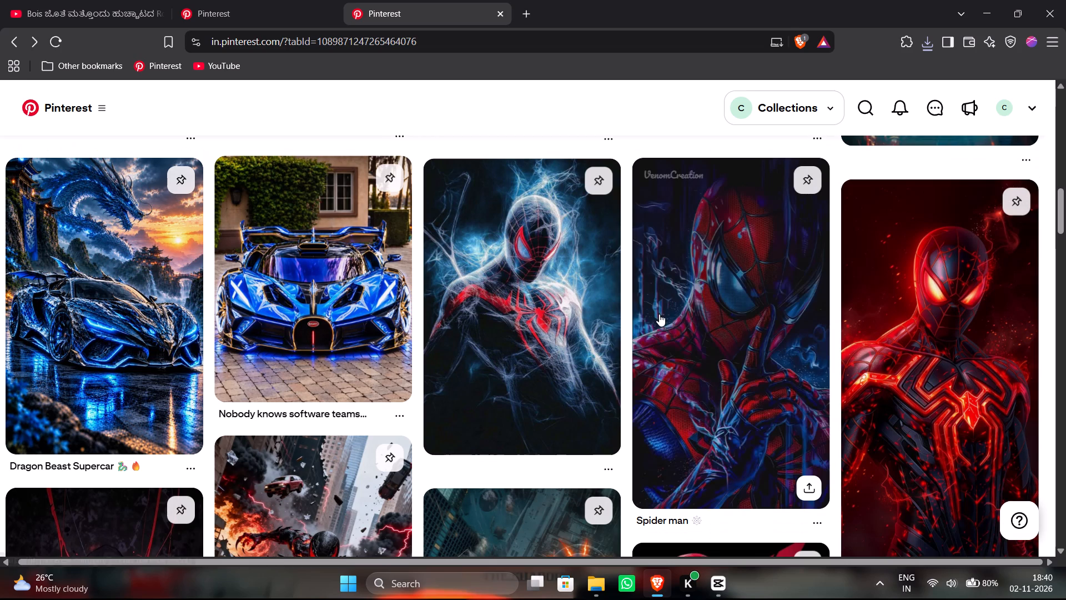
View the pin of the black Spider-Man suit with glowing red lines and return to the feed.
click(876, 334)
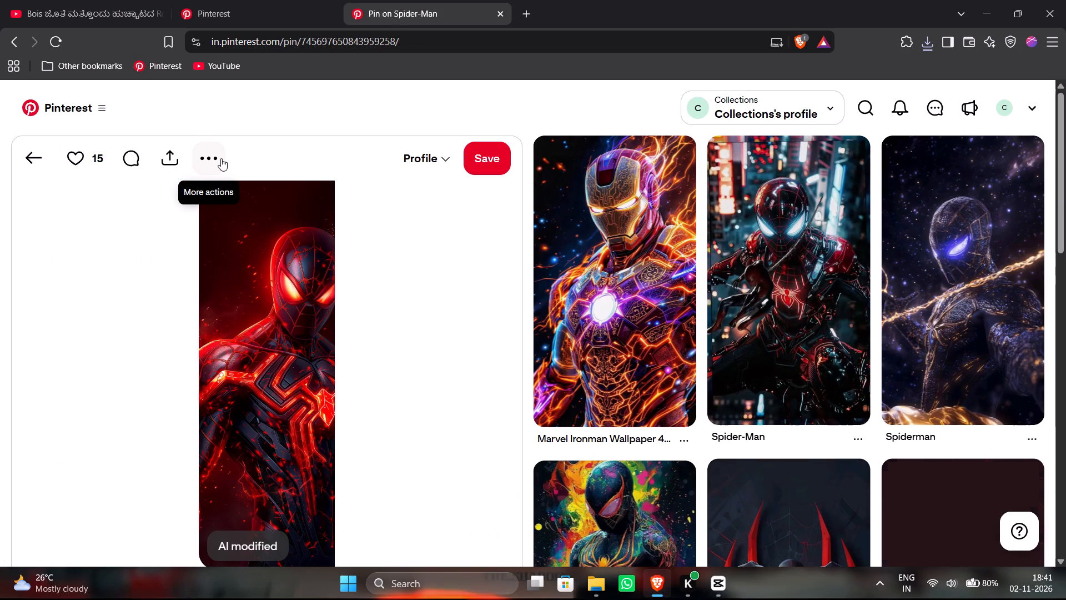
click(22, 160)
Download the "Spiderman" pin's image of the red-and-black suit on a dark red background into Downloads and return to the feed.
scroll(433, 272, down, 2)
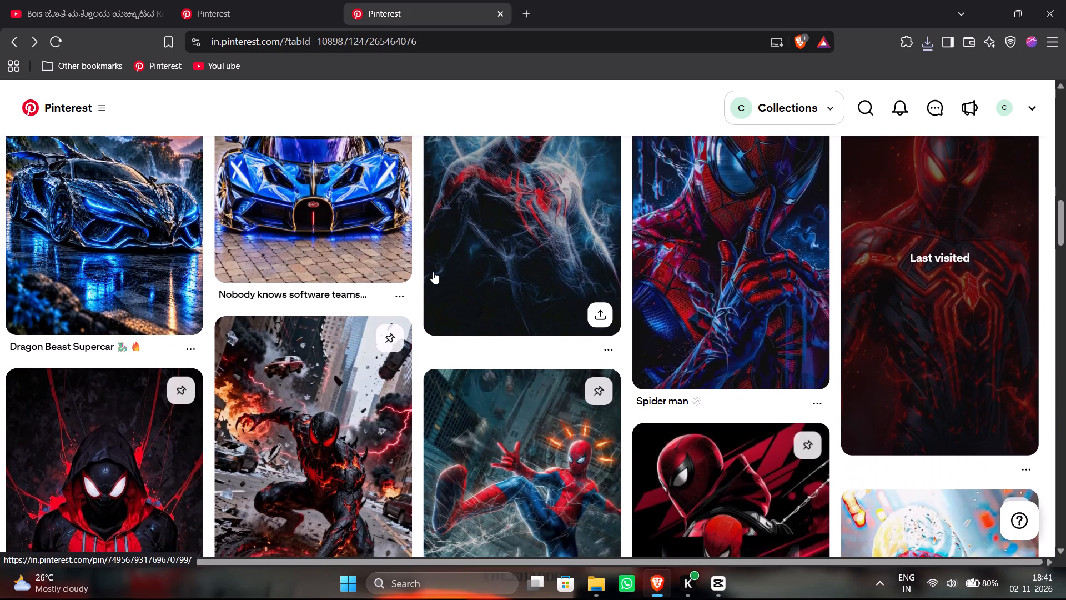
scroll(433, 272, down, 1)
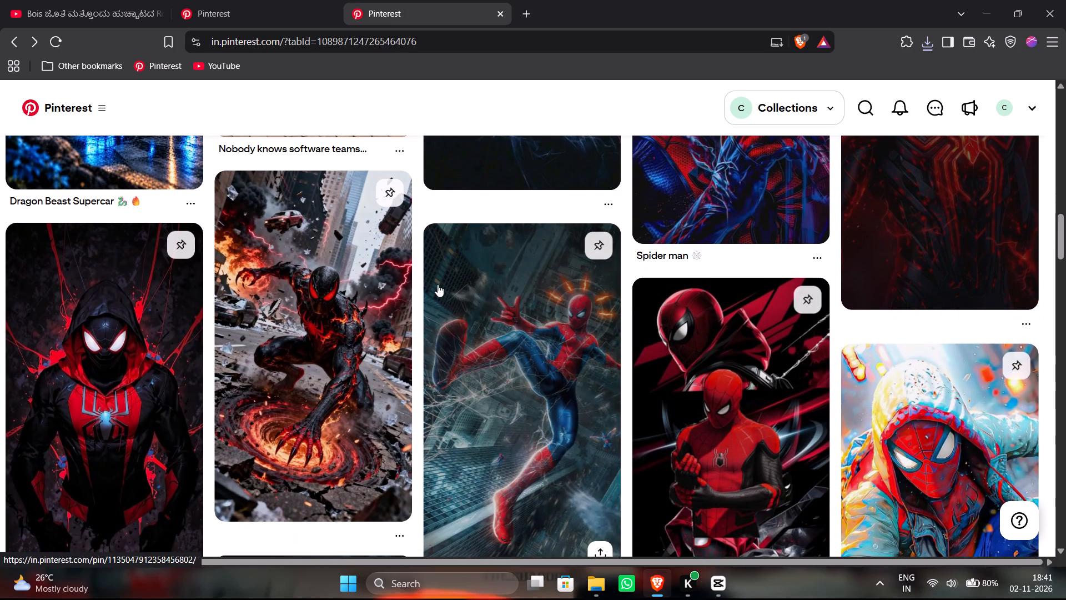
scroll(481, 381, down, 1)
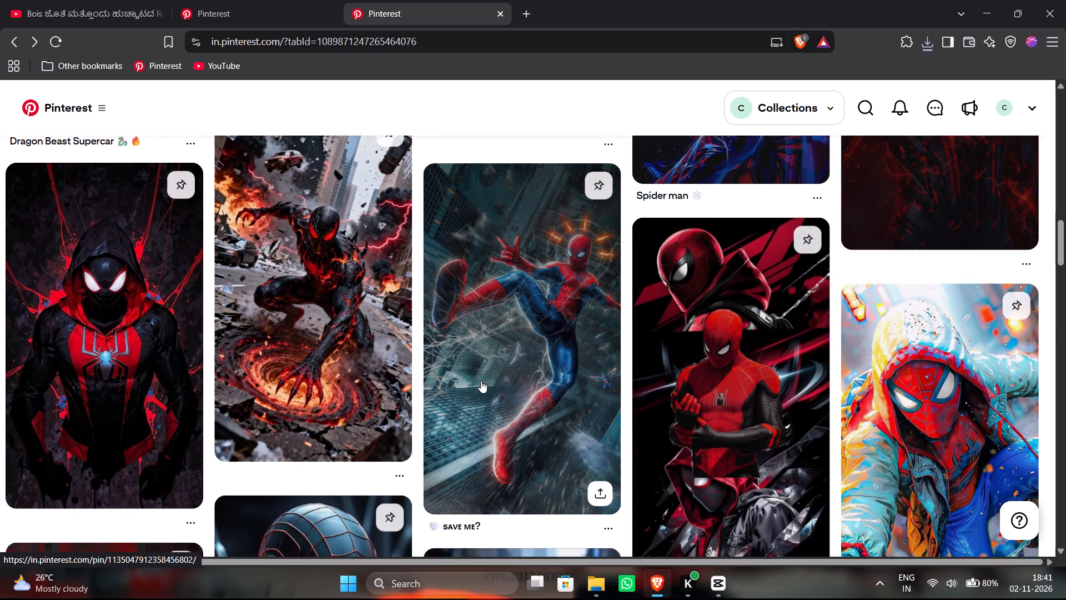
scroll(481, 381, down, 1)
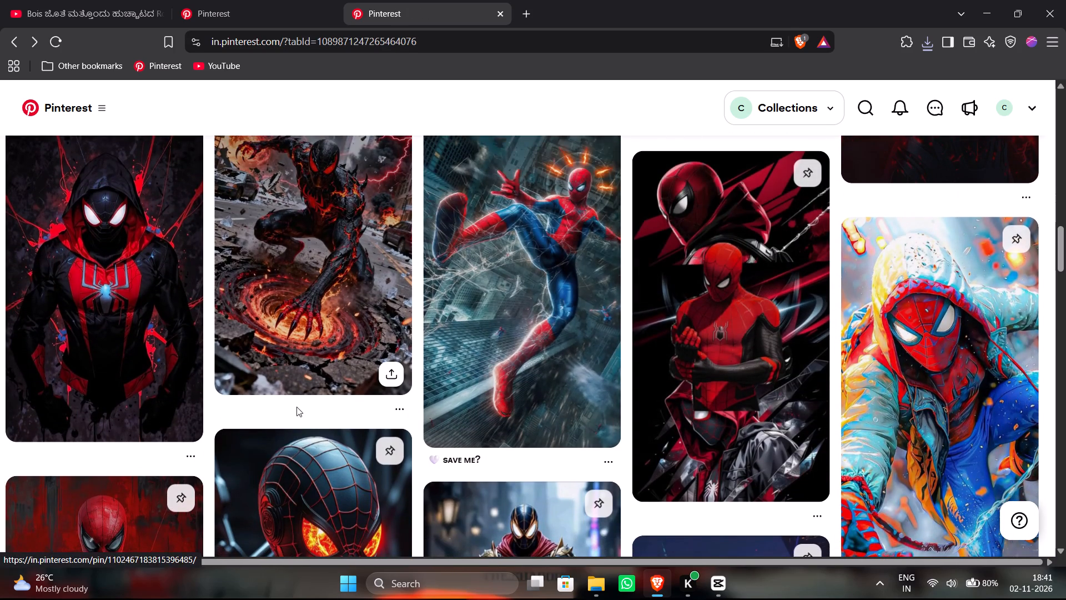
scroll(296, 407, down, 3)
click(118, 328)
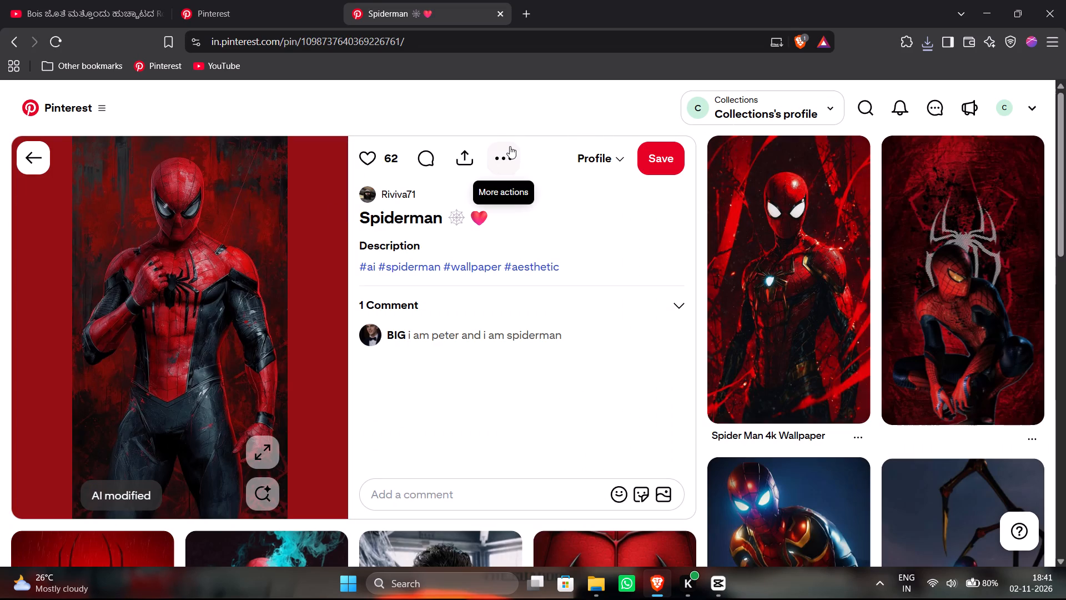
click(510, 146)
click(465, 256)
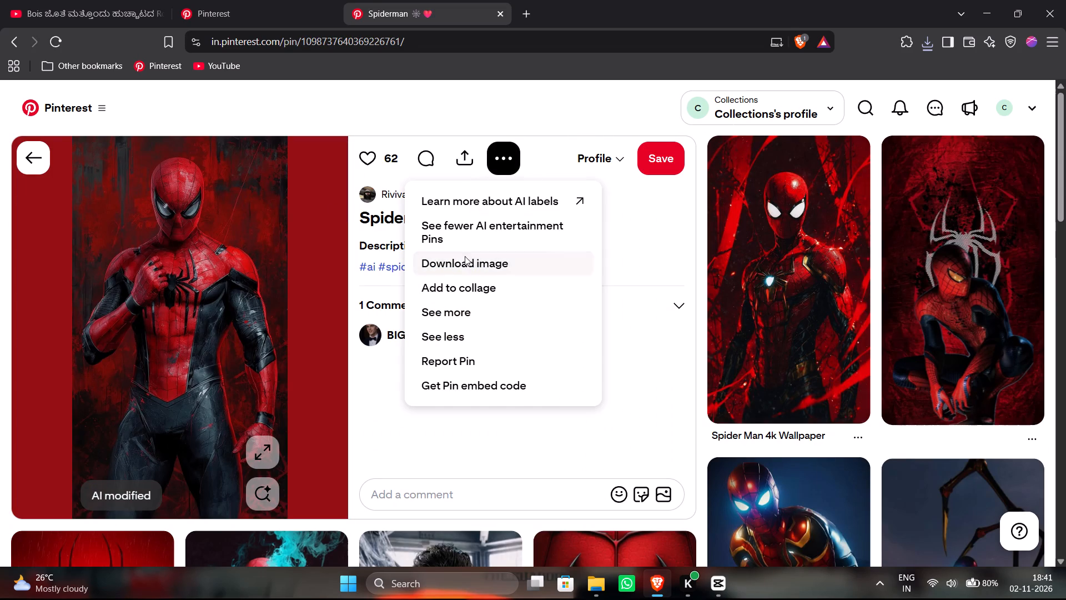
click(414, 313)
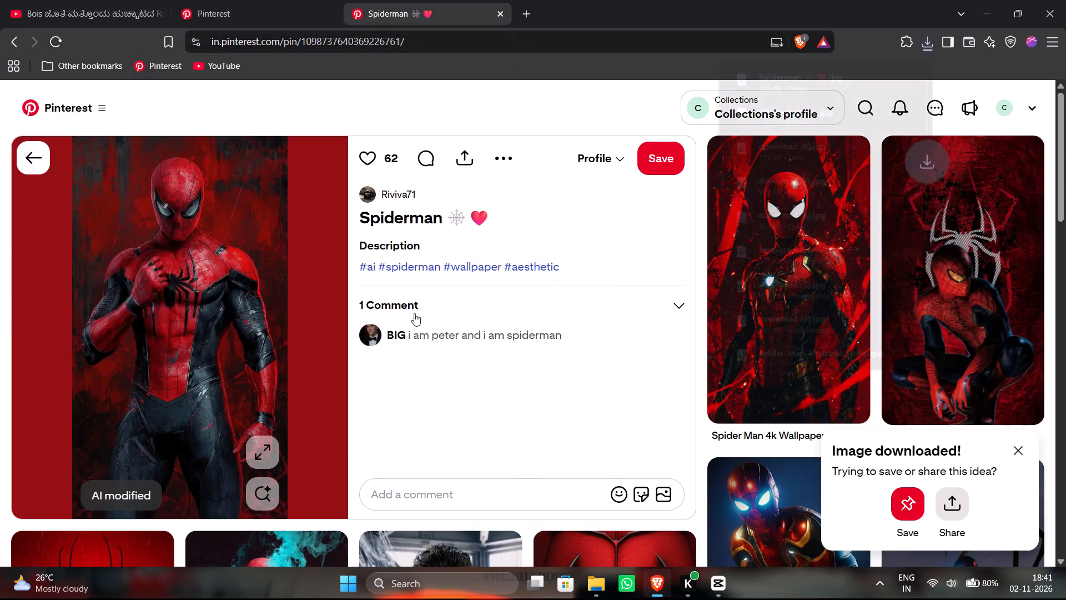
scroll(414, 313, down, 1)
click(28, 156)
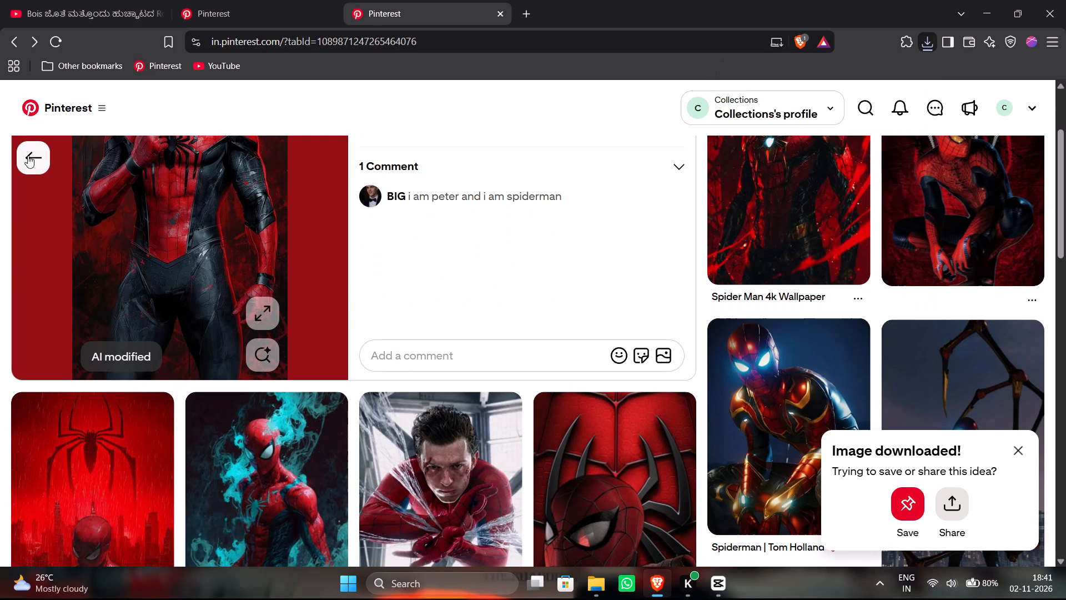
Reopen the last visited "Spiderman" pin and download the related "Tom Holland Pókember bőrében" image into Downloads.
scroll(415, 323, down, 2)
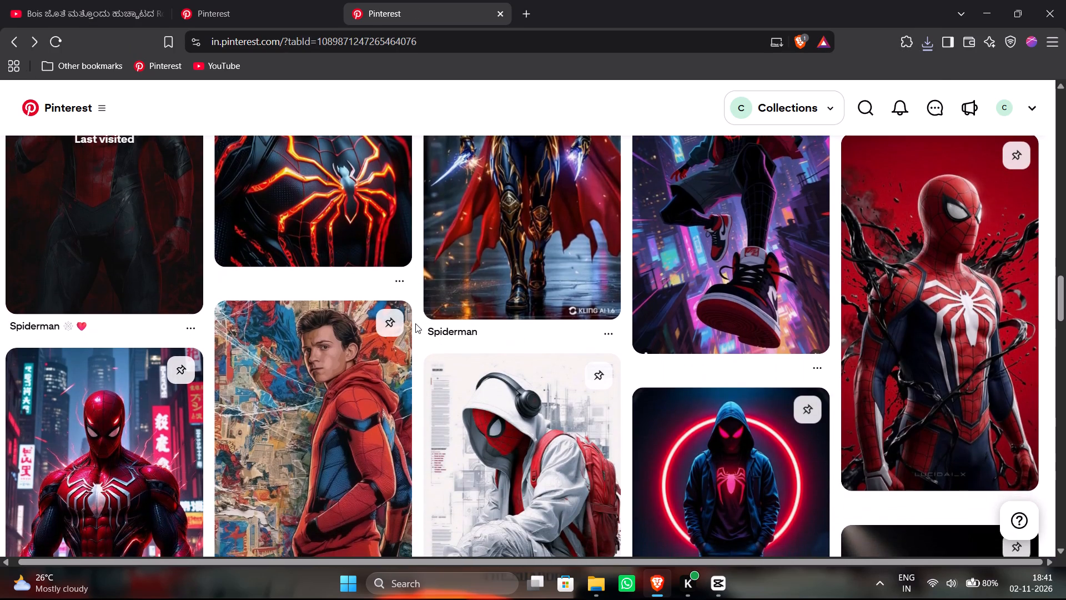
scroll(415, 323, up, 1)
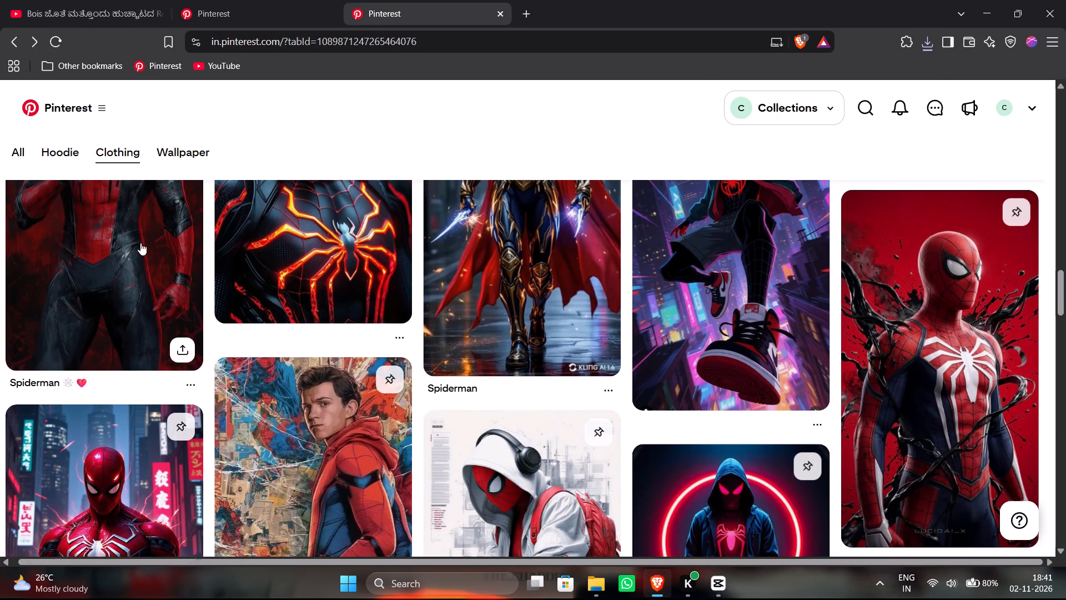
click(140, 243)
scroll(466, 351, down, 2)
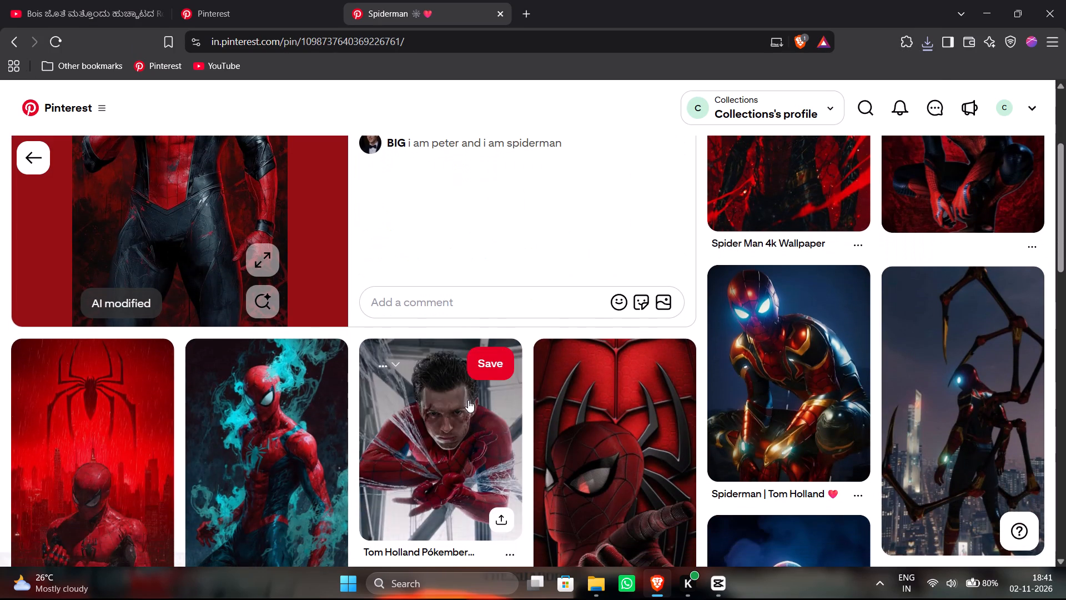
click(468, 400)
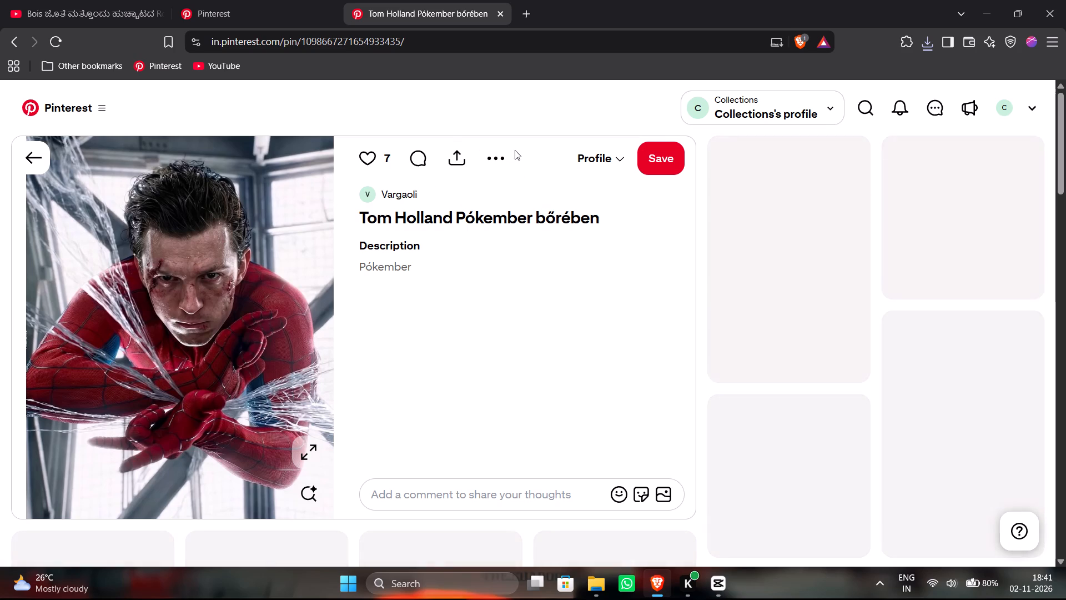
click(499, 160)
click(478, 210)
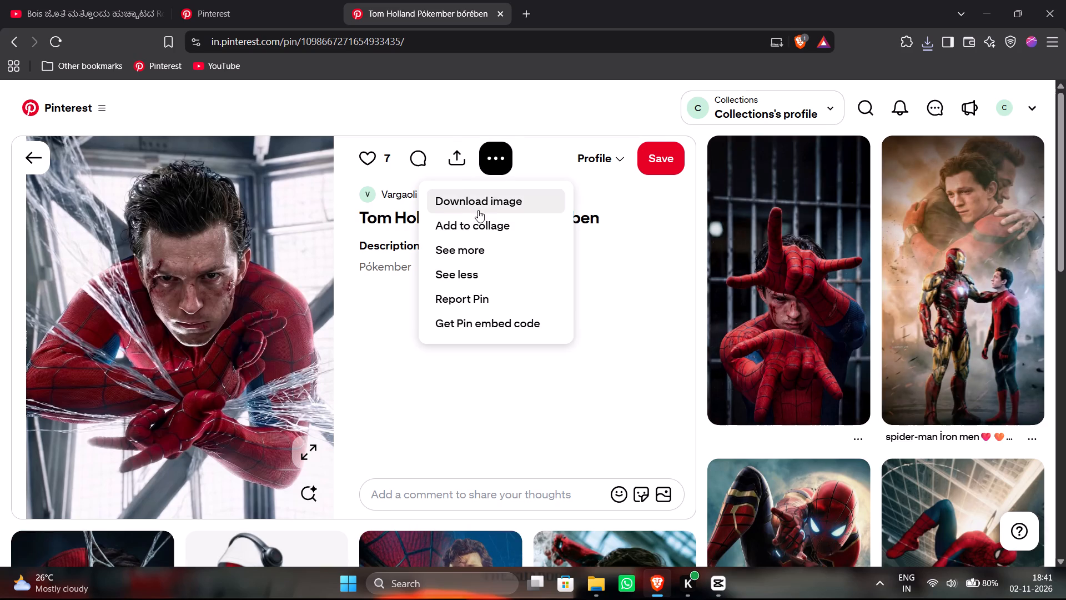
click(415, 302)
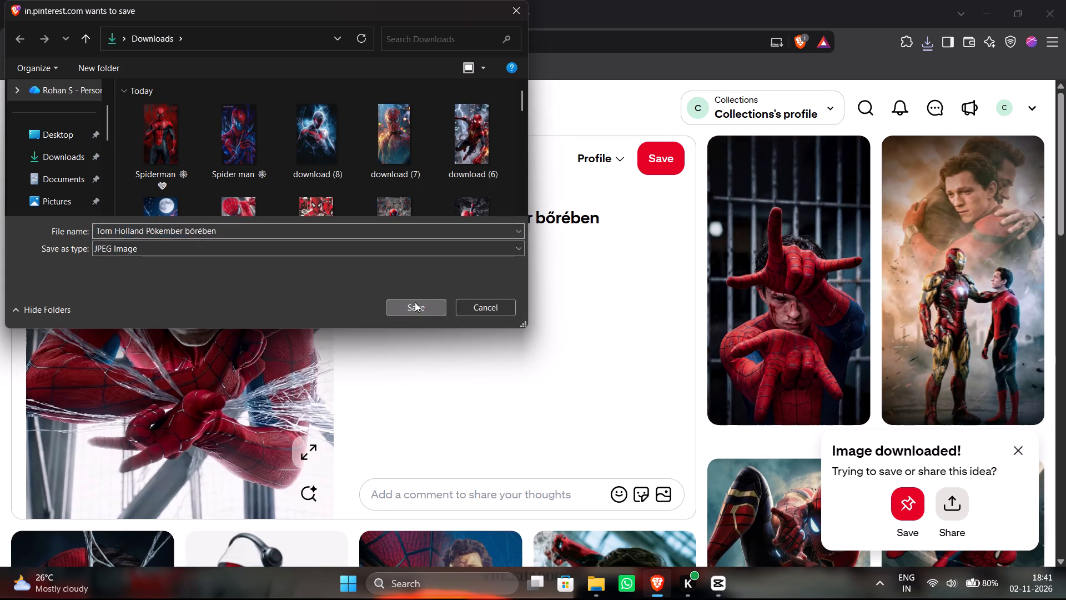
Download the related "Spider man Phone Wallpapers" pin's image into Downloads.
scroll(558, 378, left, 2)
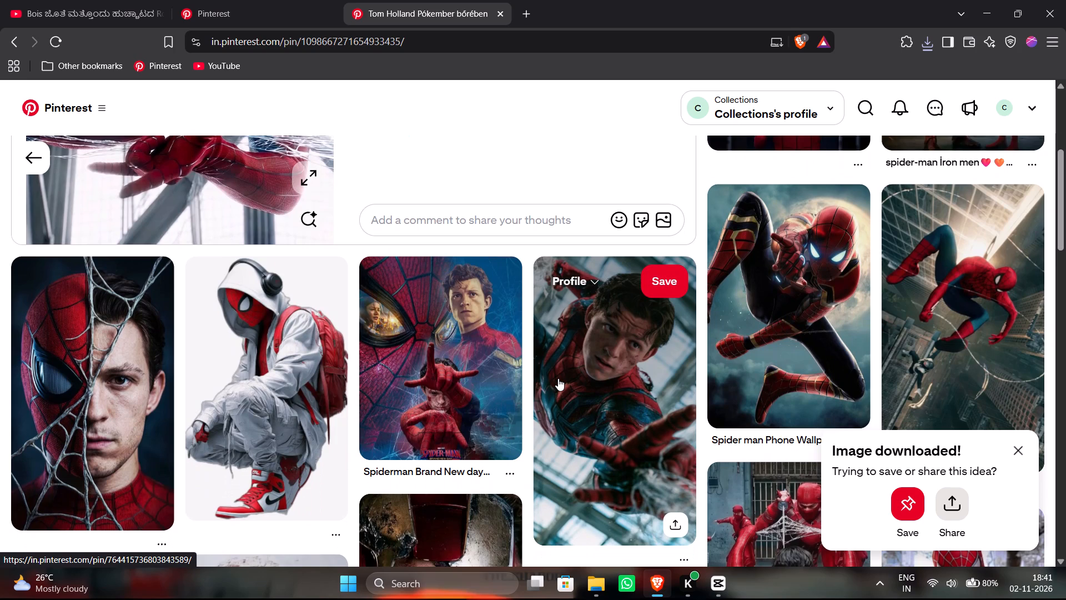
click(797, 313)
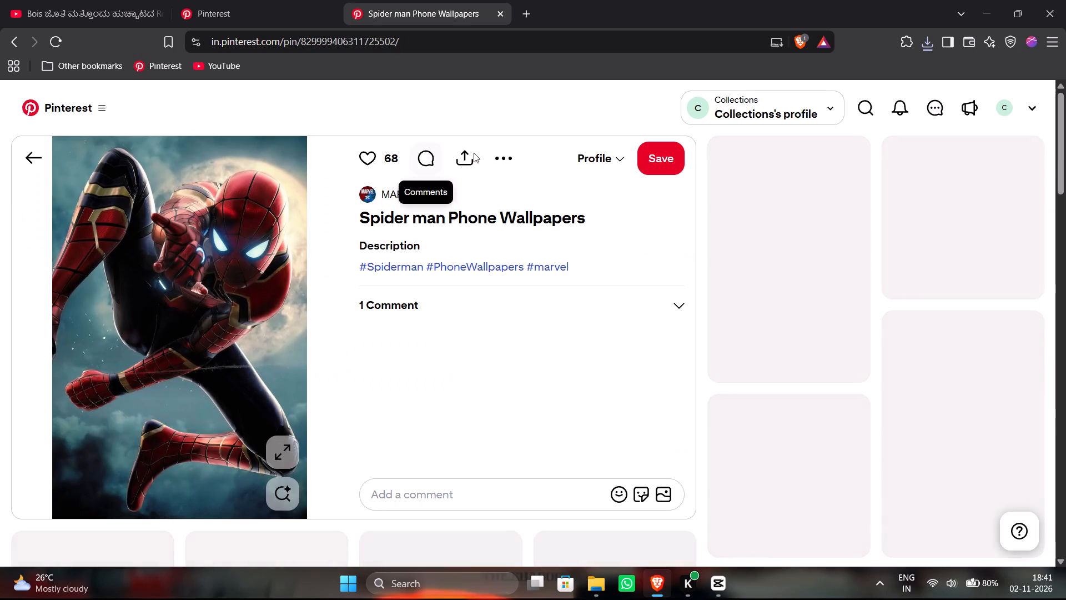
click(501, 151)
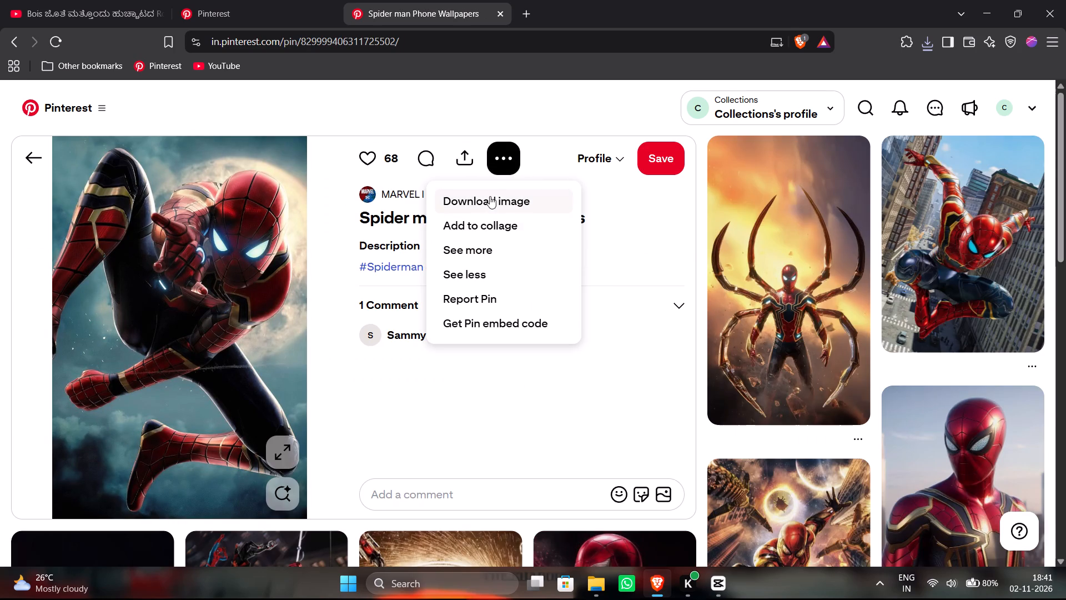
click(491, 189)
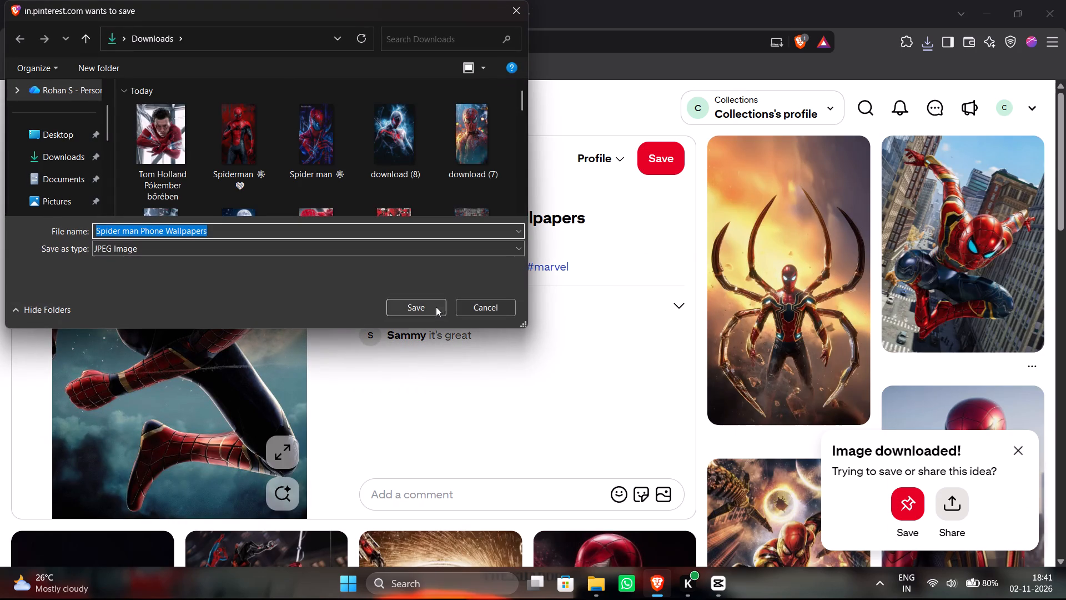
click(434, 307)
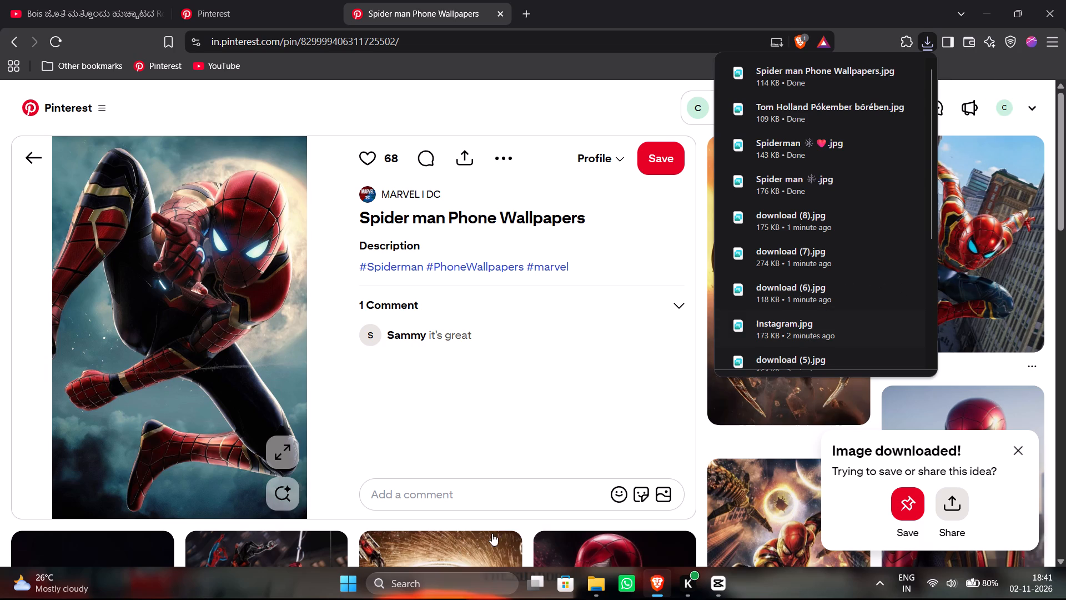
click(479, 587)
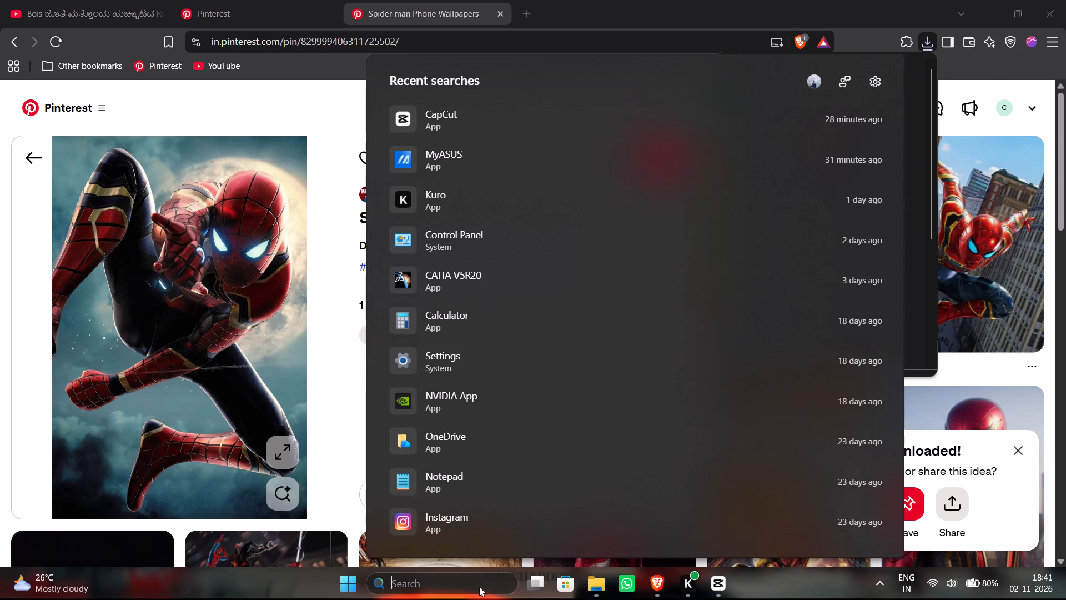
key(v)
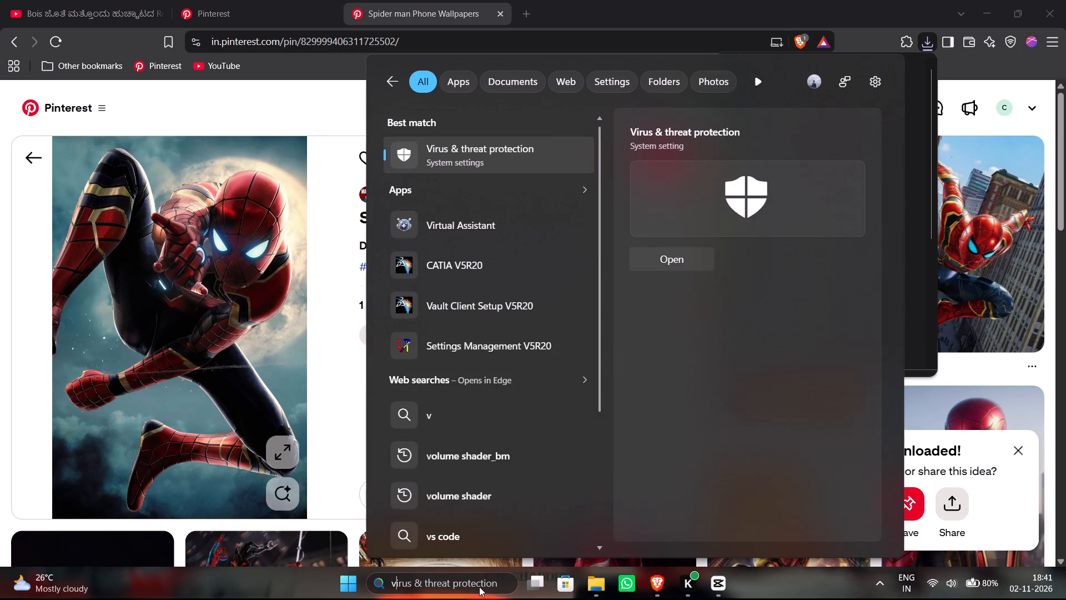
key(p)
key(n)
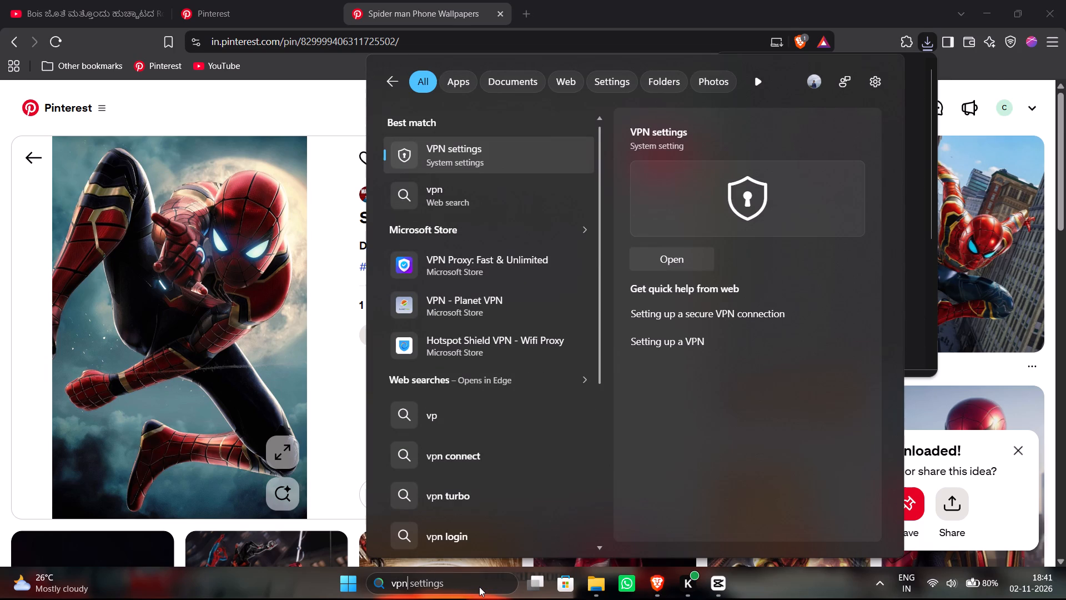
Launch Turbo VPN from the recently added apps.
click(346, 587)
click(348, 495)
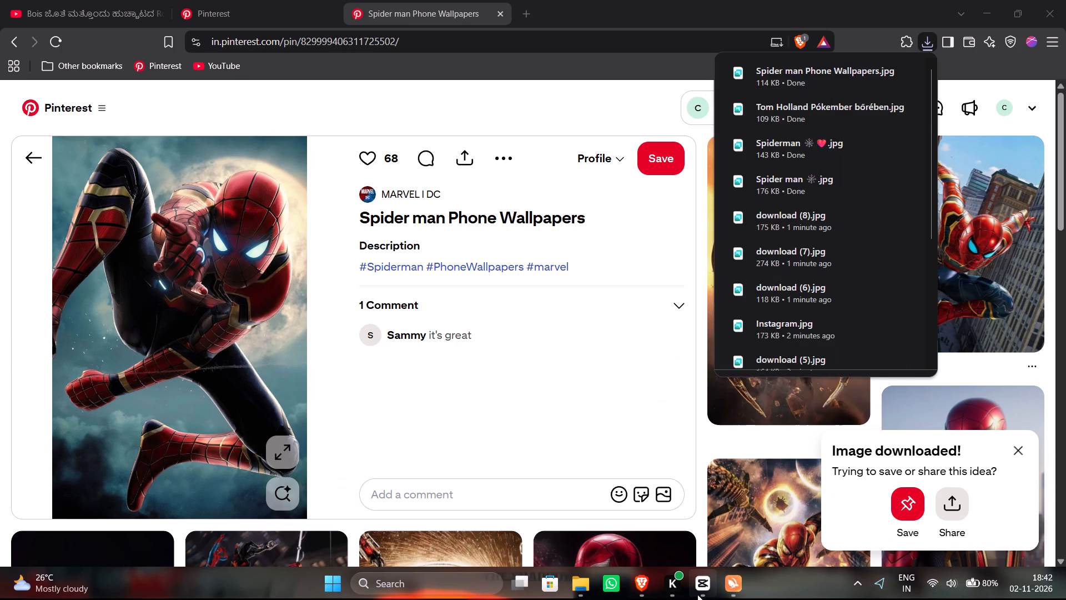
Close the running CapCut window.
click(755, 468)
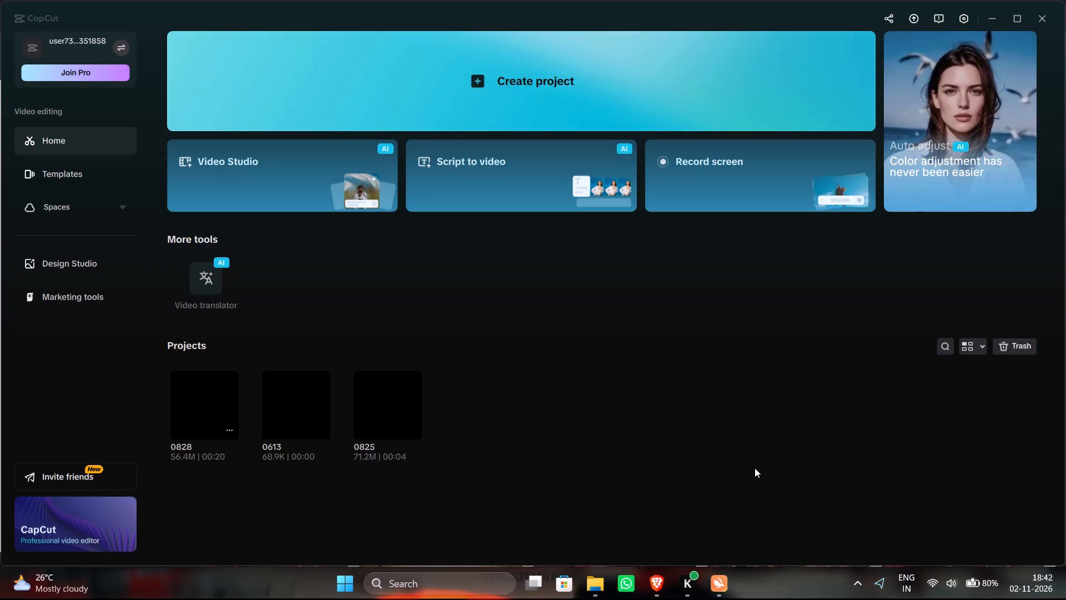
click(1042, 17)
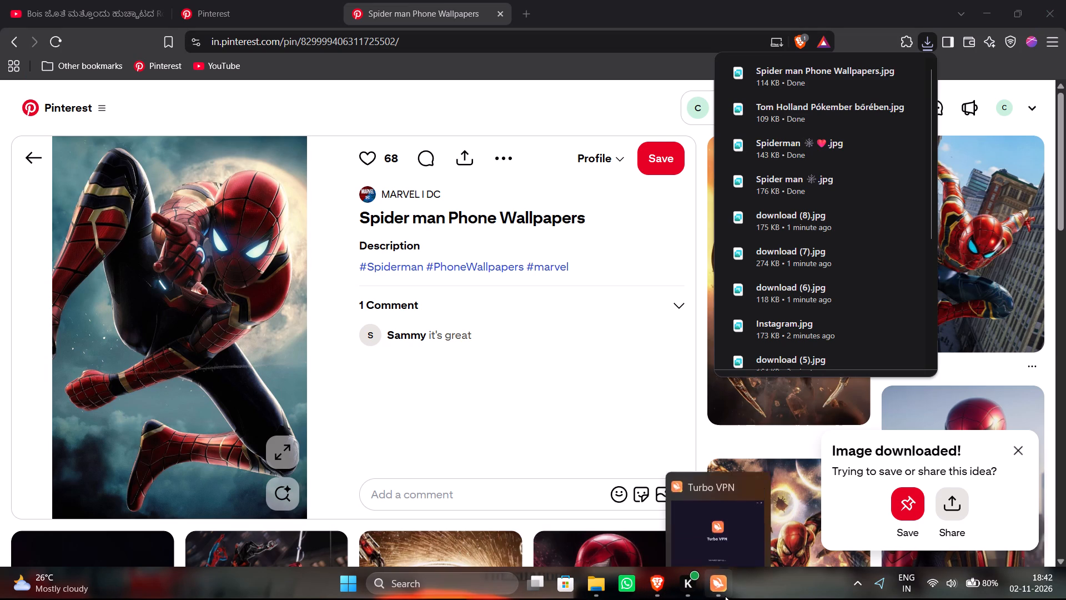
Bring up the Turbo VPN window and let it connect to the United States server.
click(725, 596)
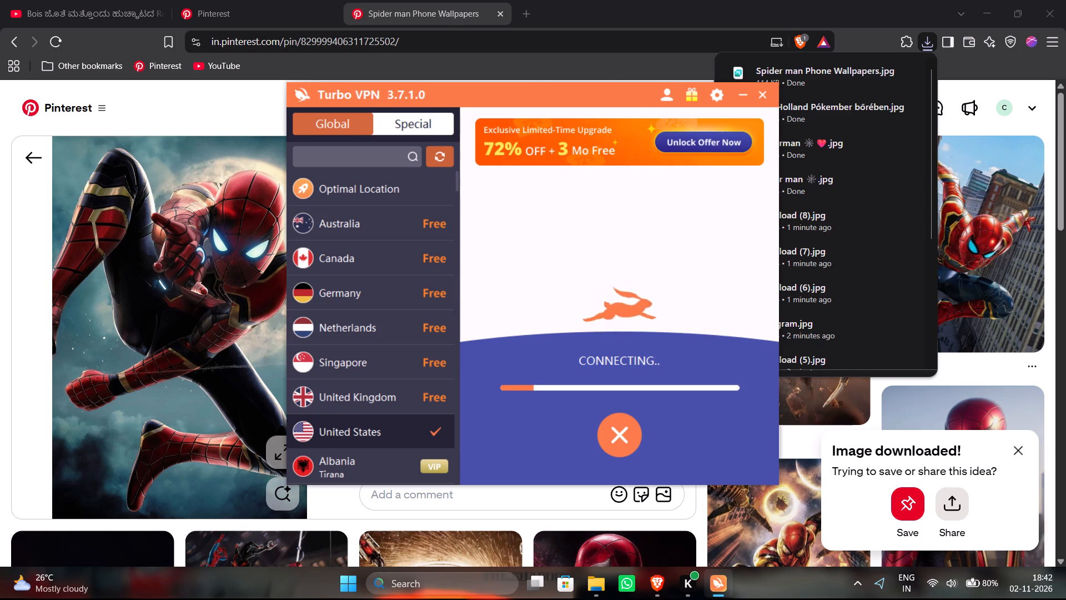
Search the installed apps for CapCut and relaunch it.
click(358, 584)
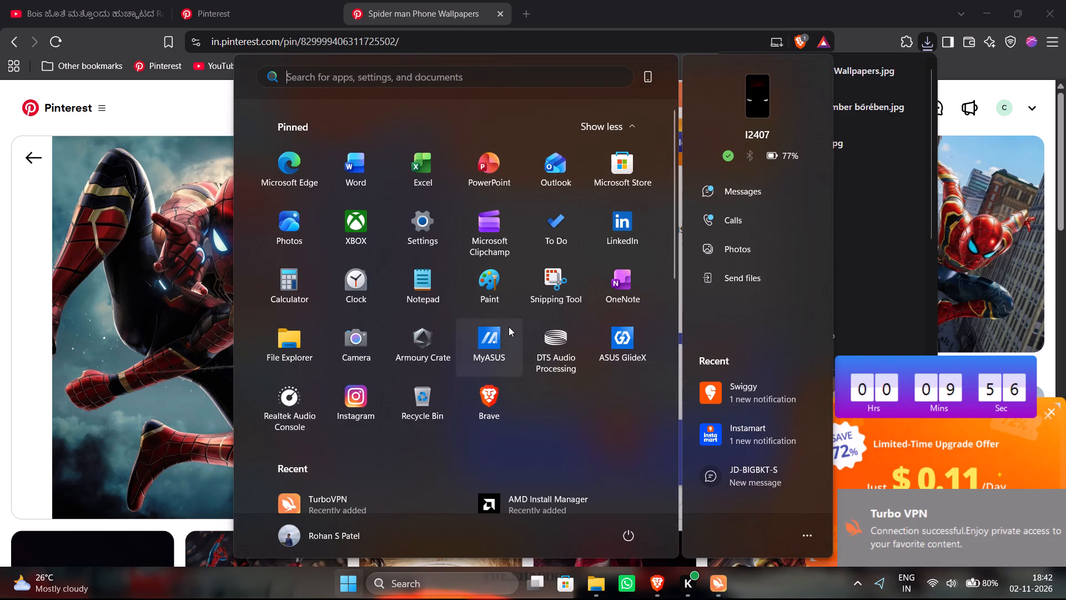
text(ca)
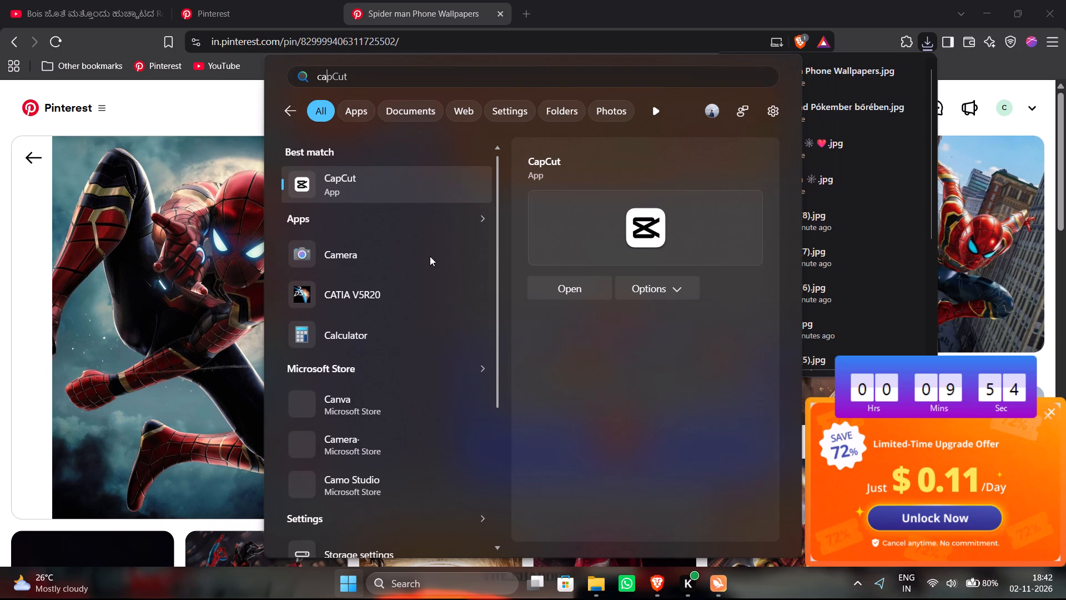
click(550, 287)
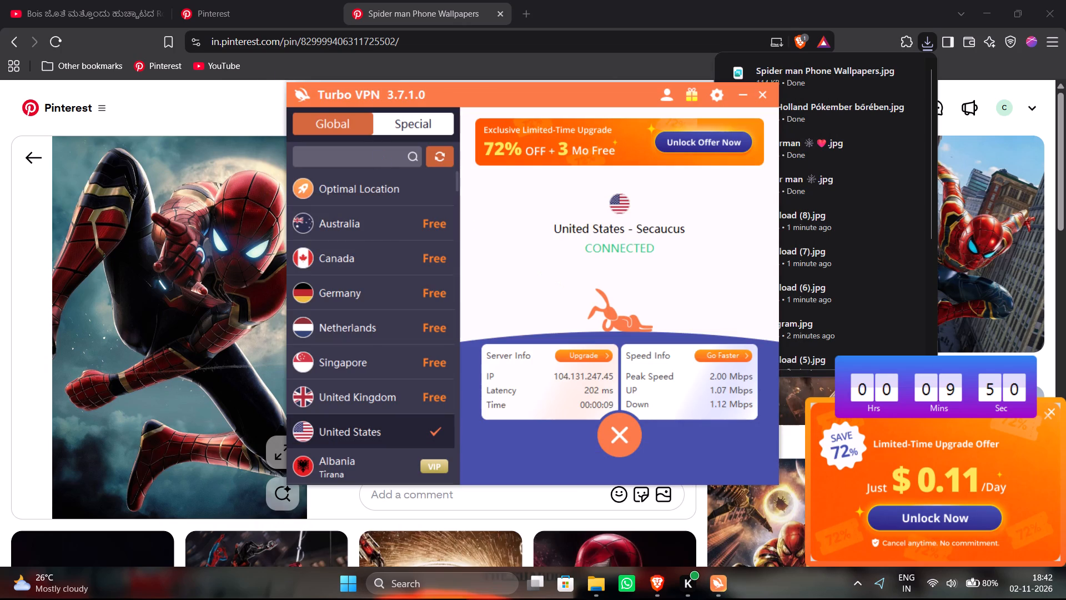
Return to Pinterest, go back to the Tom Holland pin's related images and check the pin of Spider-Man sitting in the rain.
click(224, 100)
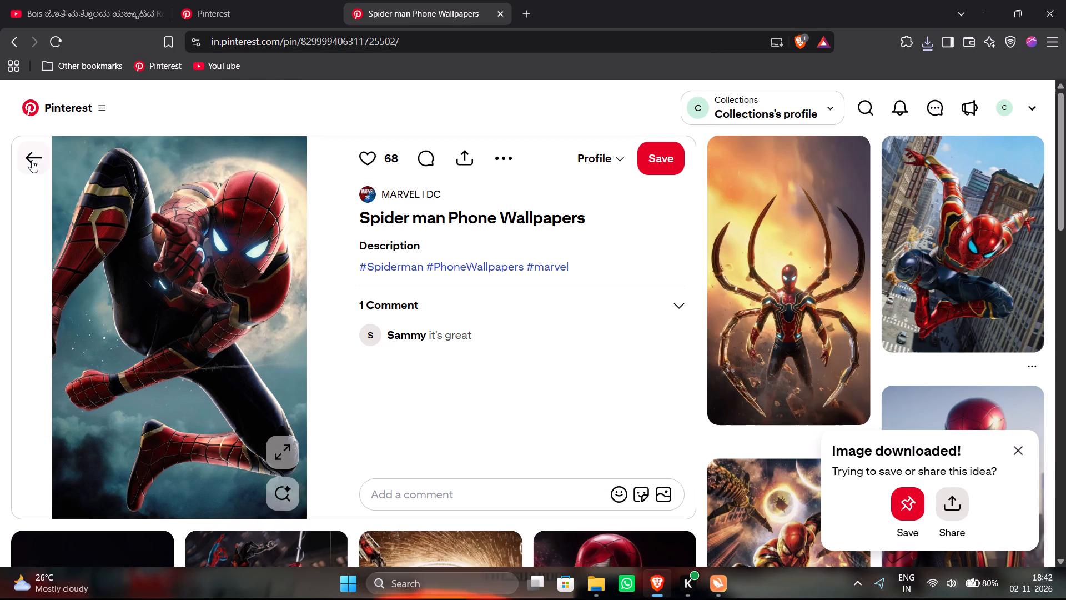
click(32, 160)
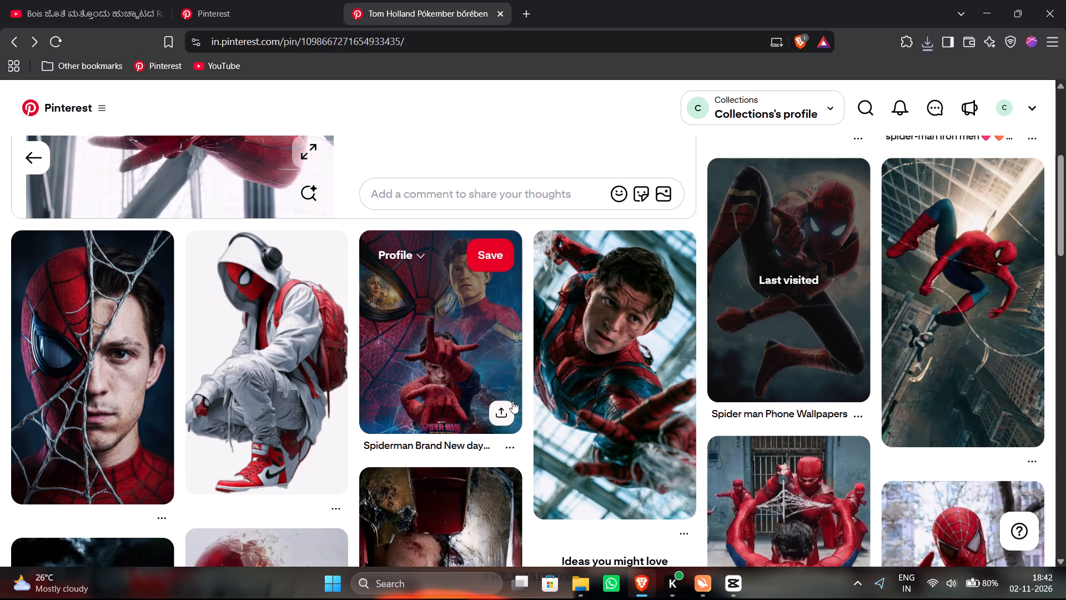
scroll(512, 401, down, 4)
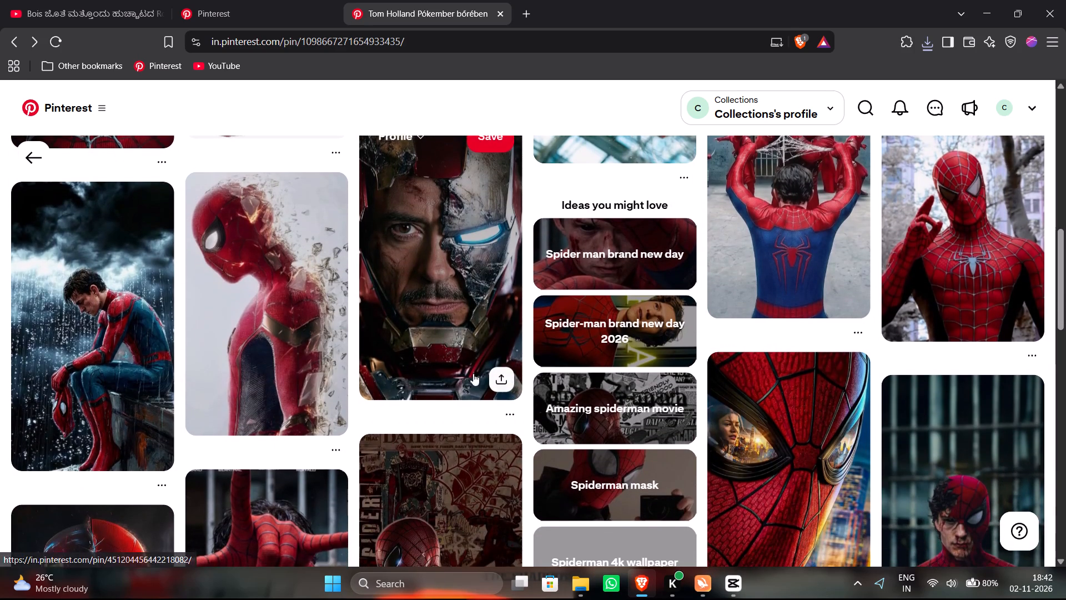
click(157, 303)
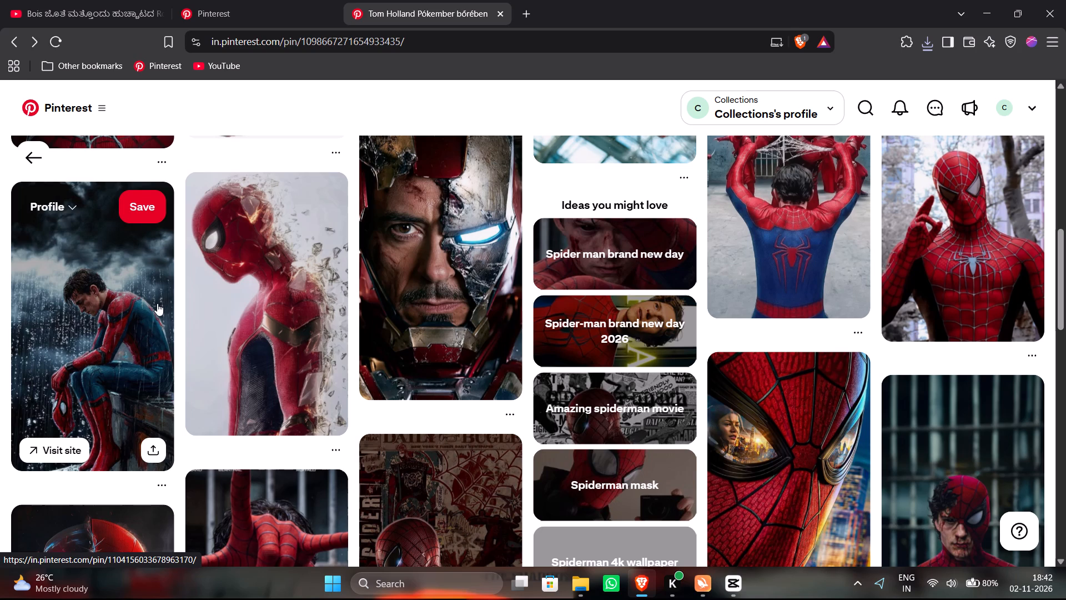
click(33, 155)
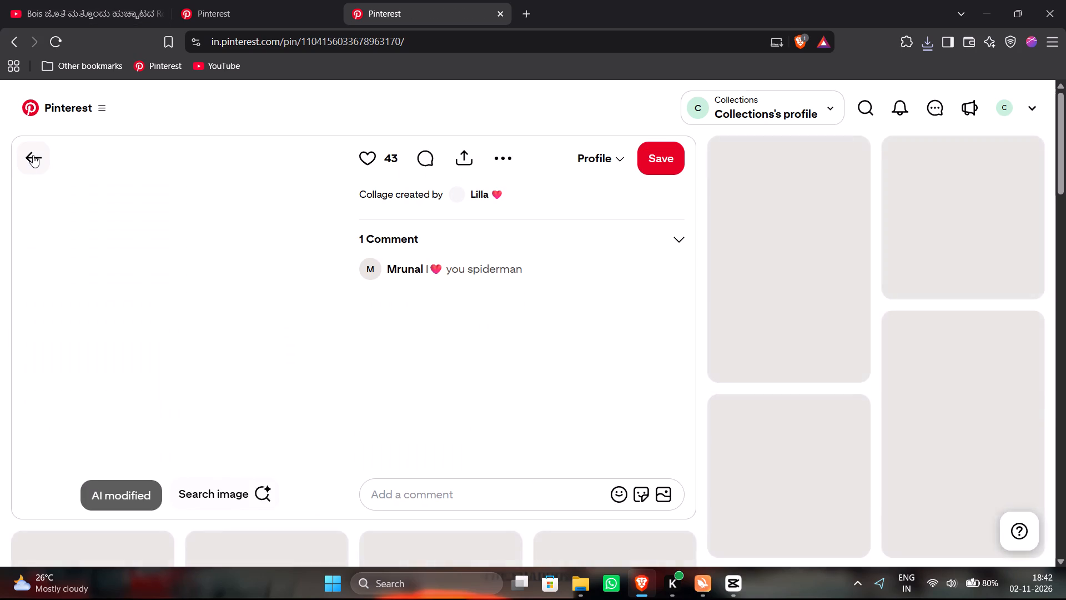
scroll(643, 361, down, 4)
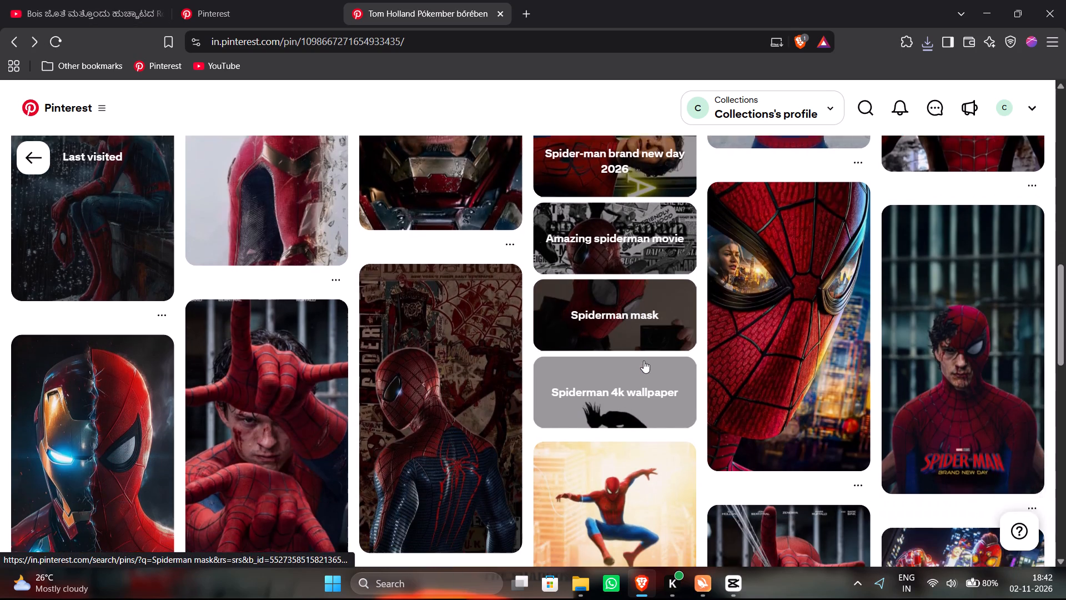
scroll(643, 361, down, 3)
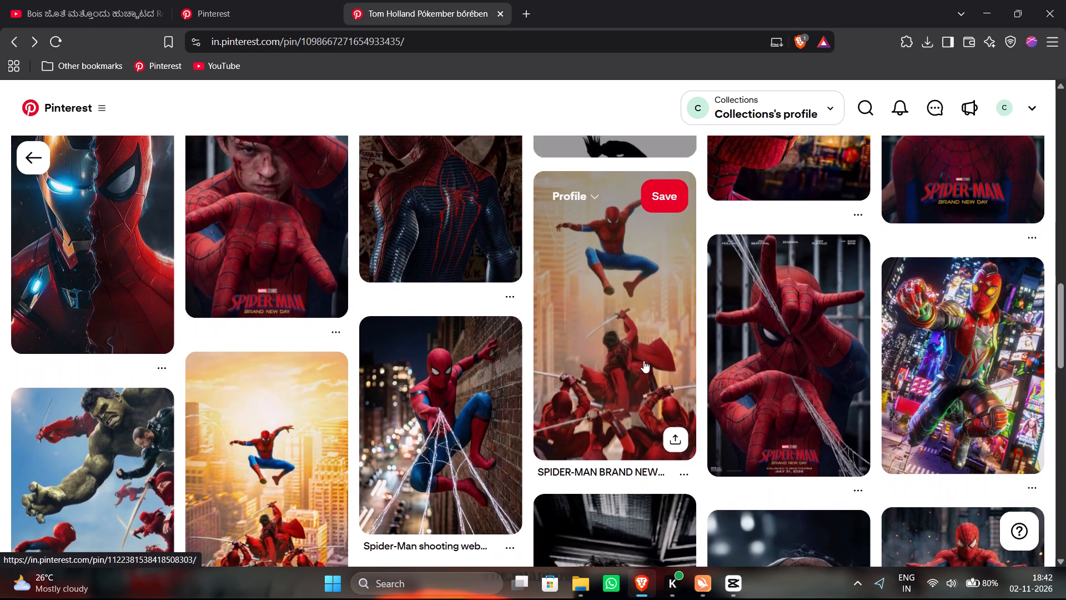
scroll(643, 361, down, 3)
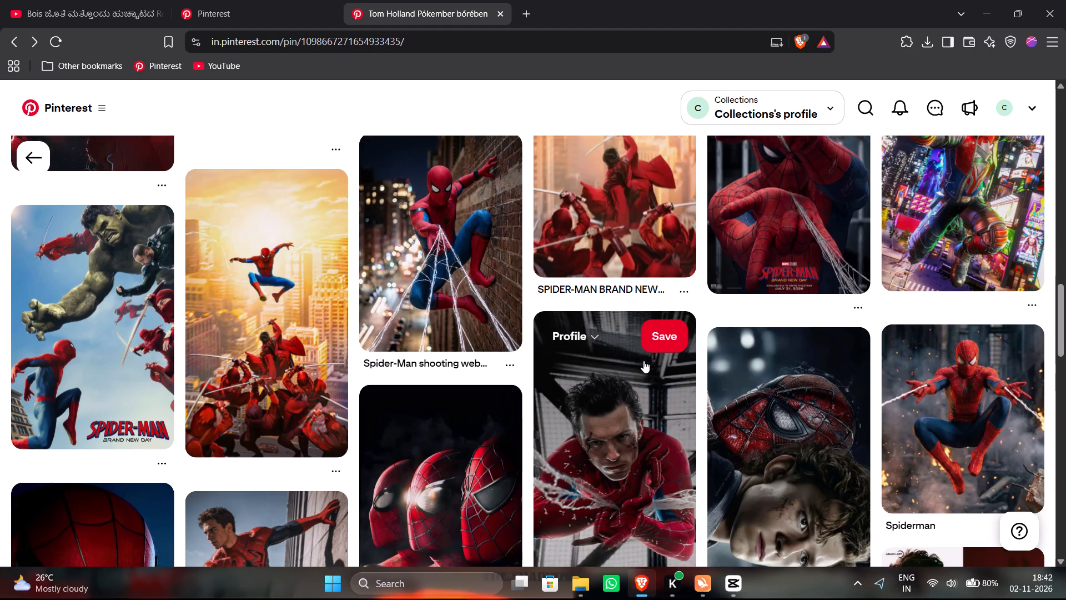
scroll(643, 361, down, 1)
scroll(573, 357, down, 3)
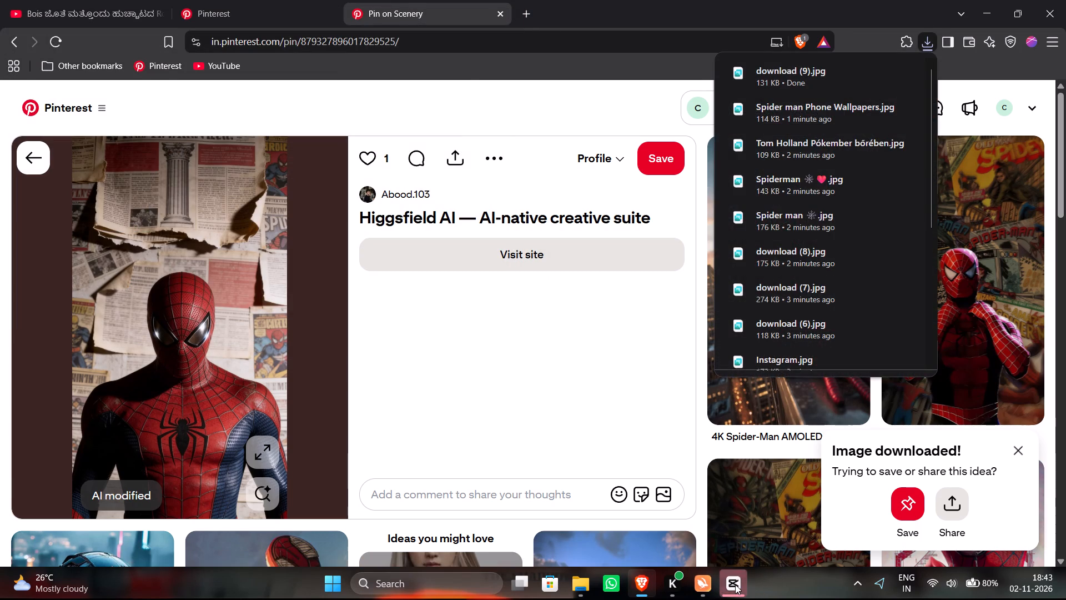
Switch to CapCut and create a new project.
click(735, 584)
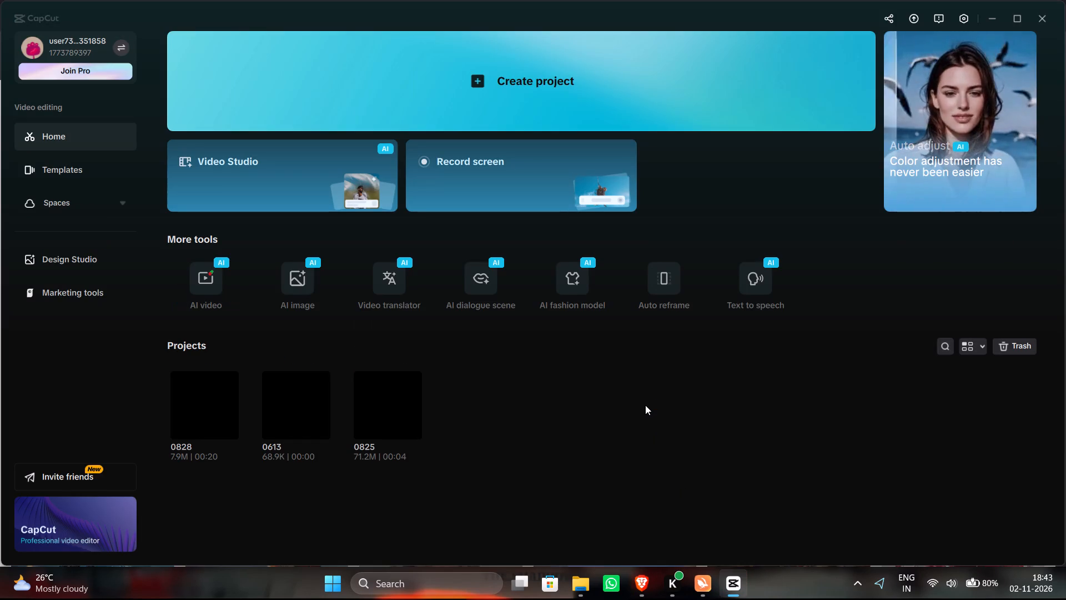
click(504, 99)
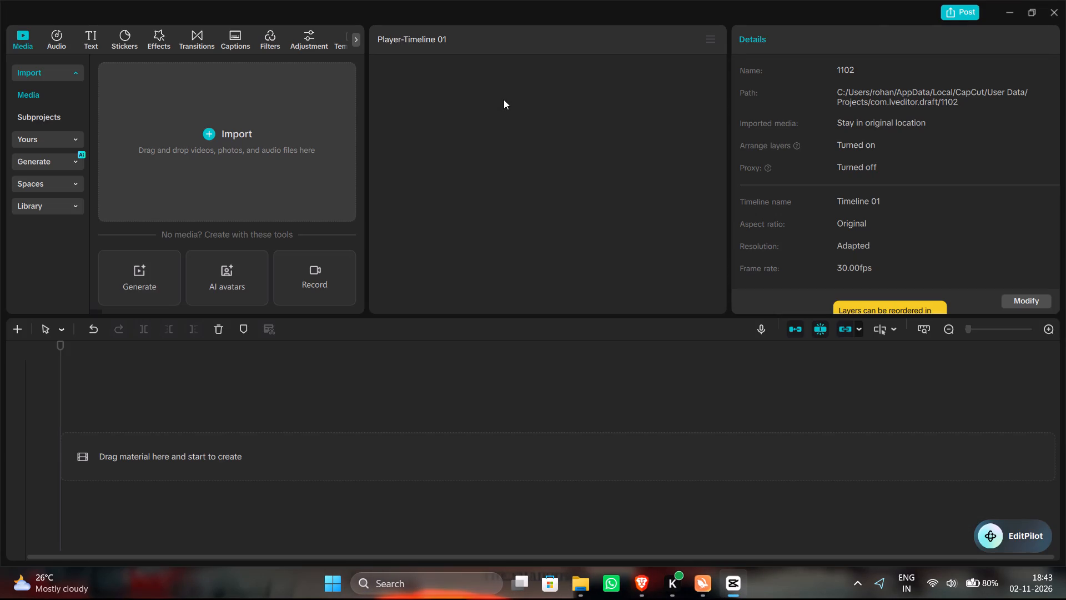
Import all of today's Spider-Man images plus the red-and-black "download" image from the Downloads folder.
click(283, 127)
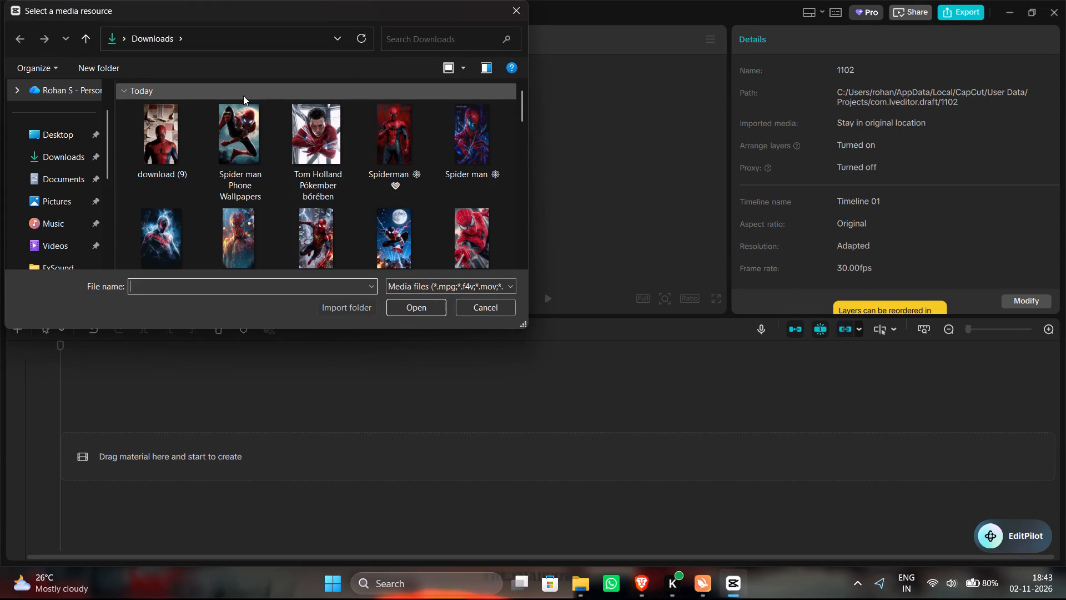
click(243, 95)
scroll(243, 95, down, 1)
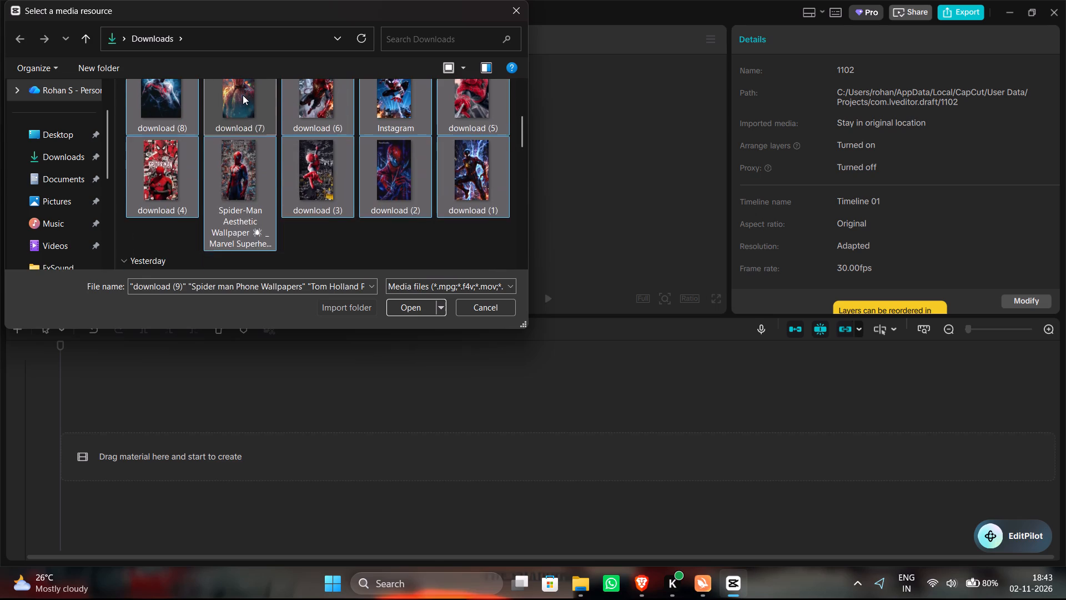
scroll(243, 95, down, 1)
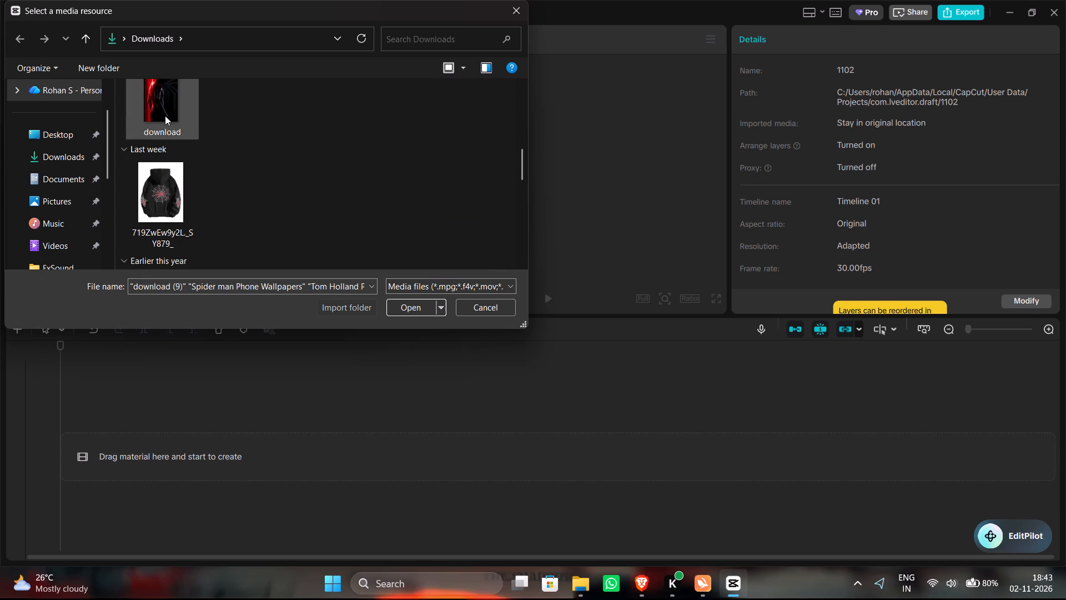
ctrl+click(165, 116)
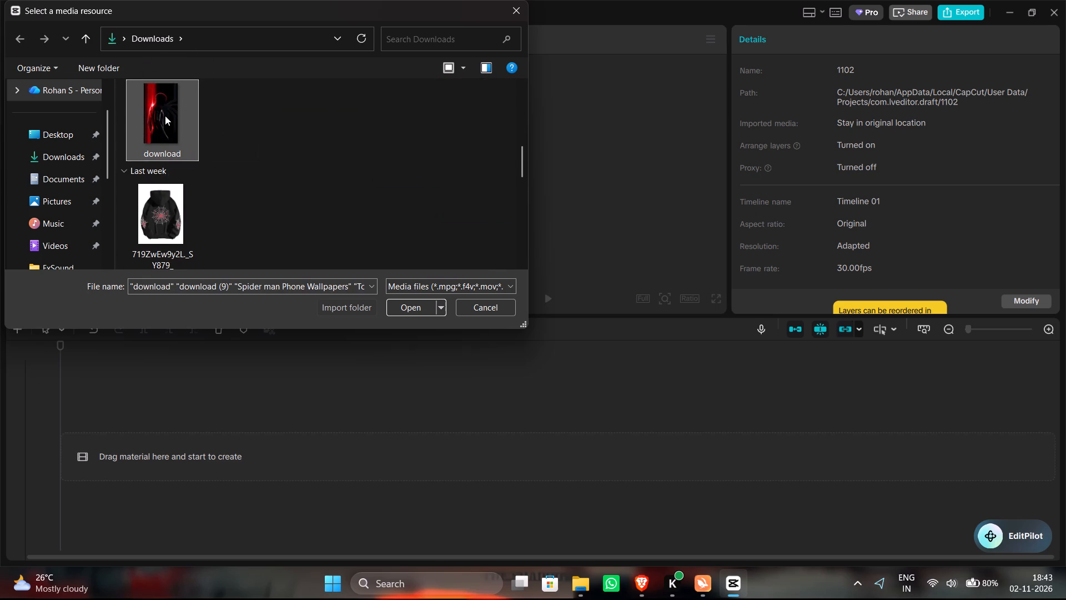
click(420, 301)
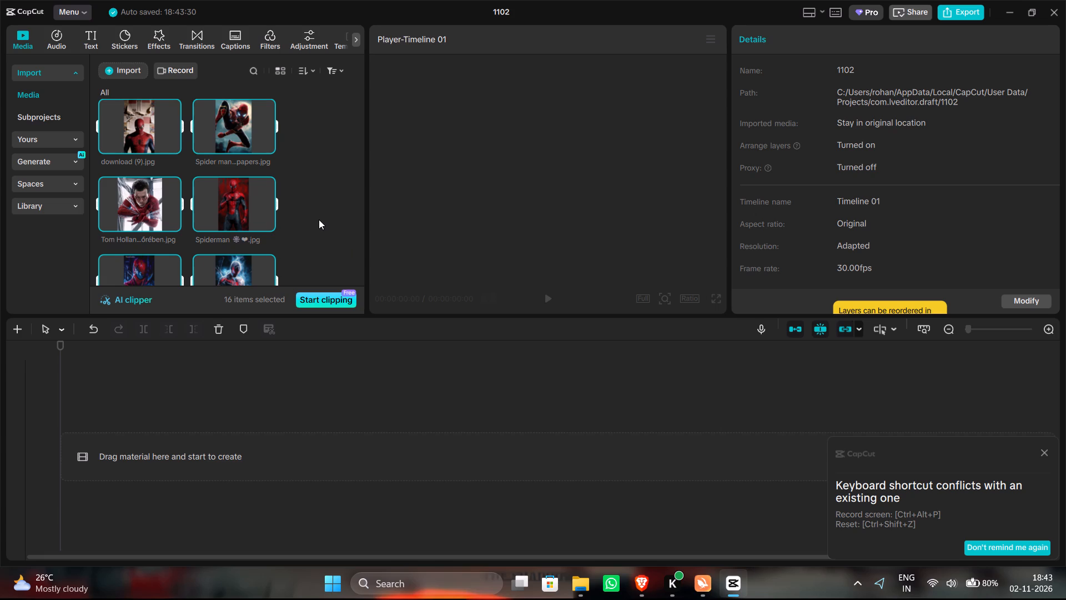
Place all the imported images in sequence on the main track, starting at the beginning of the timeline.
drag(230, 133, 265, 264)
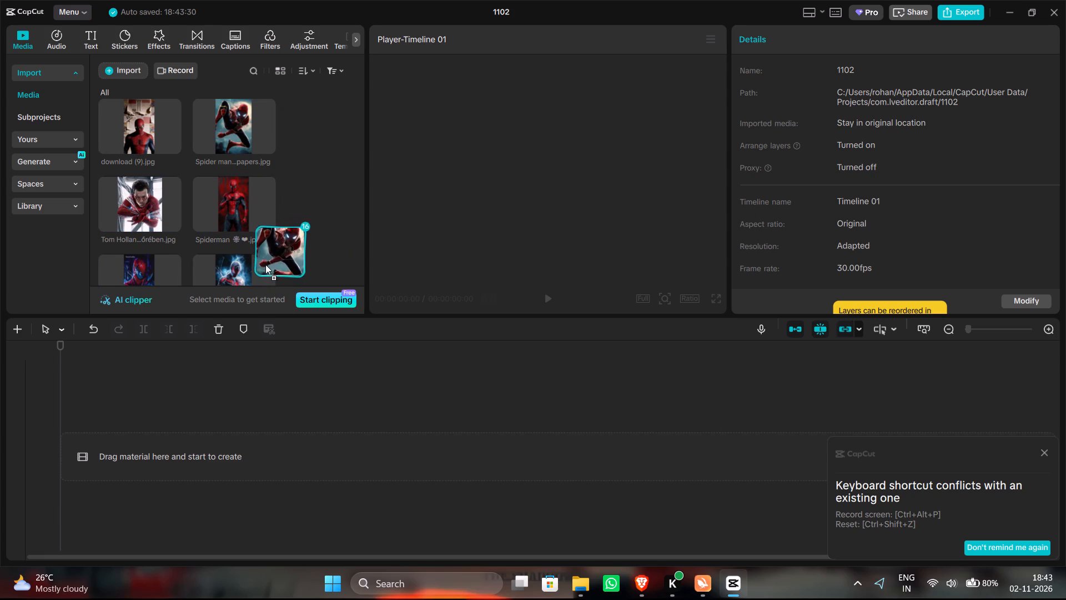
drag(265, 264, 147, 526)
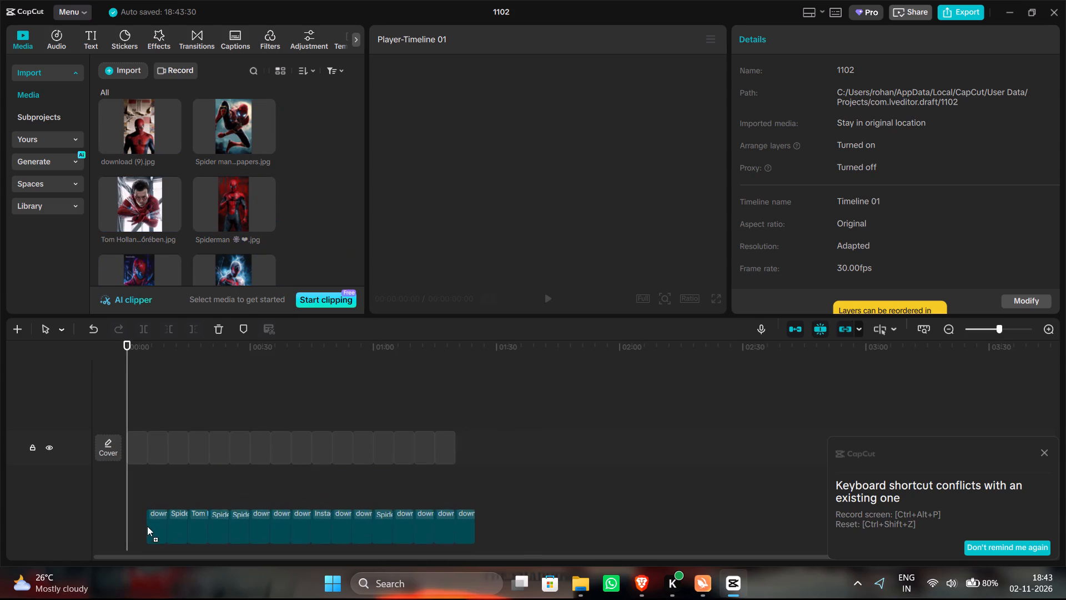
drag(147, 526, 142, 466)
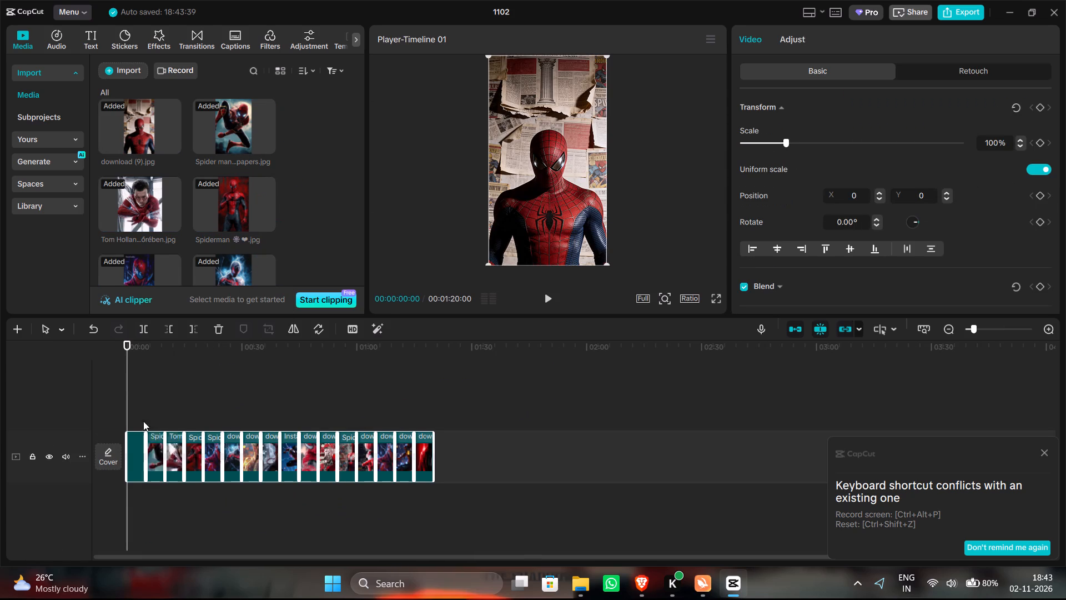
Dismiss the Pro trial offer and preview the image sequence from the start of the timeline.
click(157, 394)
ctrl+scroll(157, 394, up, 1)
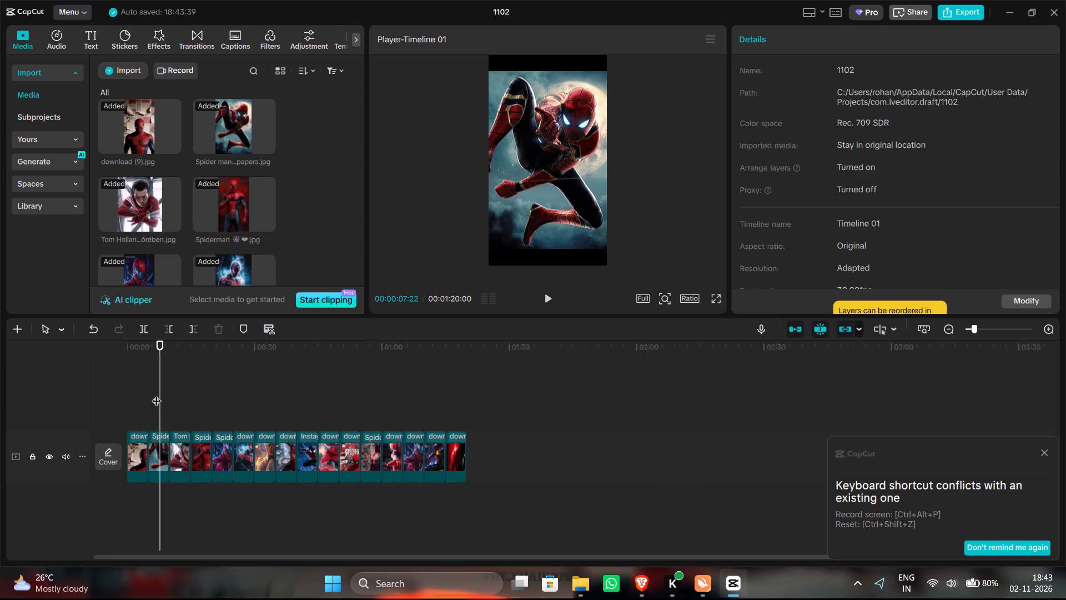
ctrl+scroll(157, 394, up, 9)
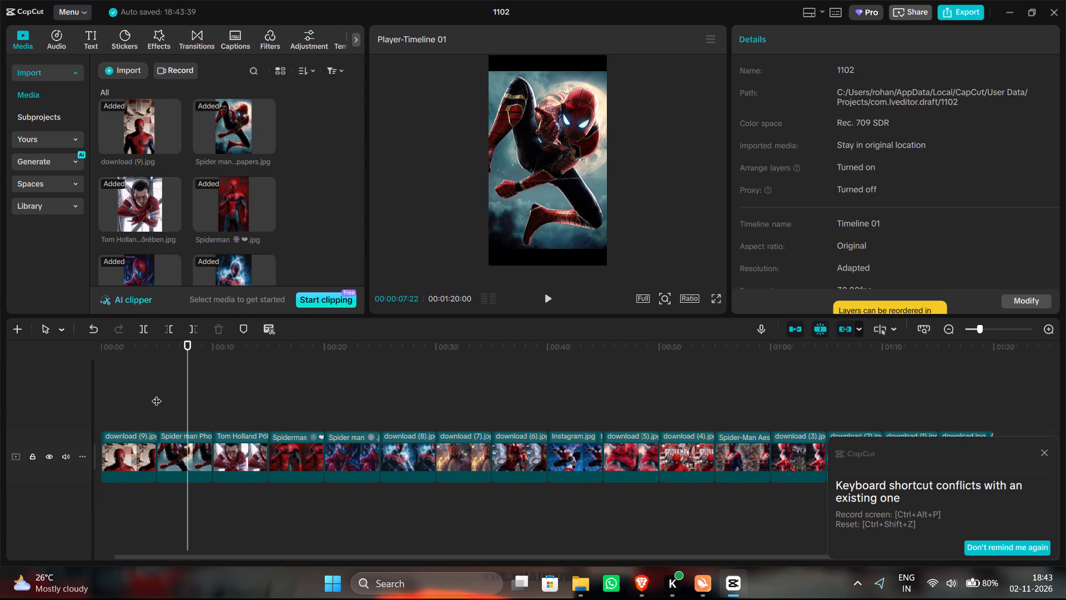
ctrl+scroll(157, 394, down, 2)
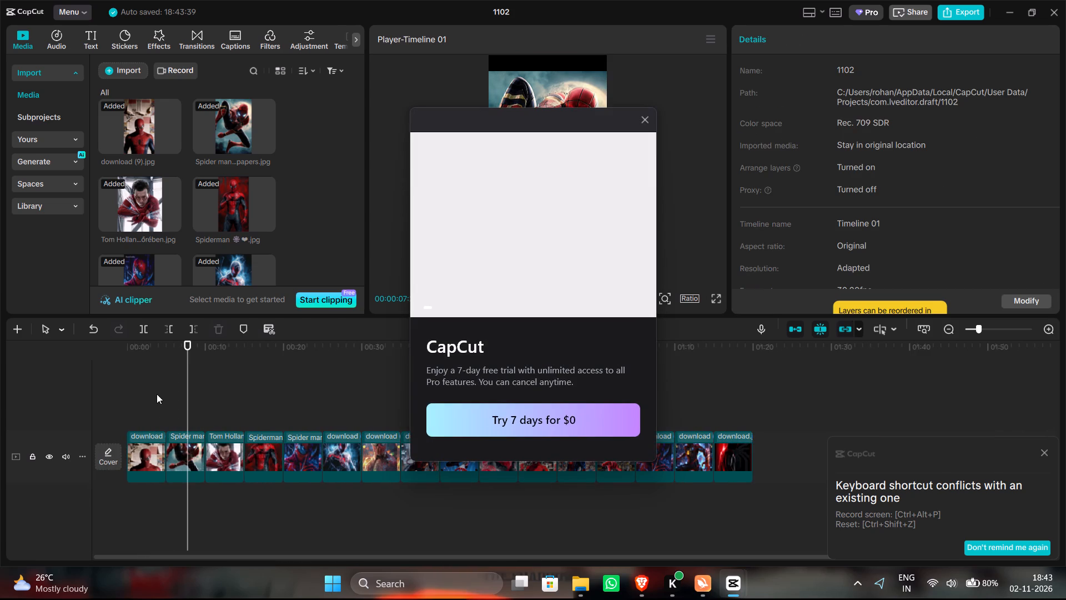
click(642, 114)
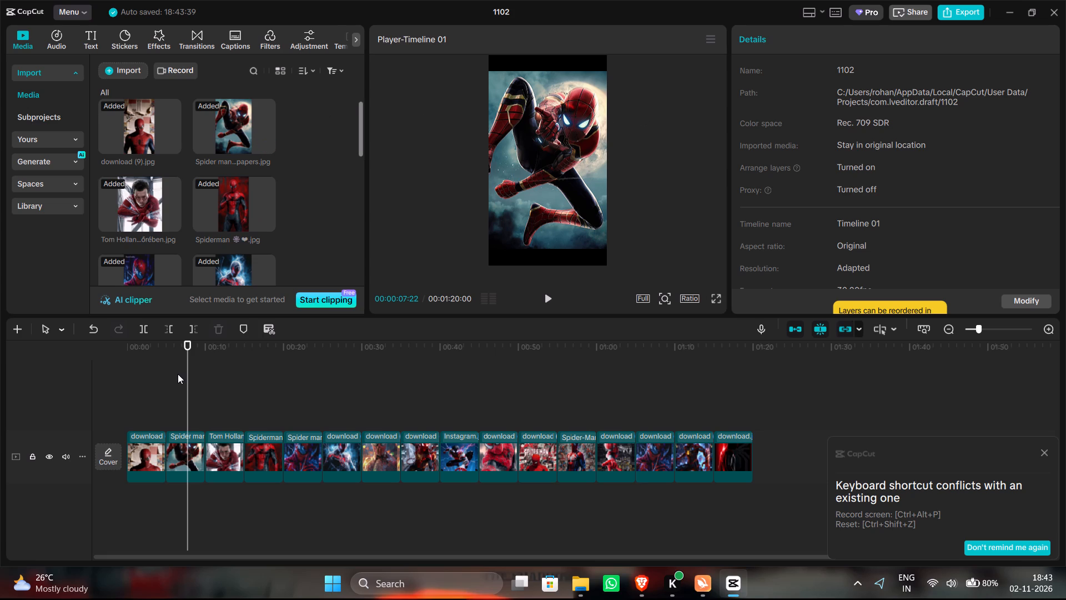
drag(186, 393, 110, 389)
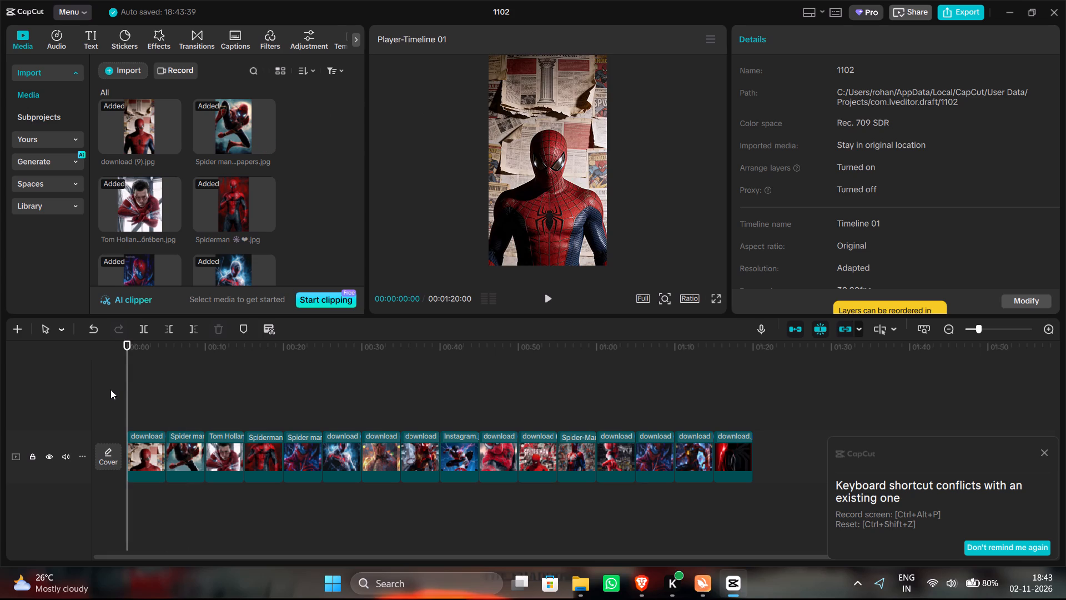
click(542, 299)
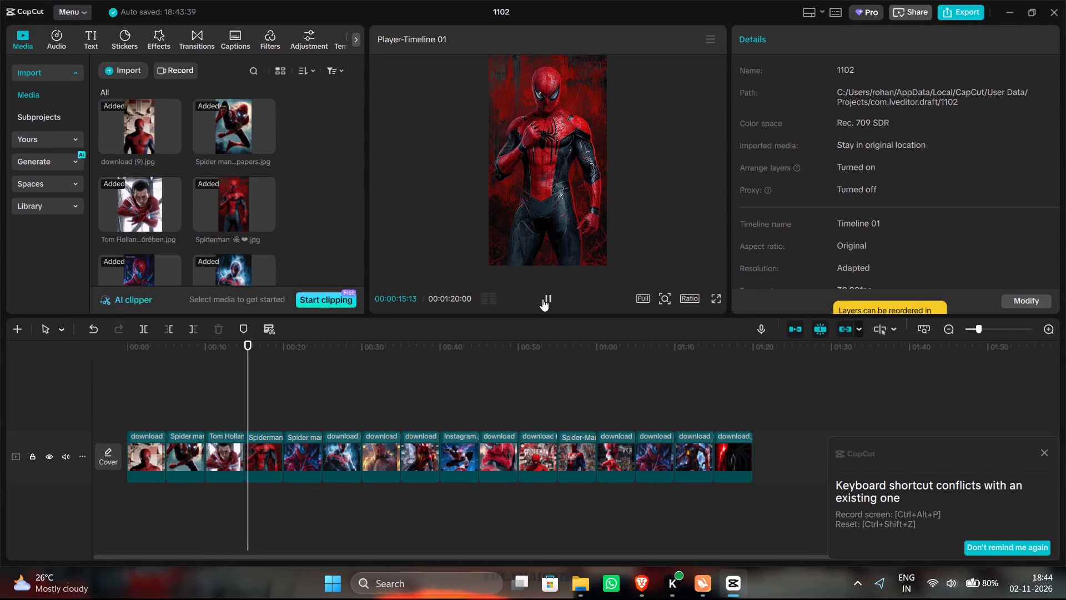
click(542, 299)
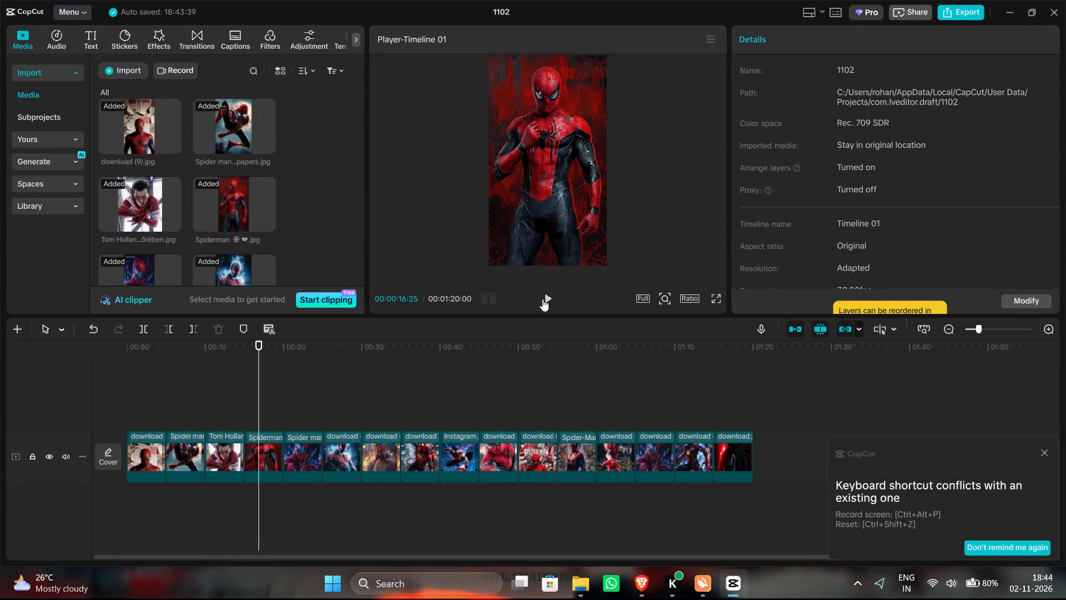
Look through the first clip's basic video settings and its Adjust options, including Curves.
click(154, 464)
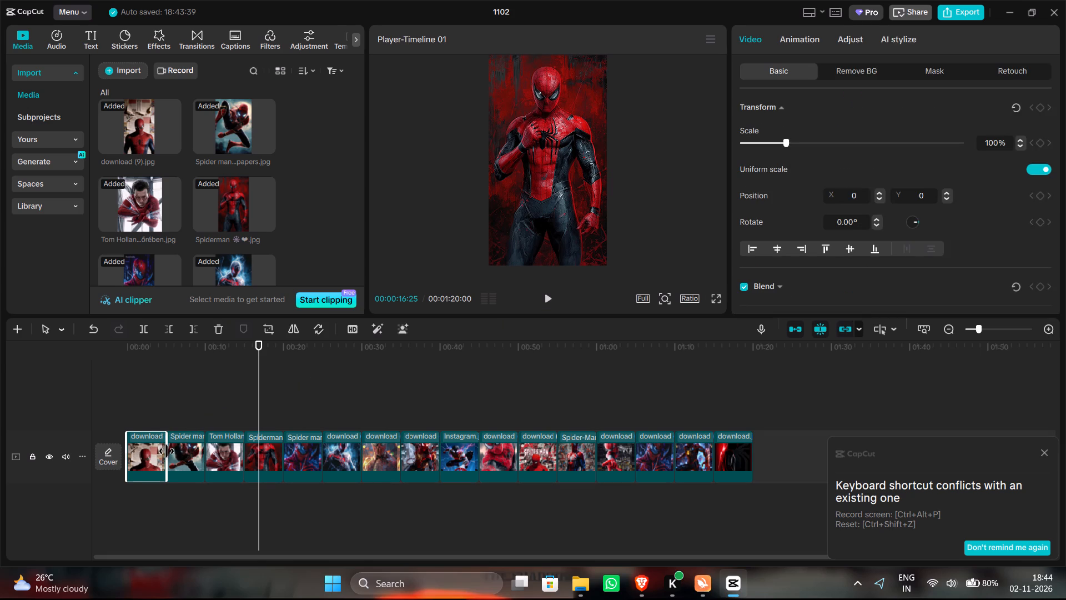
click(167, 451)
scroll(801, 269, down, 1)
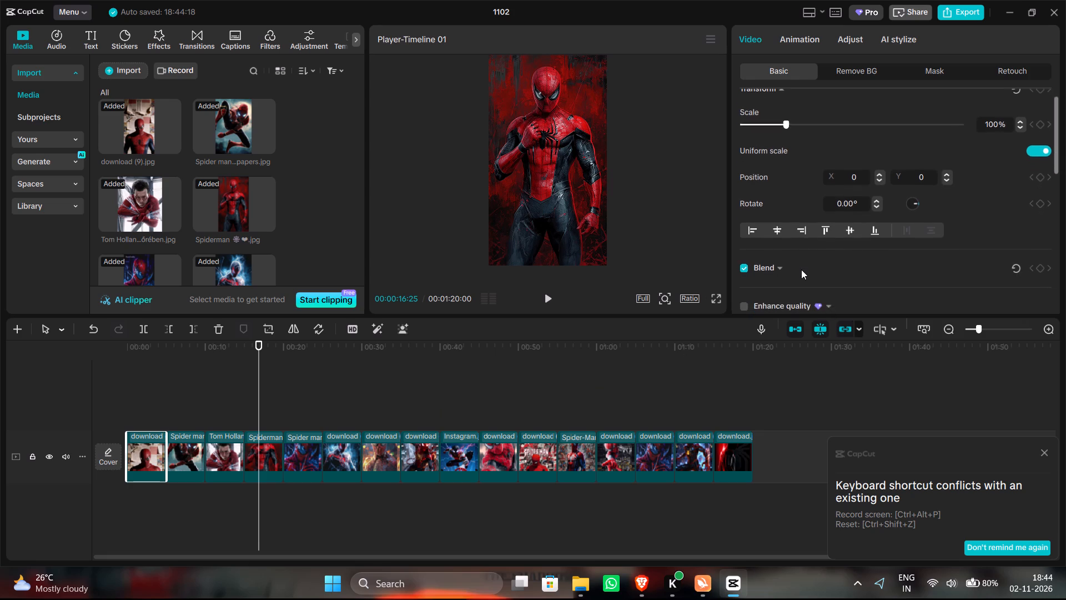
scroll(801, 269, down, 4)
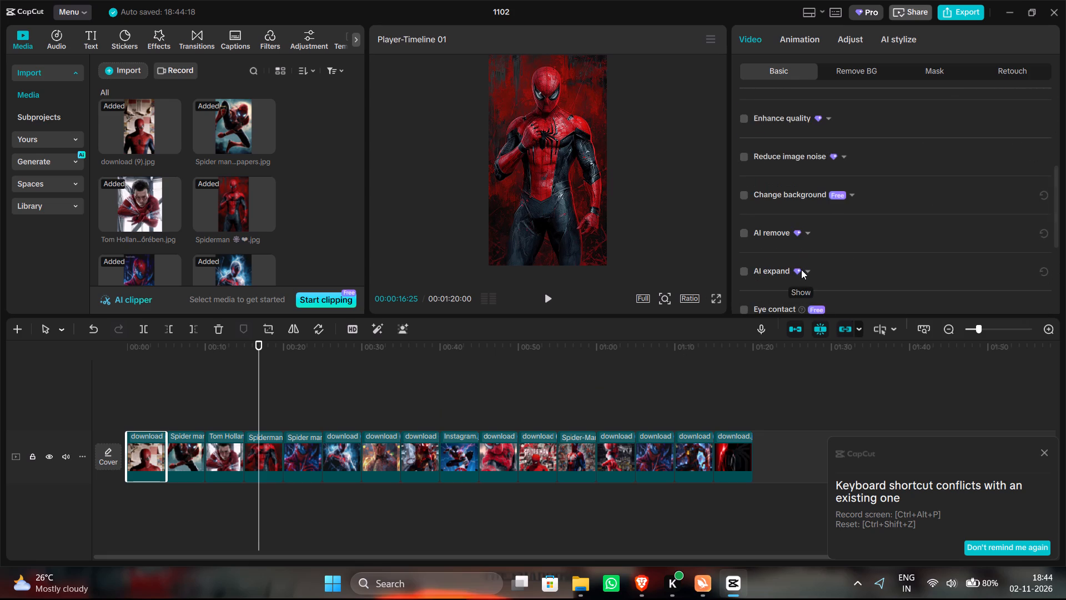
scroll(801, 269, down, 8)
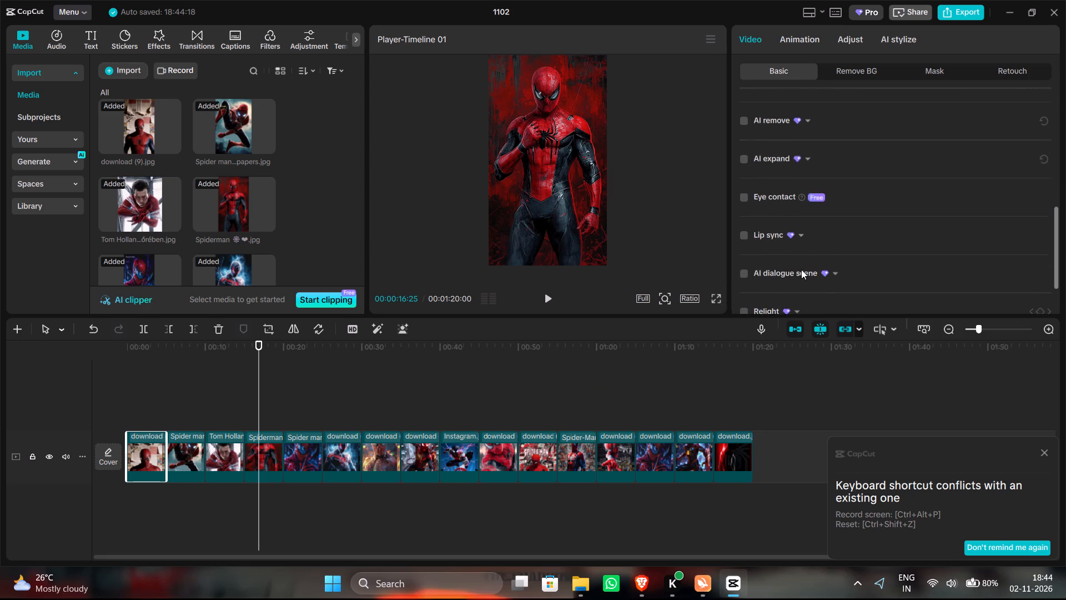
scroll(801, 269, down, 2)
scroll(801, 269, up, 2)
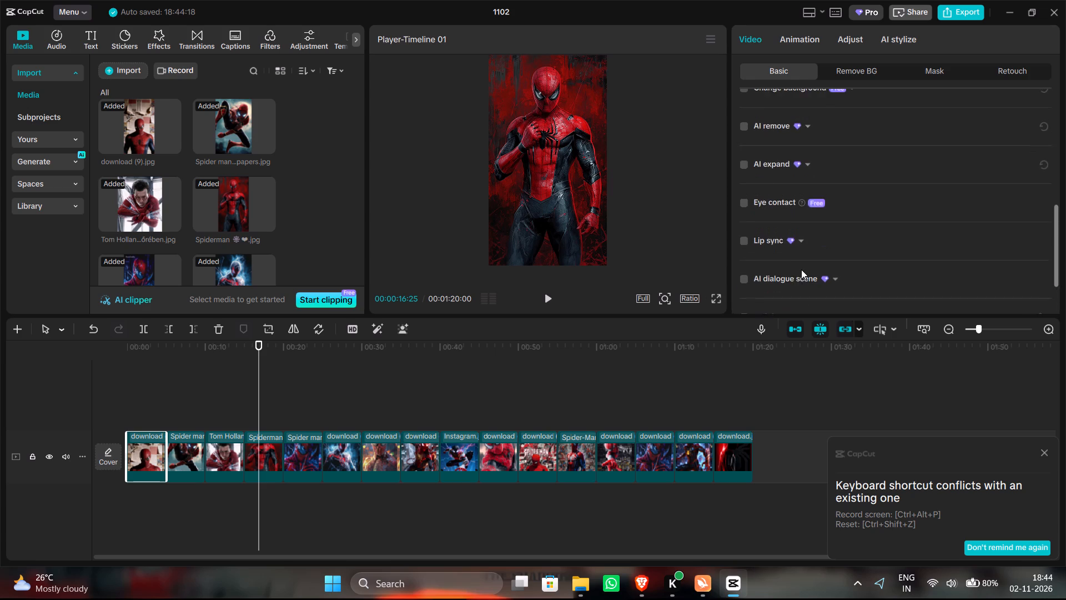
scroll(801, 269, up, 12)
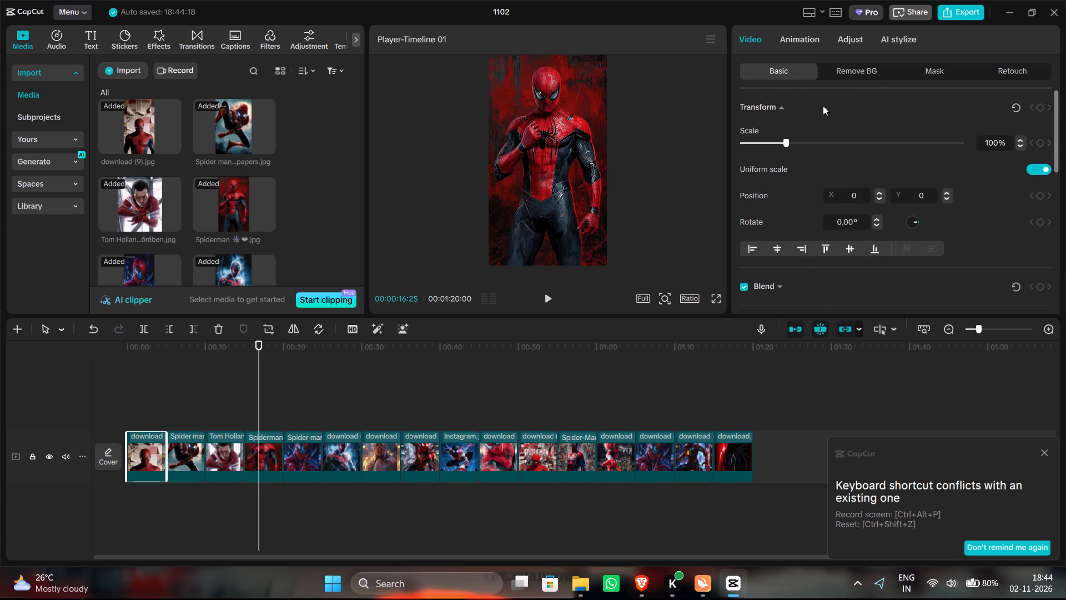
click(863, 41)
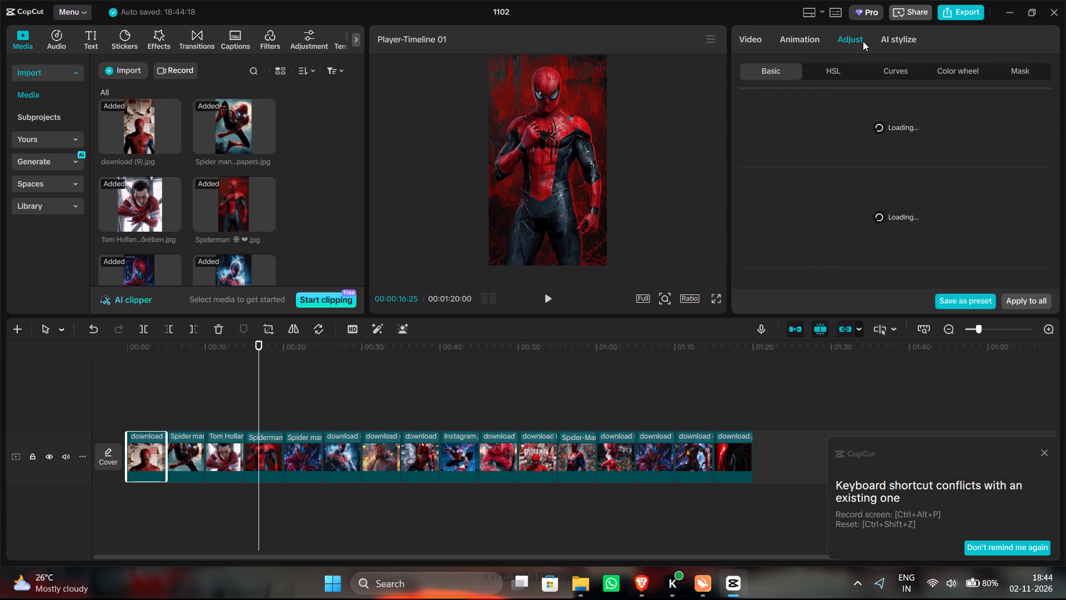
click(879, 67)
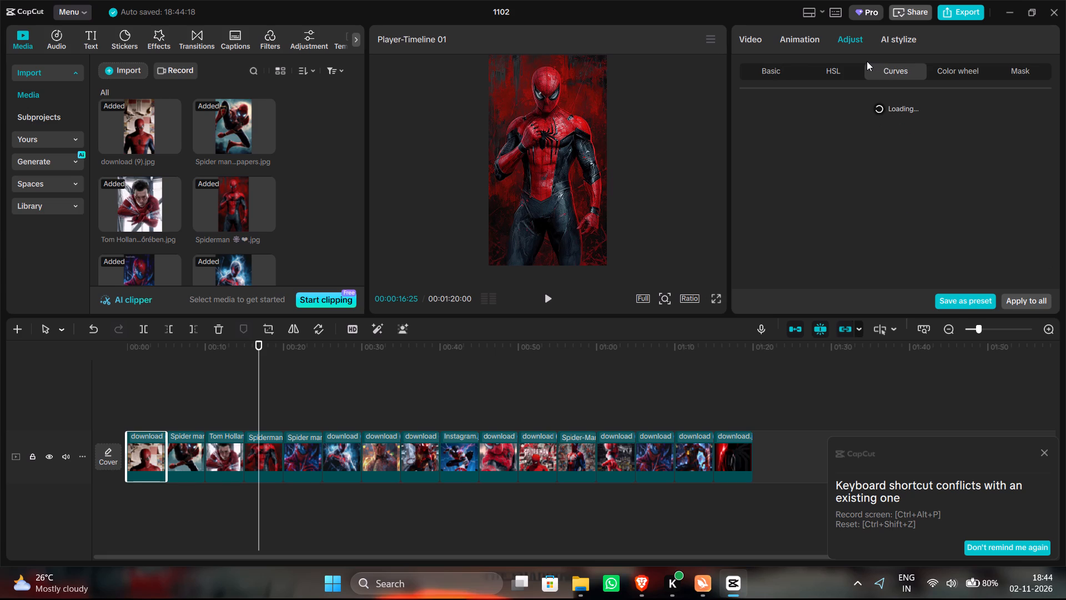
Load the Transitions library, checking the Turbo VPN connection before reloading the list.
click(196, 40)
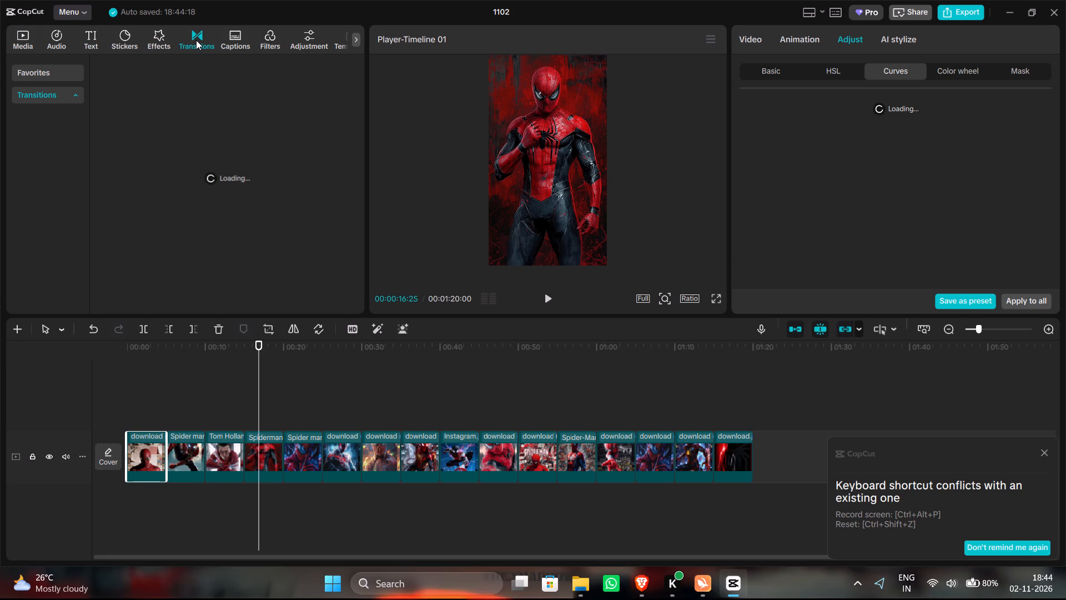
click(701, 582)
click(685, 504)
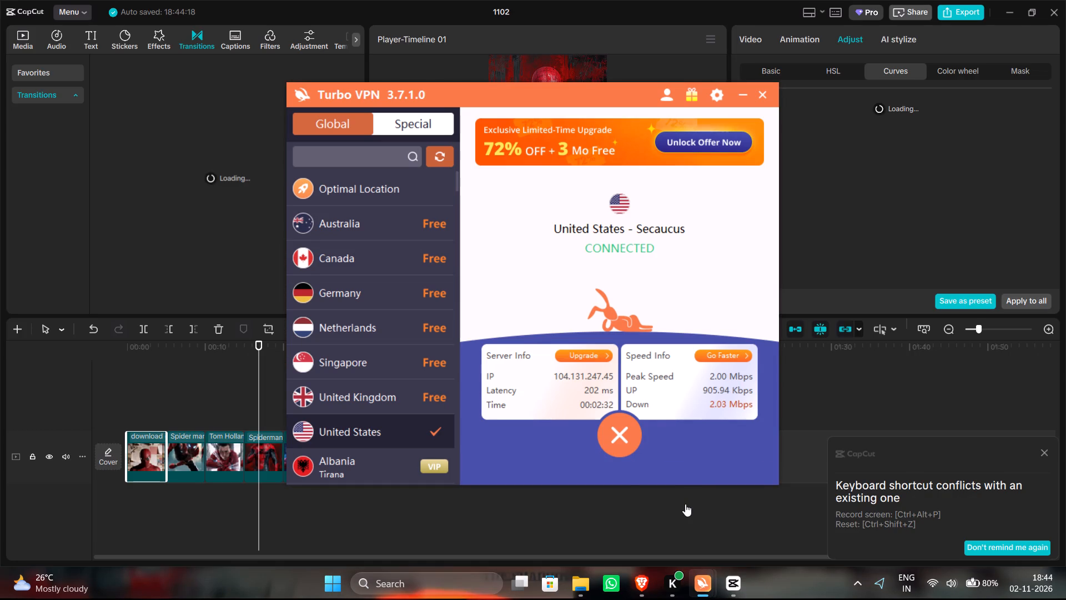
click(582, 531)
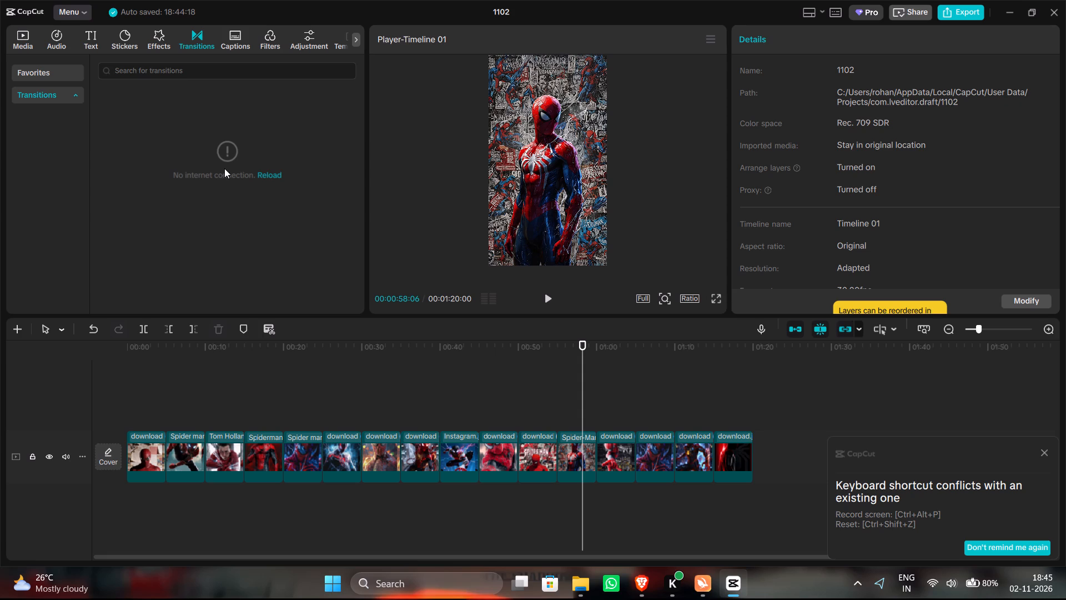
click(268, 173)
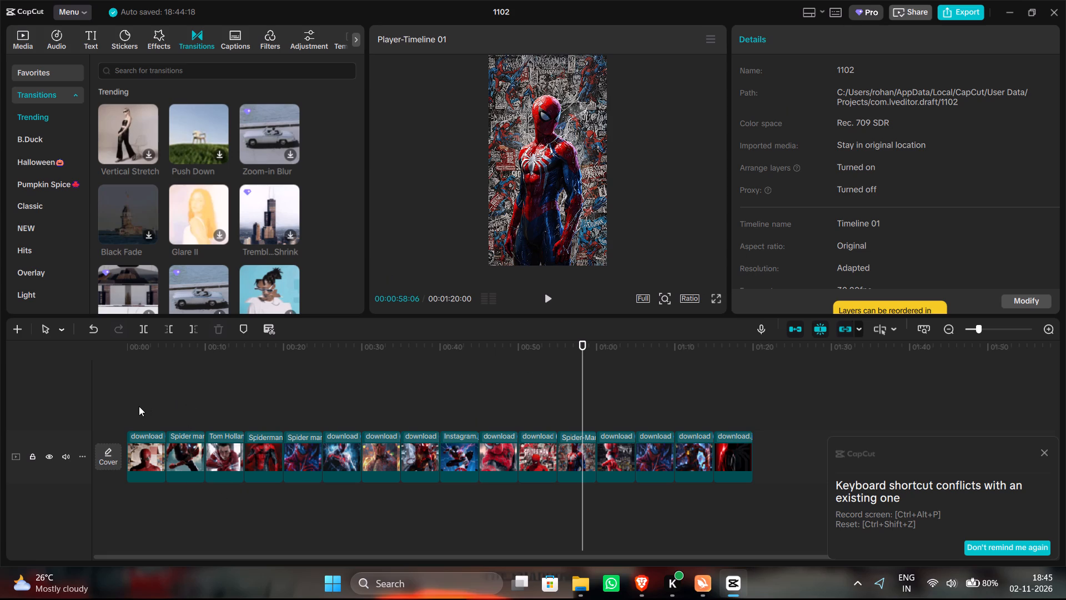
Select all the clips on the timeline and dismiss the keyboard shortcut conflict notice.
drag(139, 406, 743, 496)
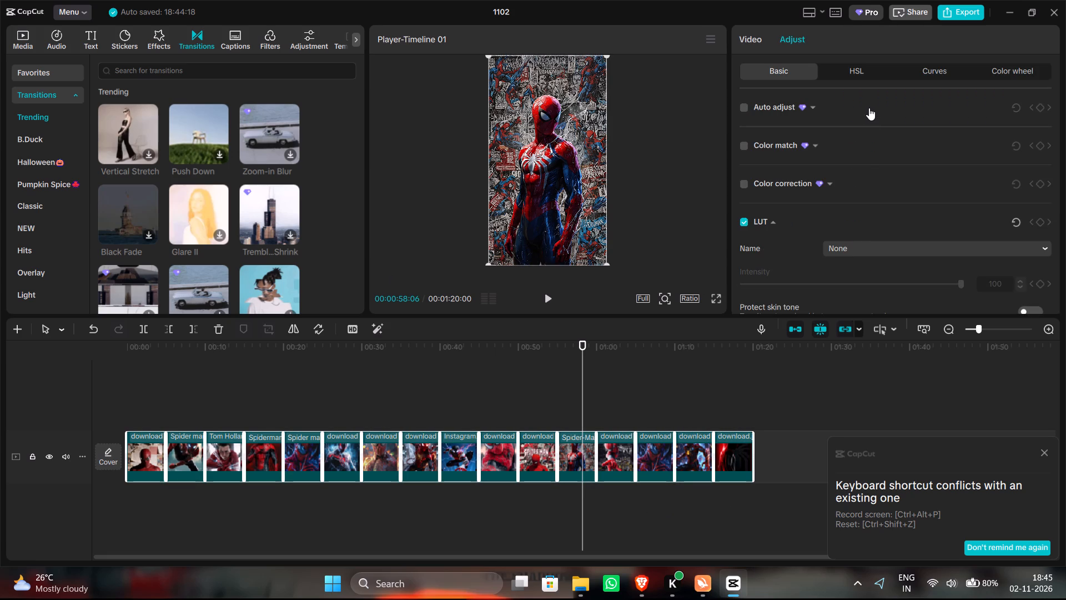
click(756, 36)
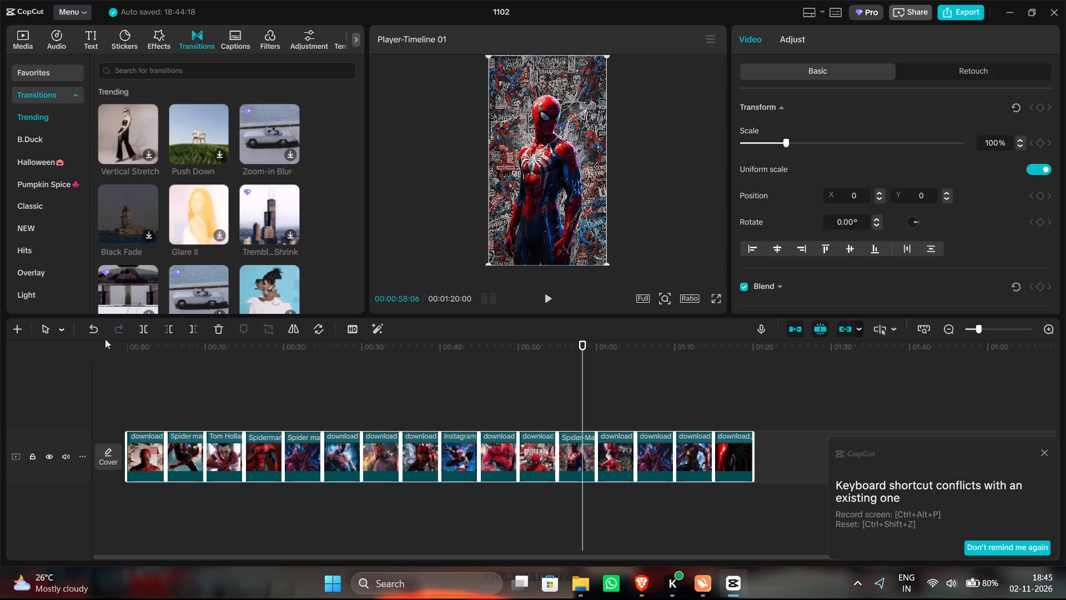
click(1041, 453)
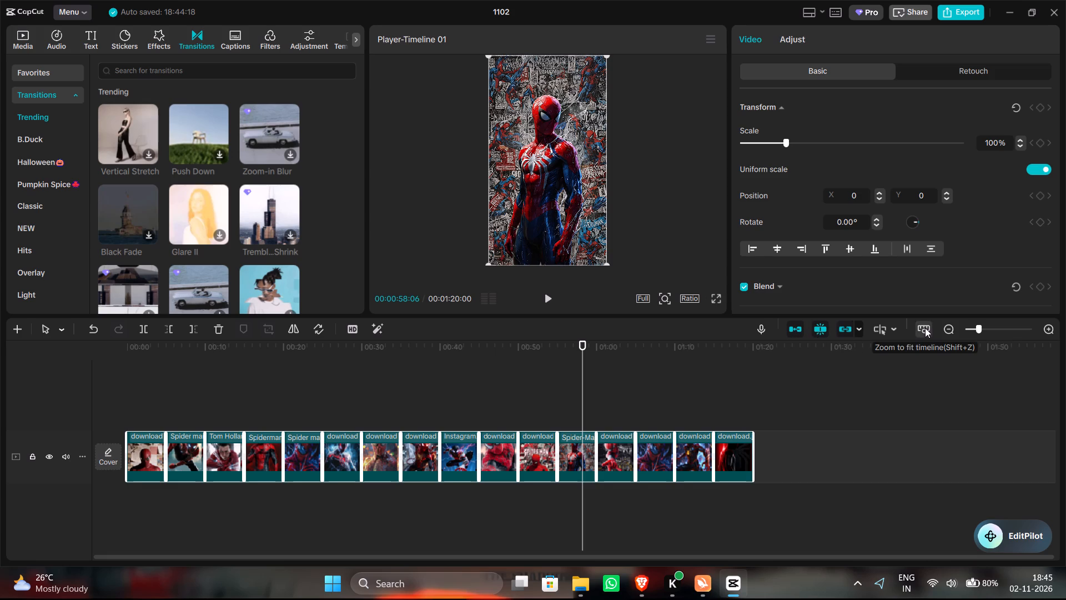
click(883, 331)
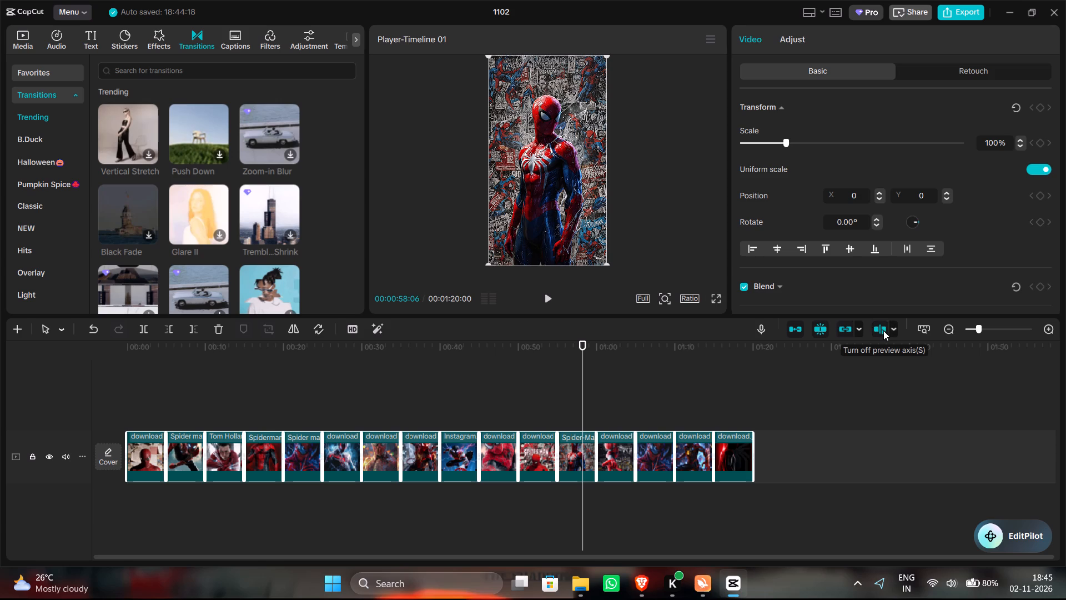
click(883, 331)
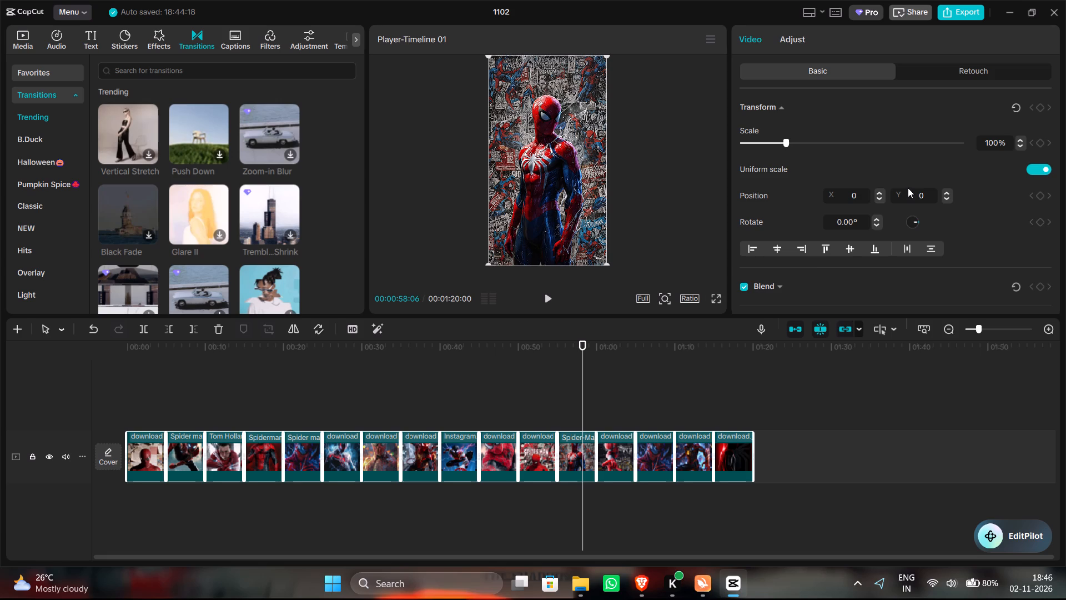
Examine the shared Transform, Blend and colour adjustment settings of the selected clips.
click(787, 143)
click(782, 109)
click(782, 109)
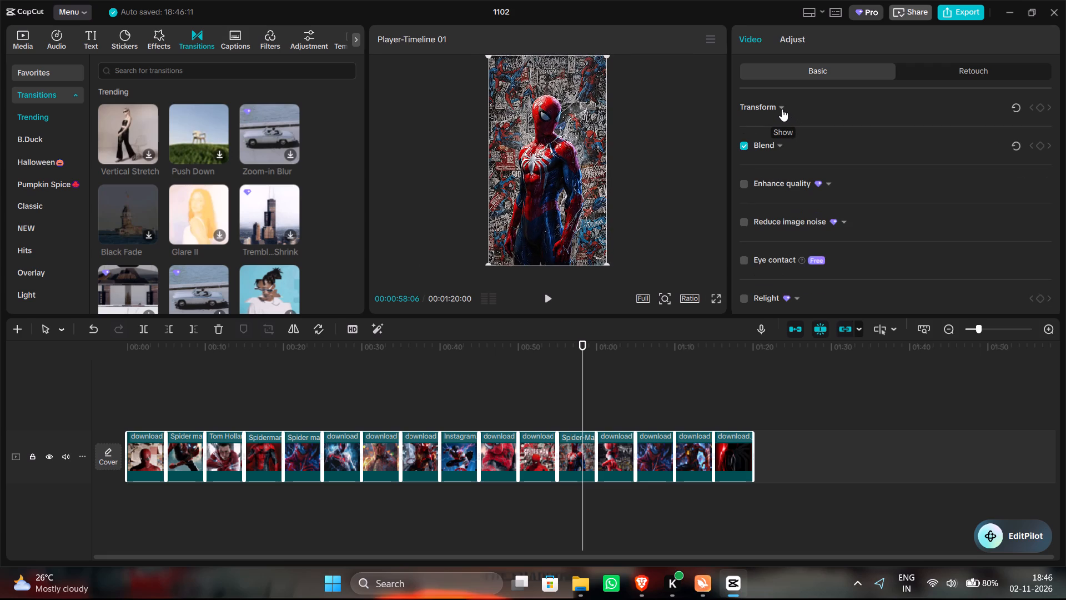
scroll(782, 109, down, 2)
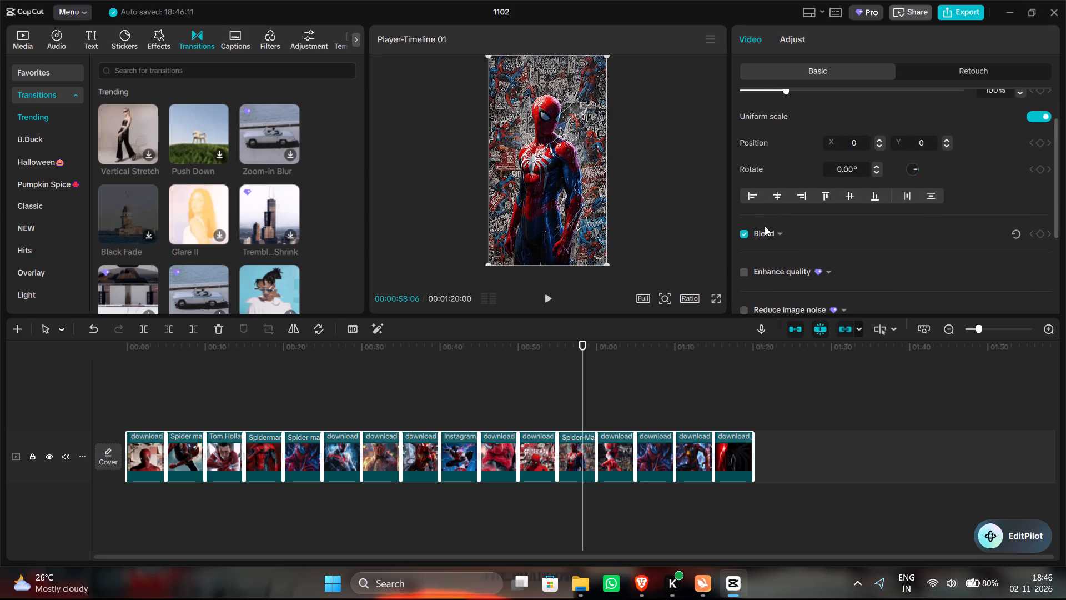
click(772, 232)
scroll(772, 232, down, 4)
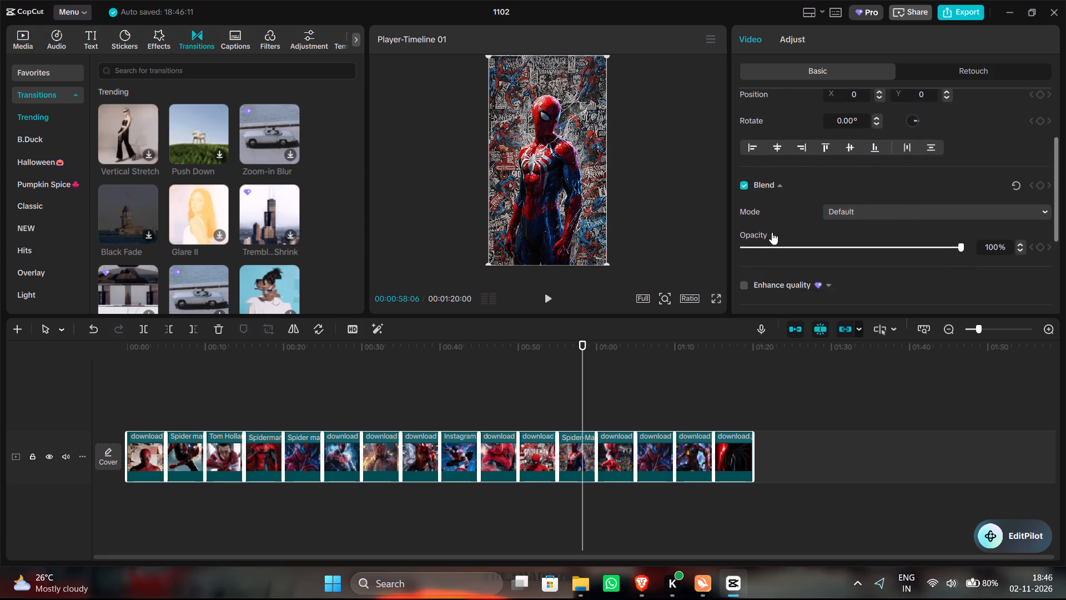
scroll(772, 232, down, 2)
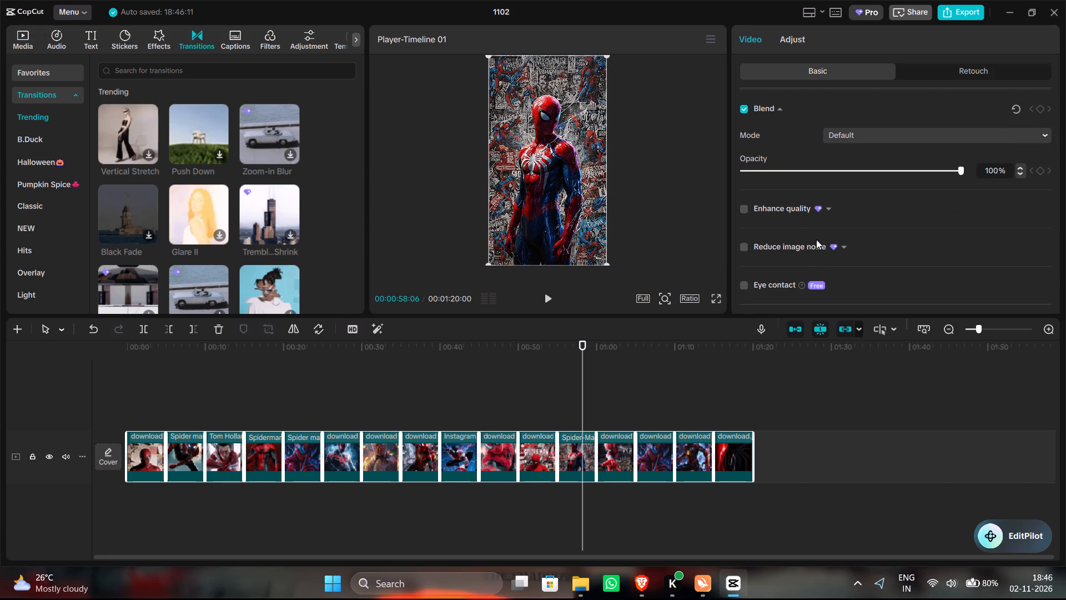
scroll(816, 239, down, 6)
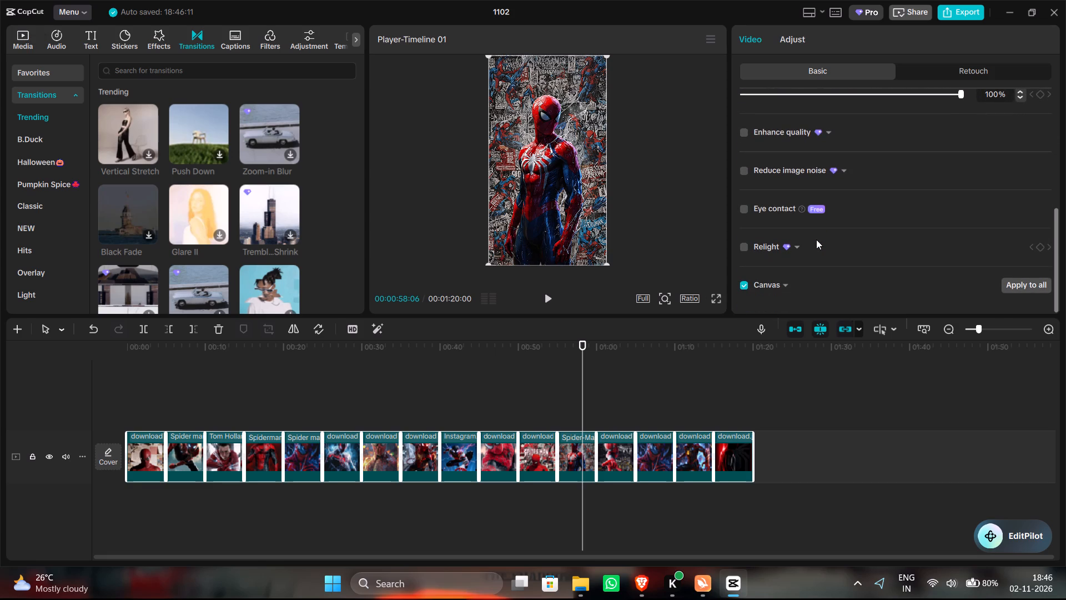
scroll(816, 239, up, 11)
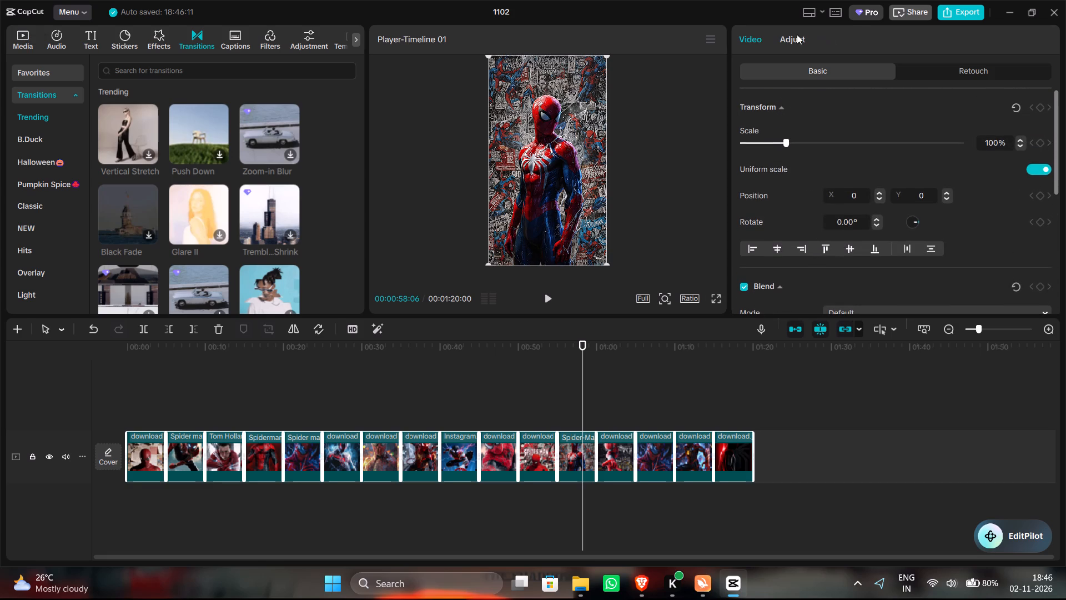
click(787, 38)
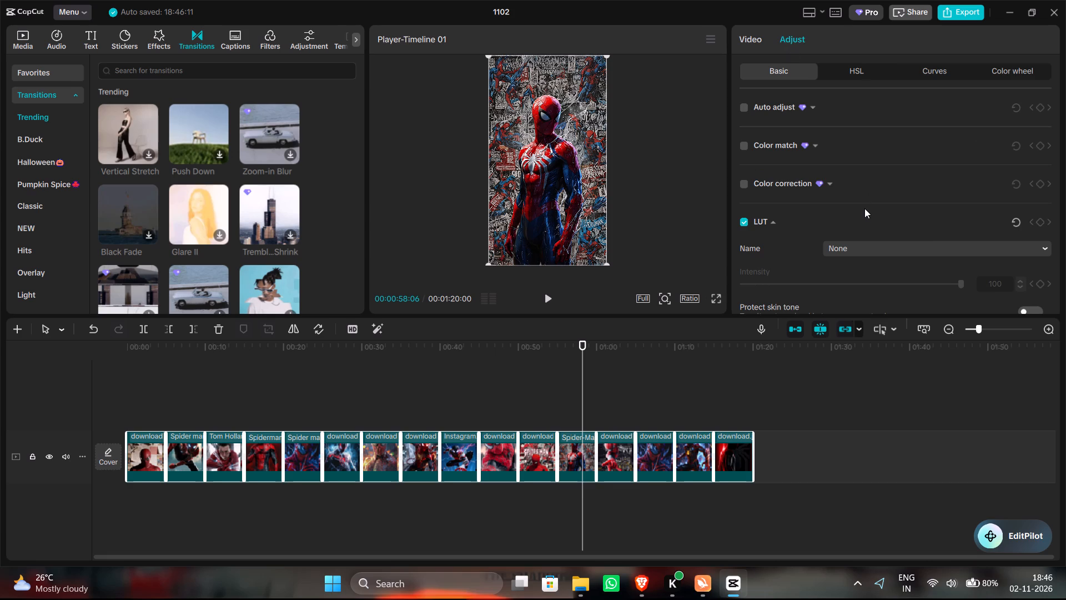
scroll(868, 211, up, 3)
scroll(868, 211, down, 3)
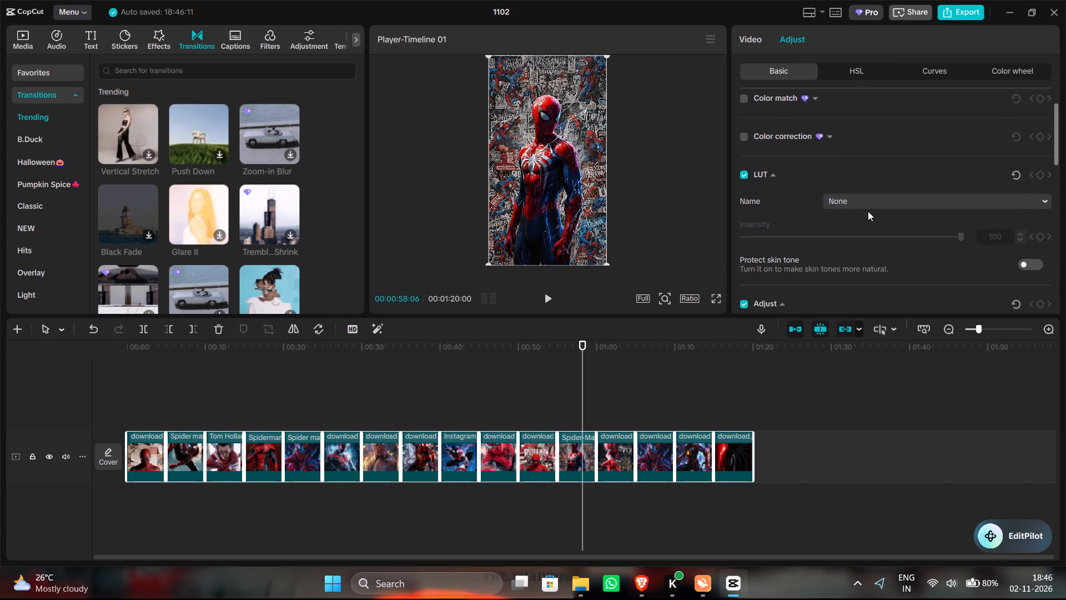
scroll(868, 211, down, 10)
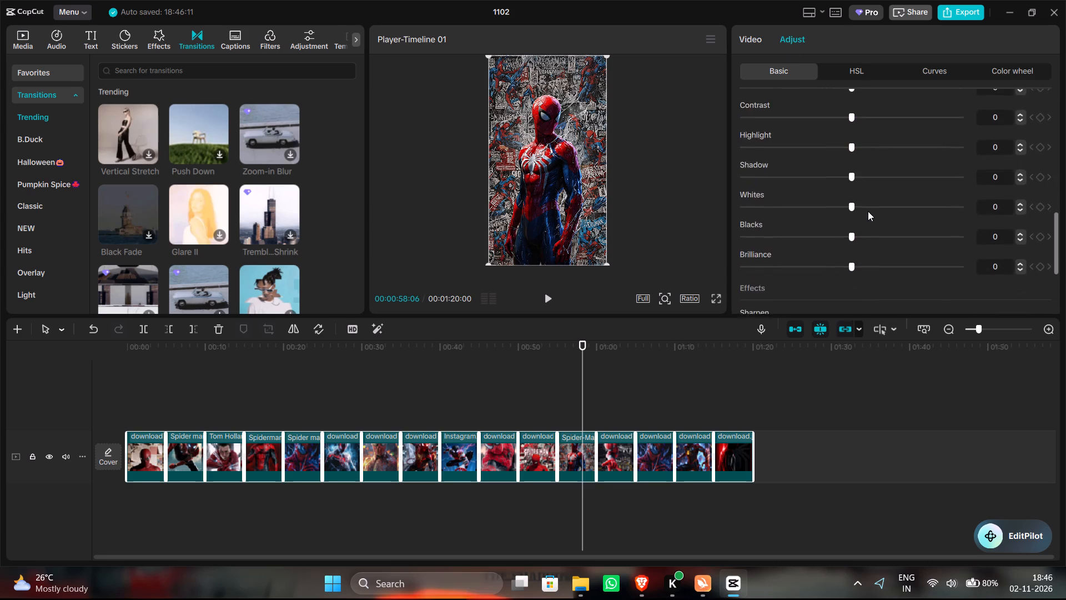
scroll(868, 211, down, 12)
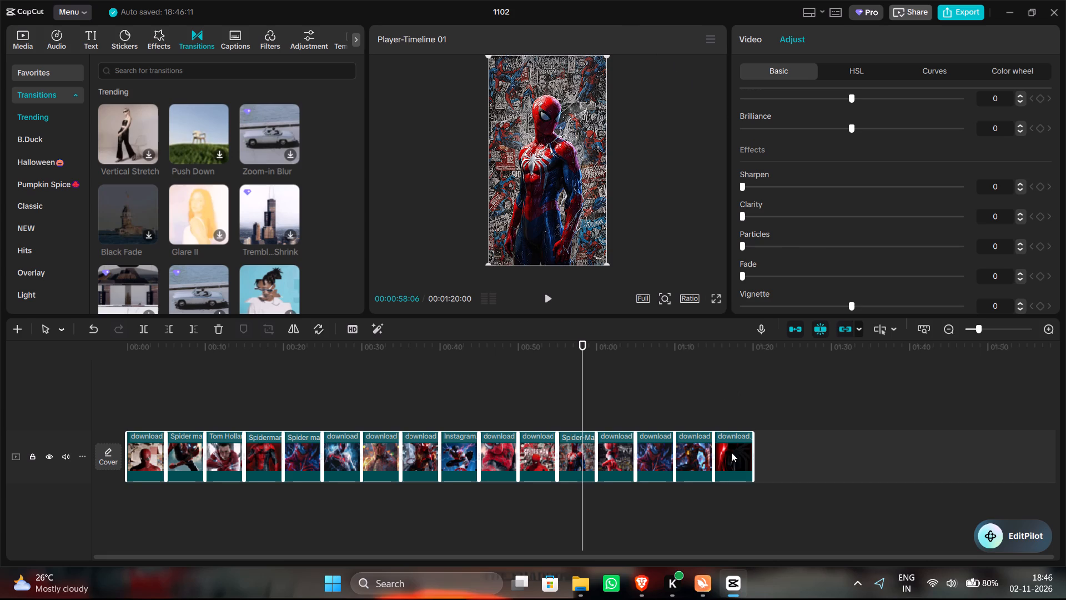
Trim the end of the first clip so that it lasts about 3 seconds.
click(151, 451)
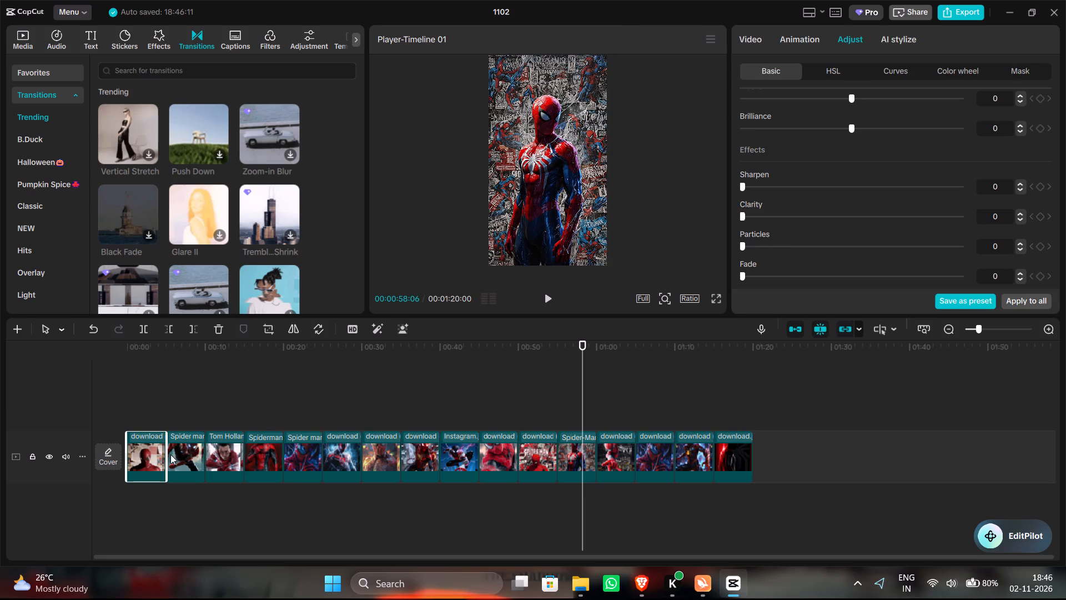
drag(165, 456, 146, 452)
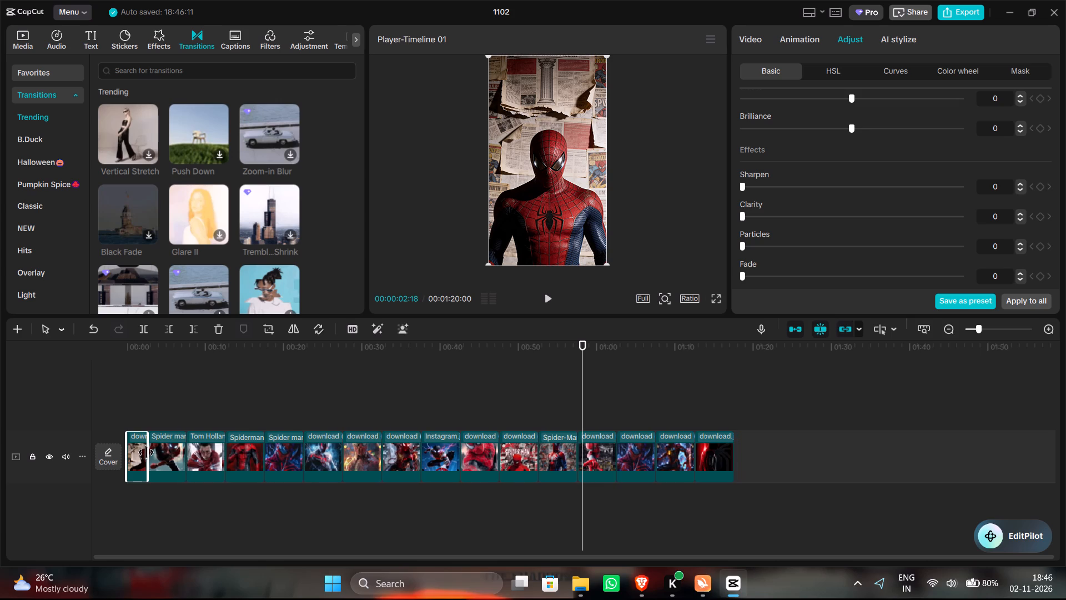
drag(146, 452, 122, 441)
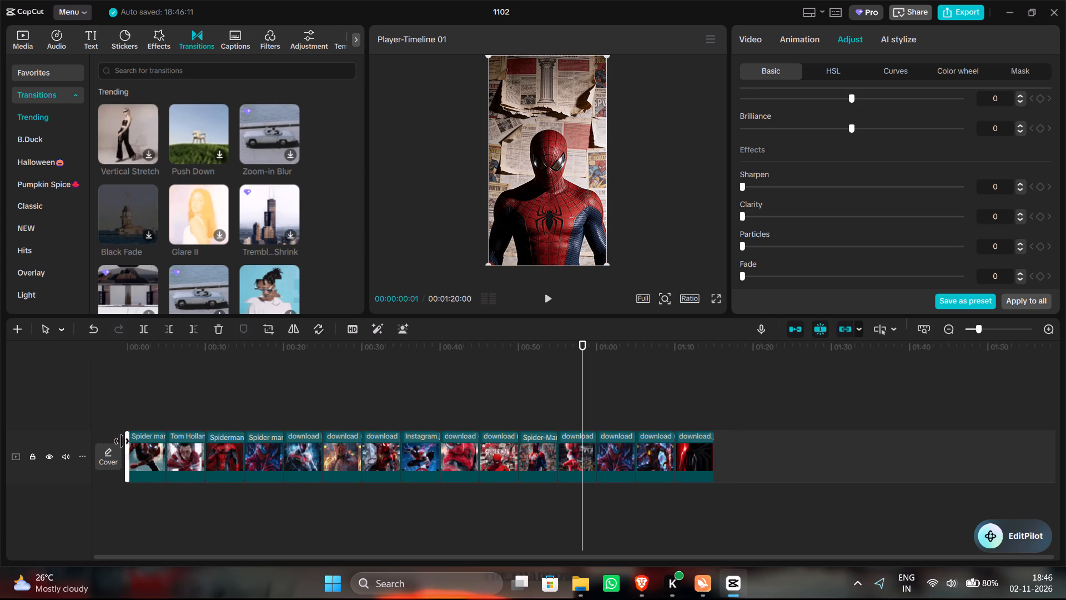
drag(122, 441, 147, 453)
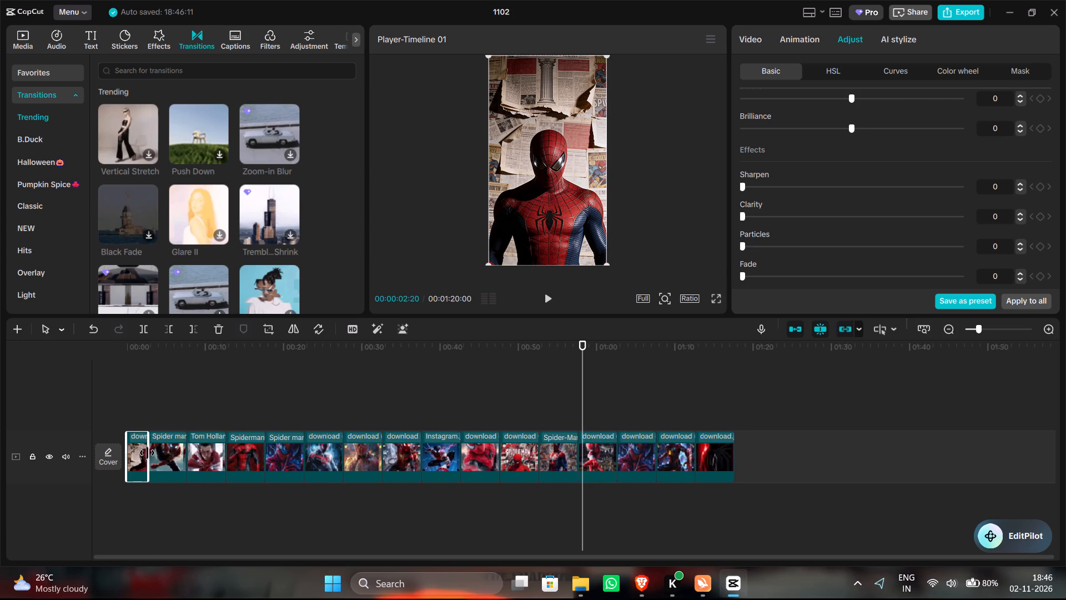
drag(147, 453, 154, 452)
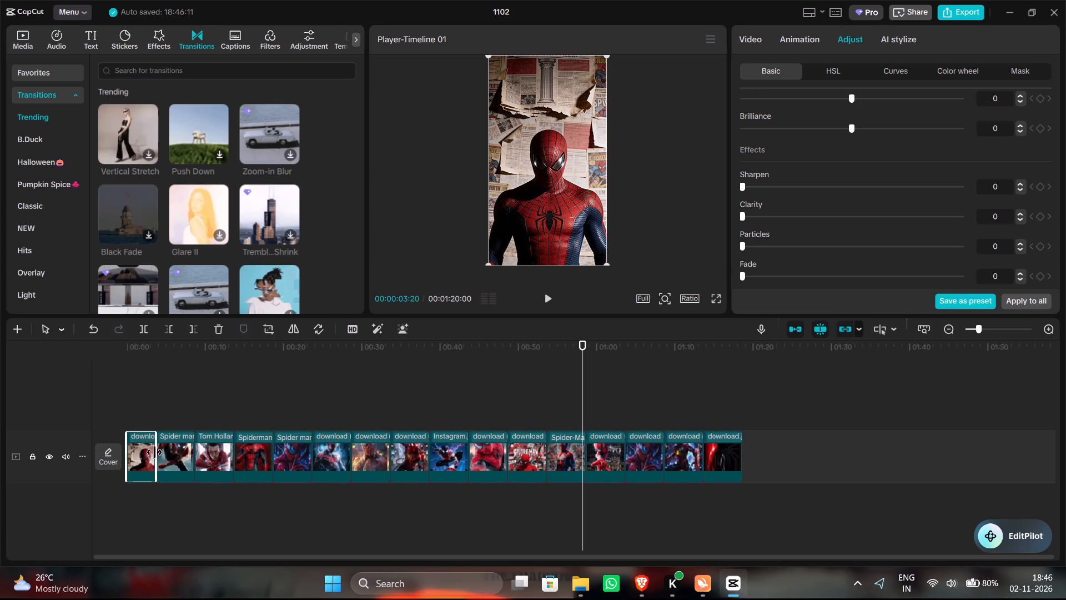
drag(154, 452, 150, 453)
click(144, 452)
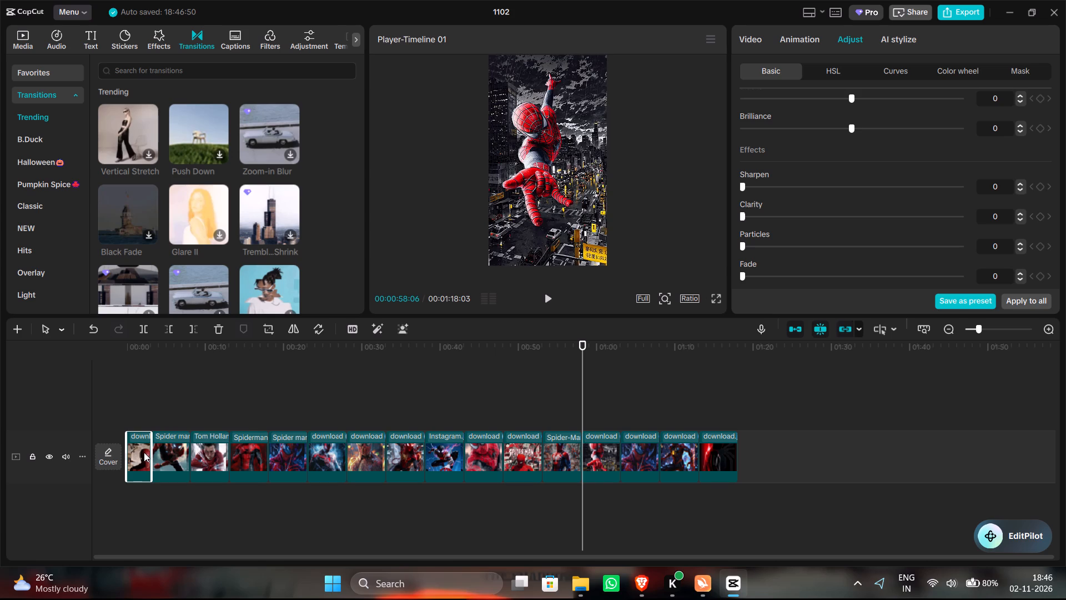
Render the whole timeline.
right_click(144, 452)
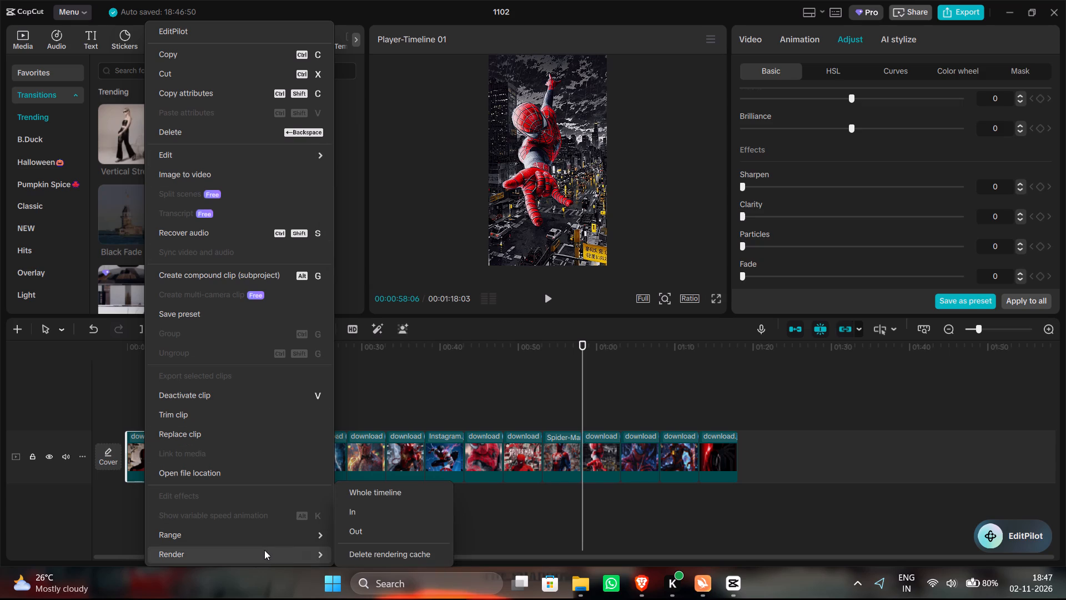
click(399, 493)
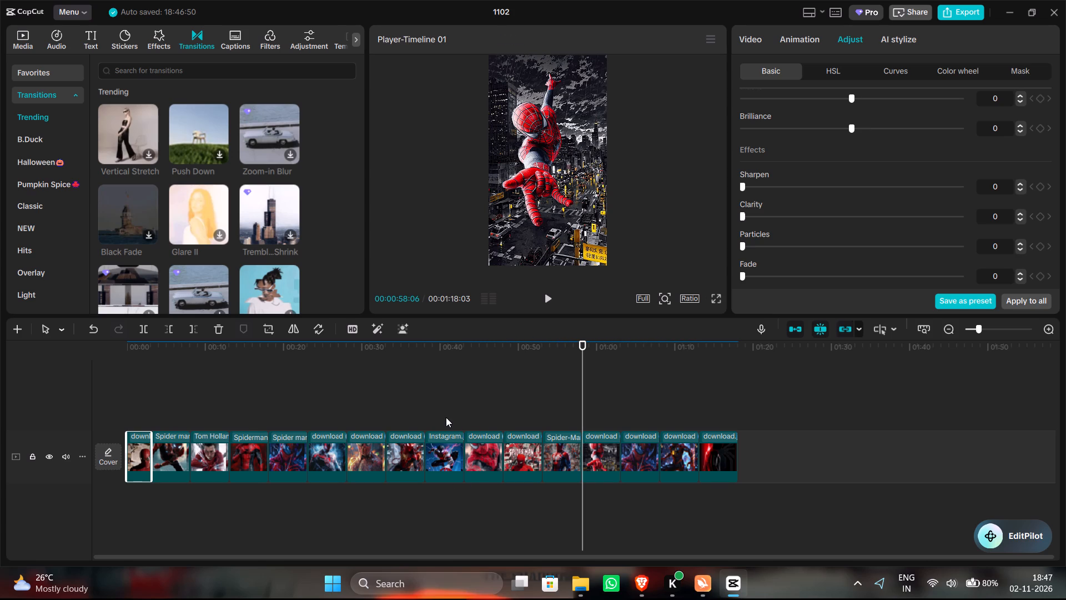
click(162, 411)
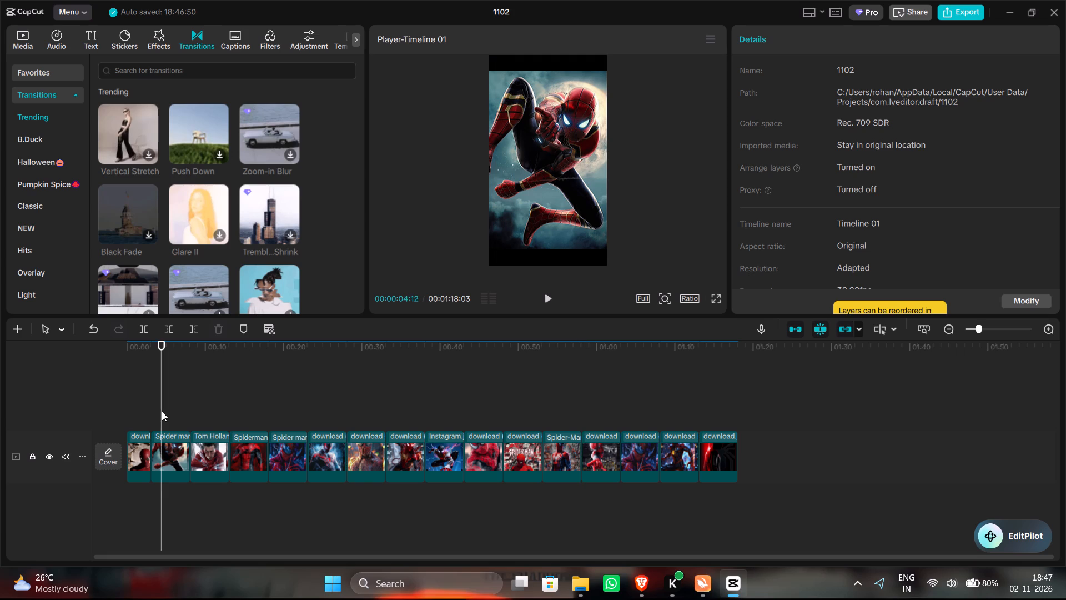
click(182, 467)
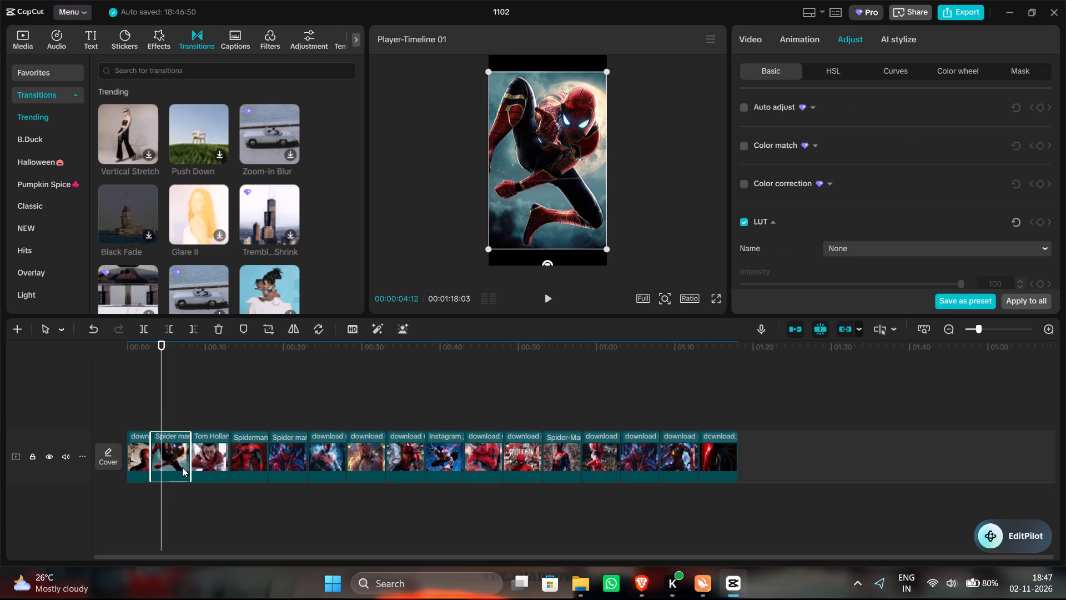
Modify the project settings to a 3:4 aspect ratio and a 60.00 fps frame rate, and save them.
click(630, 412)
click(1028, 310)
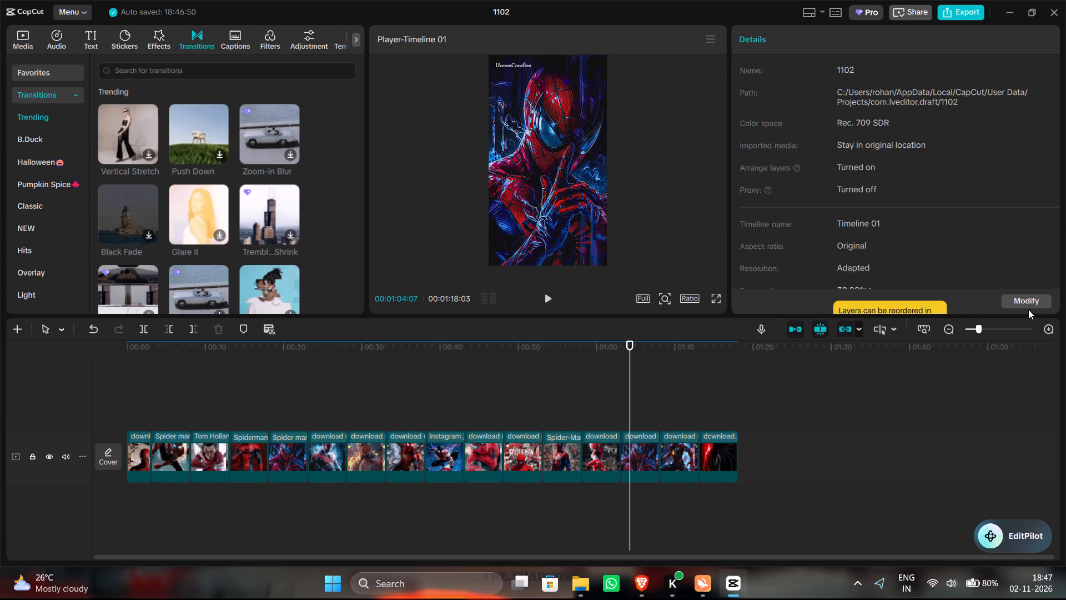
click(1028, 305)
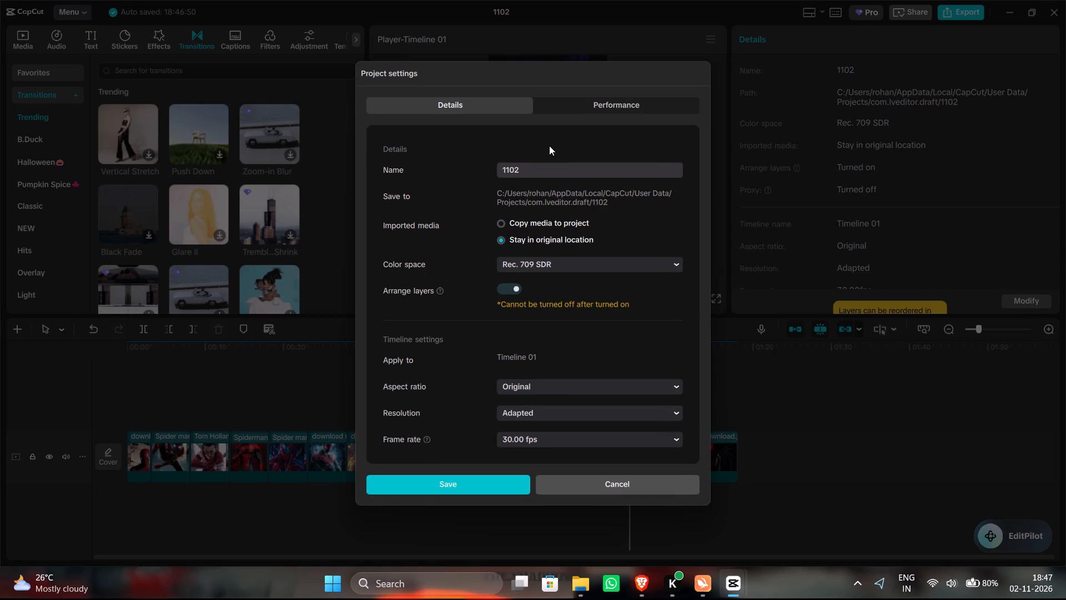
click(574, 258)
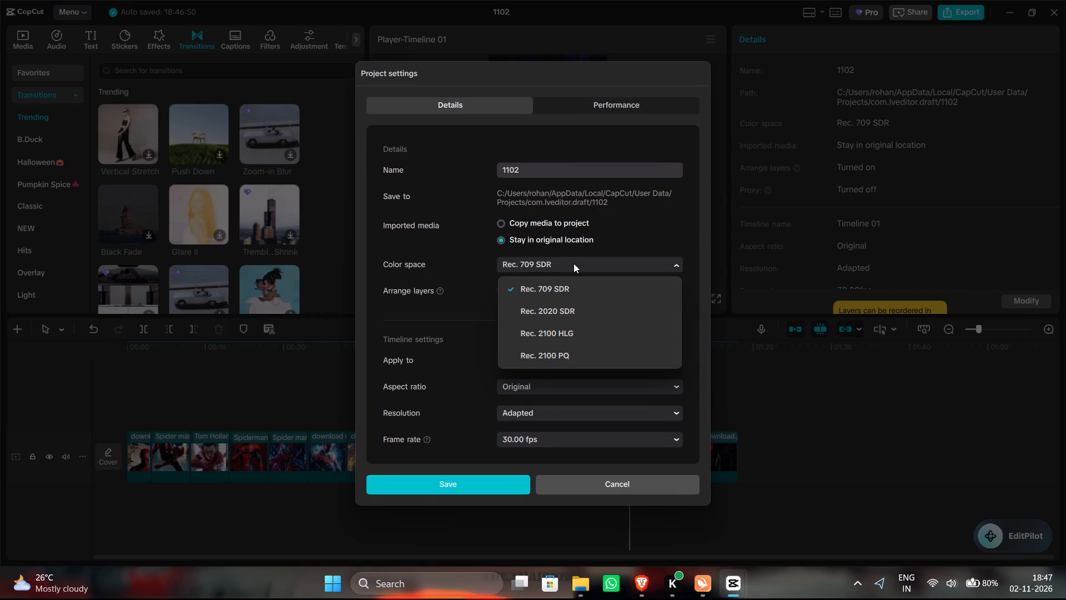
click(574, 263)
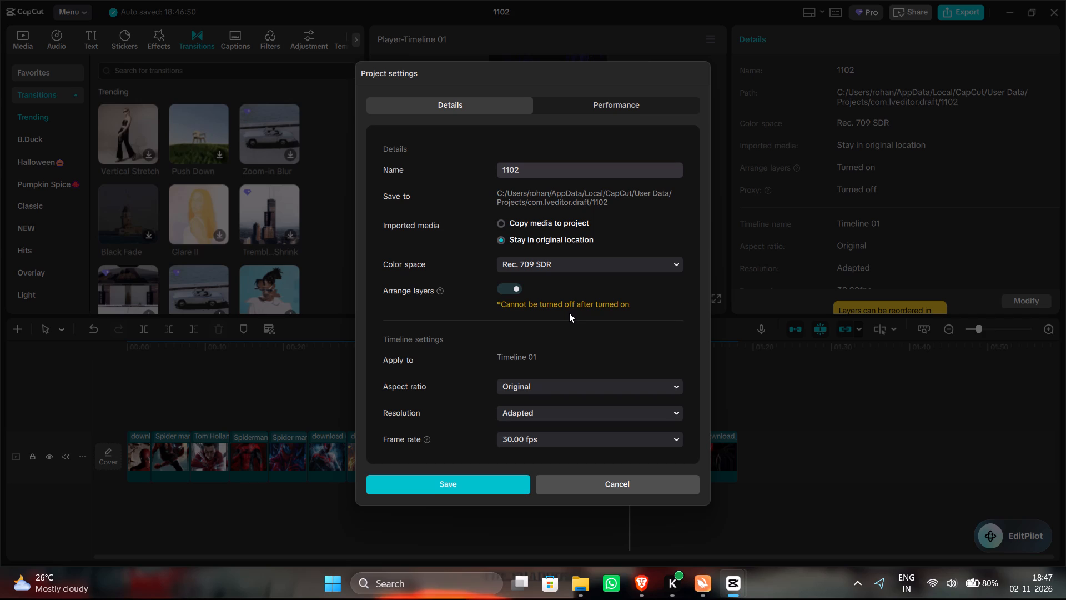
click(576, 387)
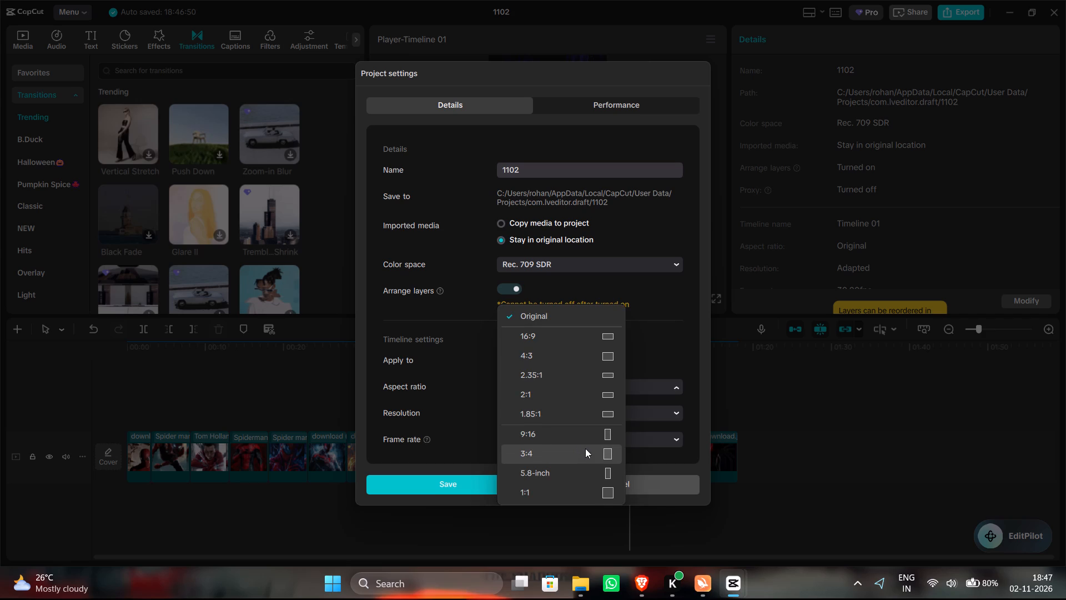
click(584, 452)
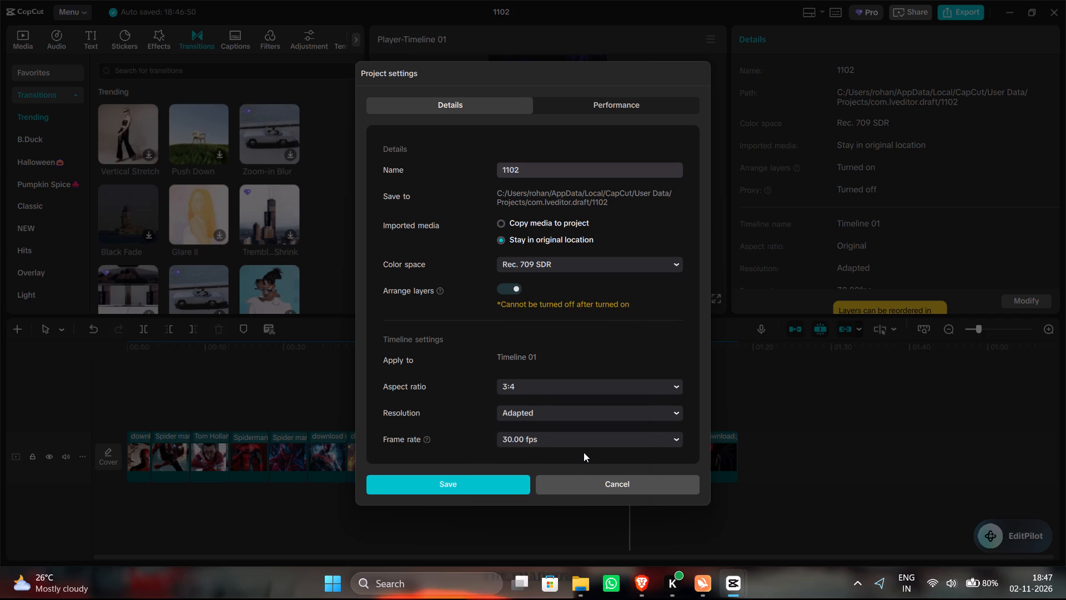
click(581, 443)
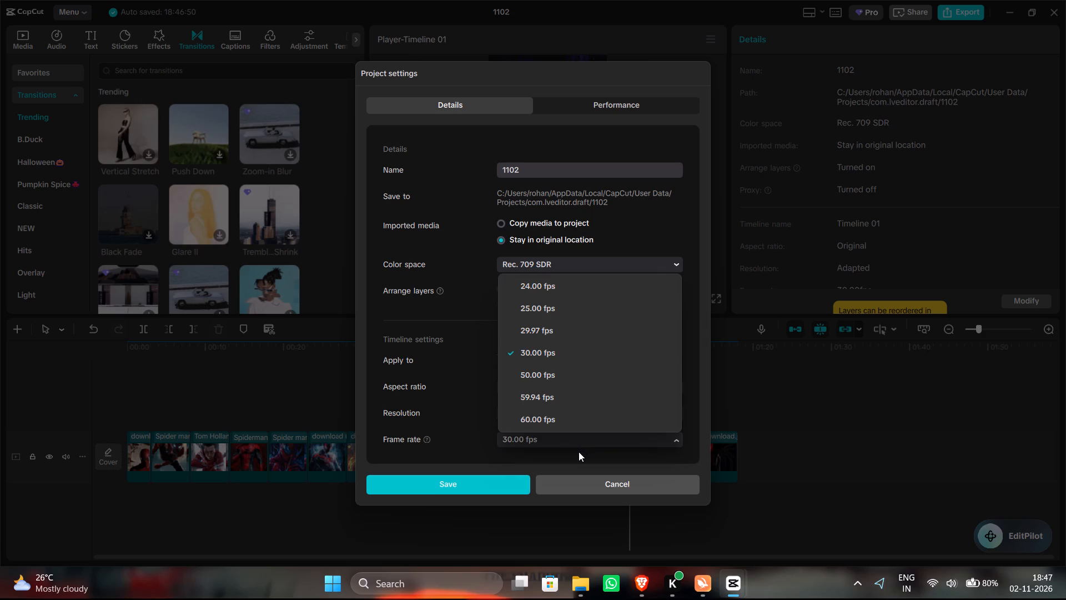
click(572, 415)
click(572, 415)
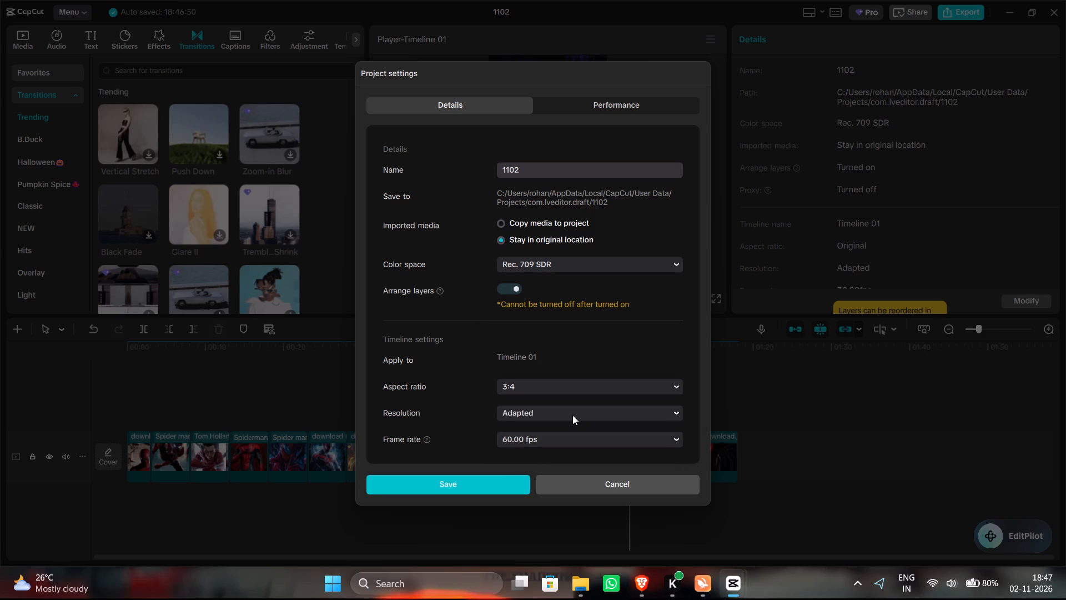
click(572, 415)
click(500, 484)
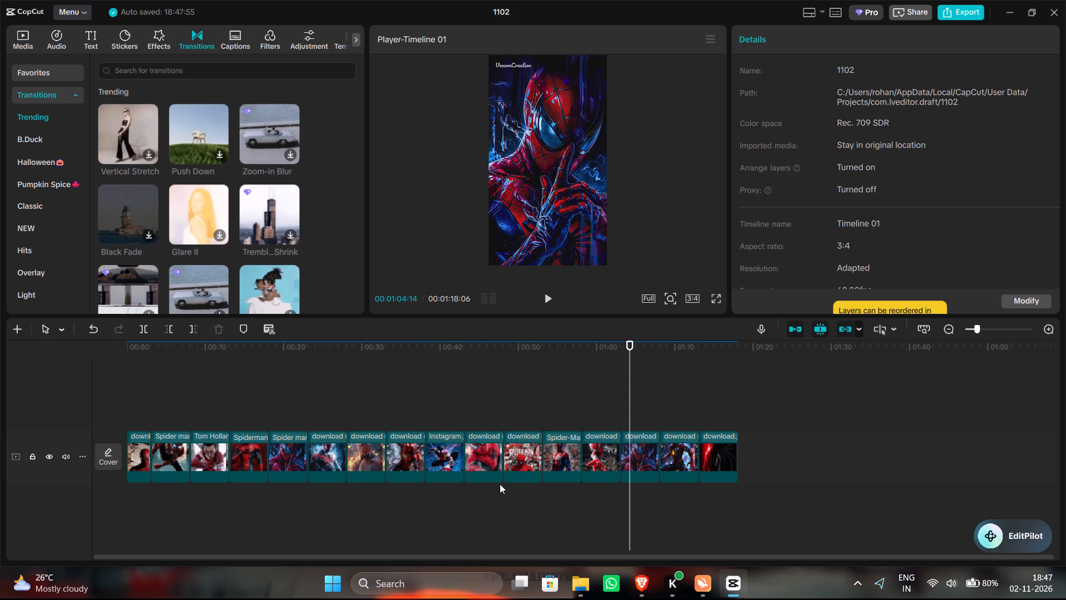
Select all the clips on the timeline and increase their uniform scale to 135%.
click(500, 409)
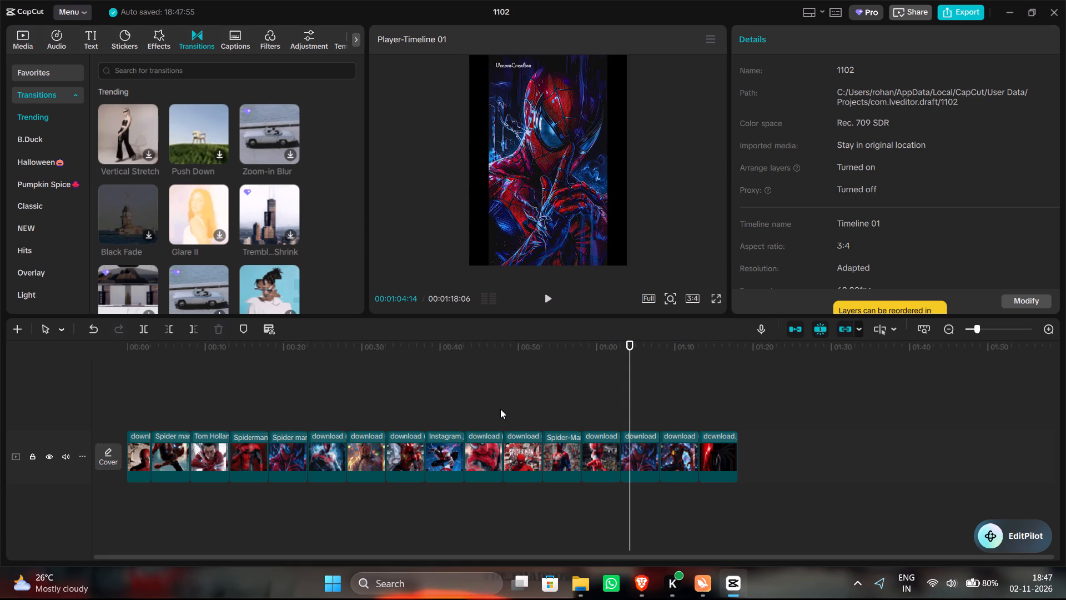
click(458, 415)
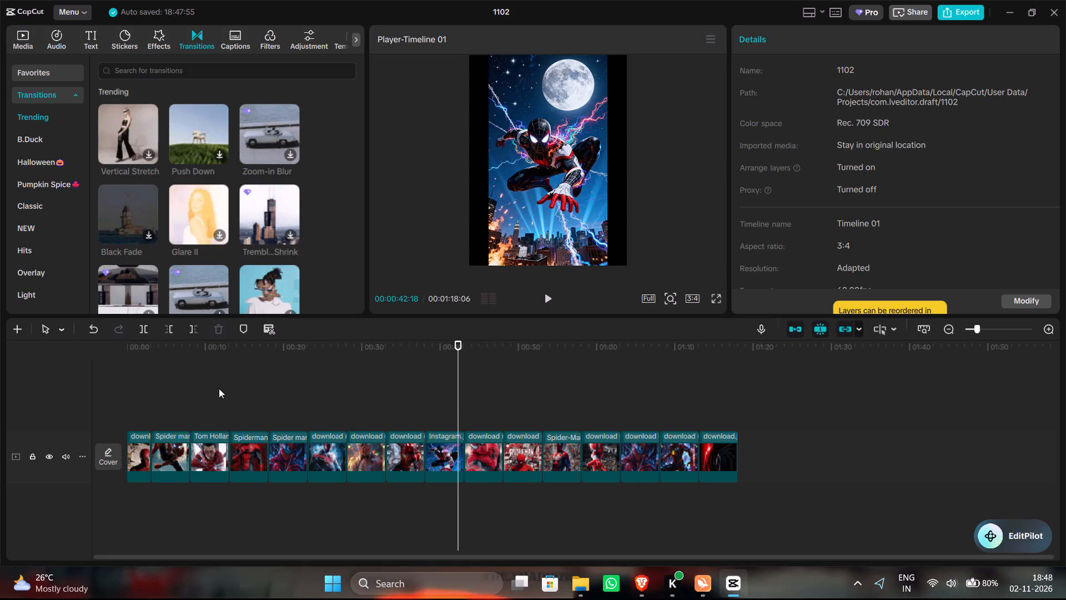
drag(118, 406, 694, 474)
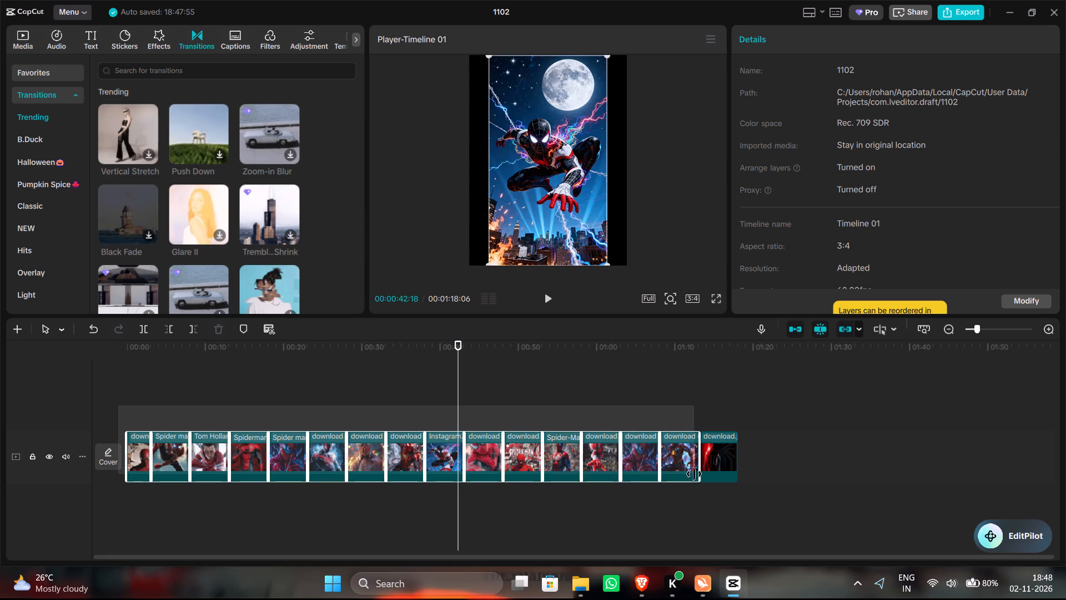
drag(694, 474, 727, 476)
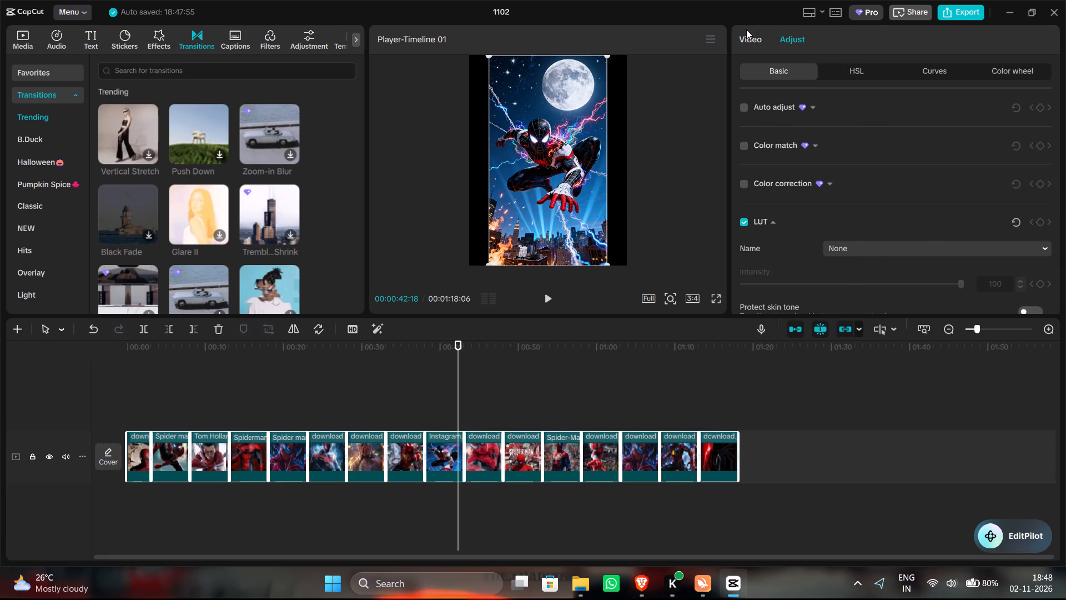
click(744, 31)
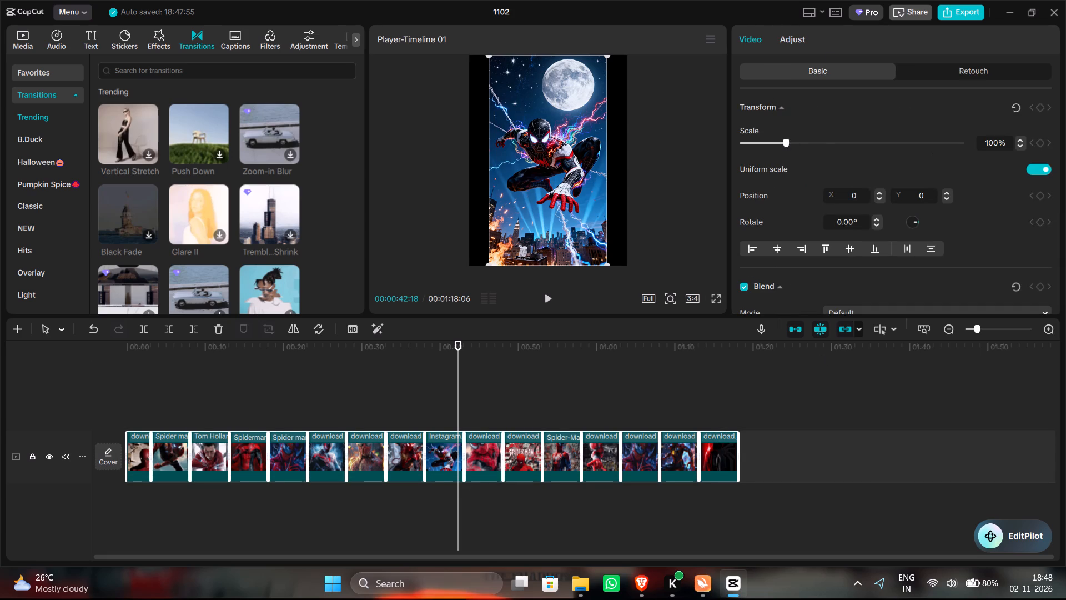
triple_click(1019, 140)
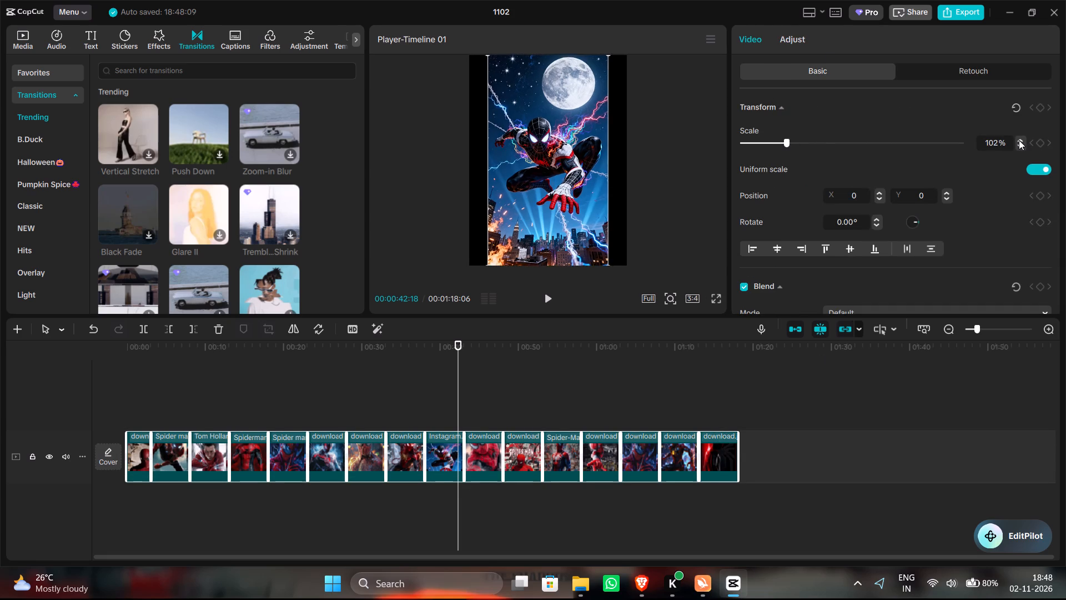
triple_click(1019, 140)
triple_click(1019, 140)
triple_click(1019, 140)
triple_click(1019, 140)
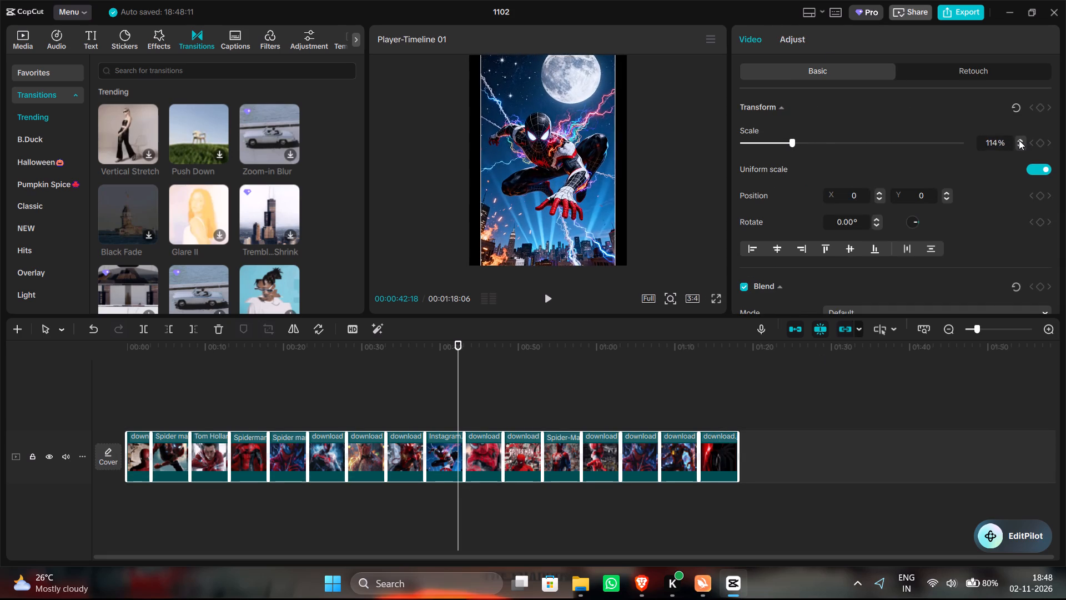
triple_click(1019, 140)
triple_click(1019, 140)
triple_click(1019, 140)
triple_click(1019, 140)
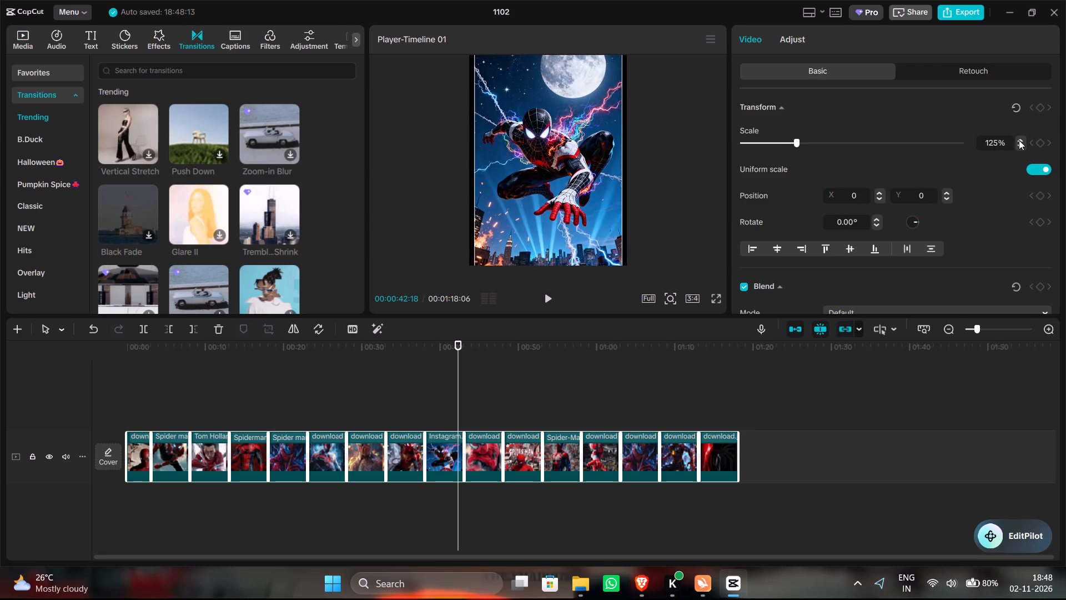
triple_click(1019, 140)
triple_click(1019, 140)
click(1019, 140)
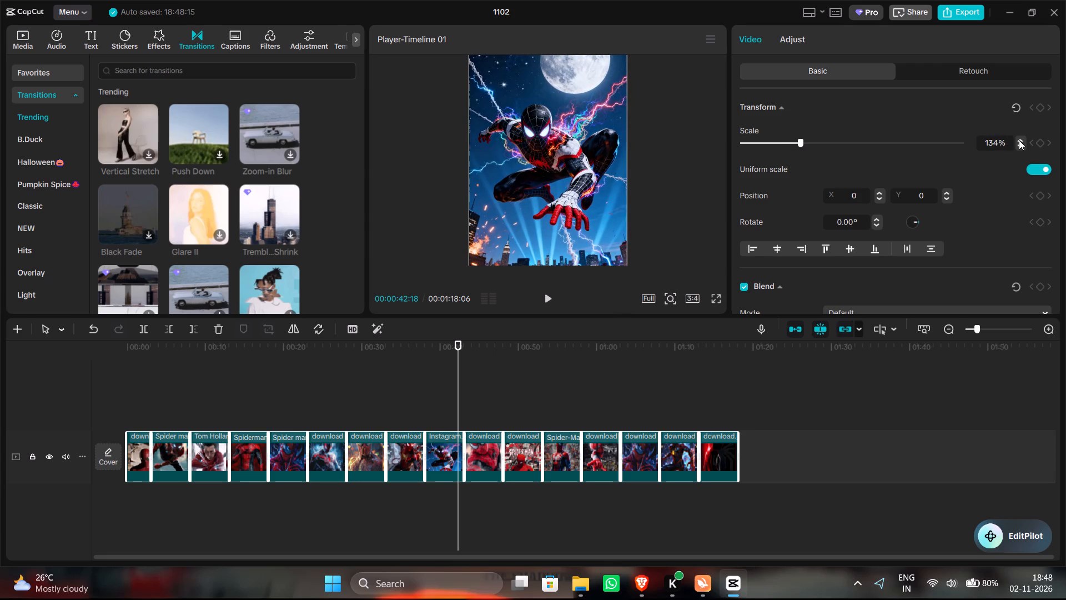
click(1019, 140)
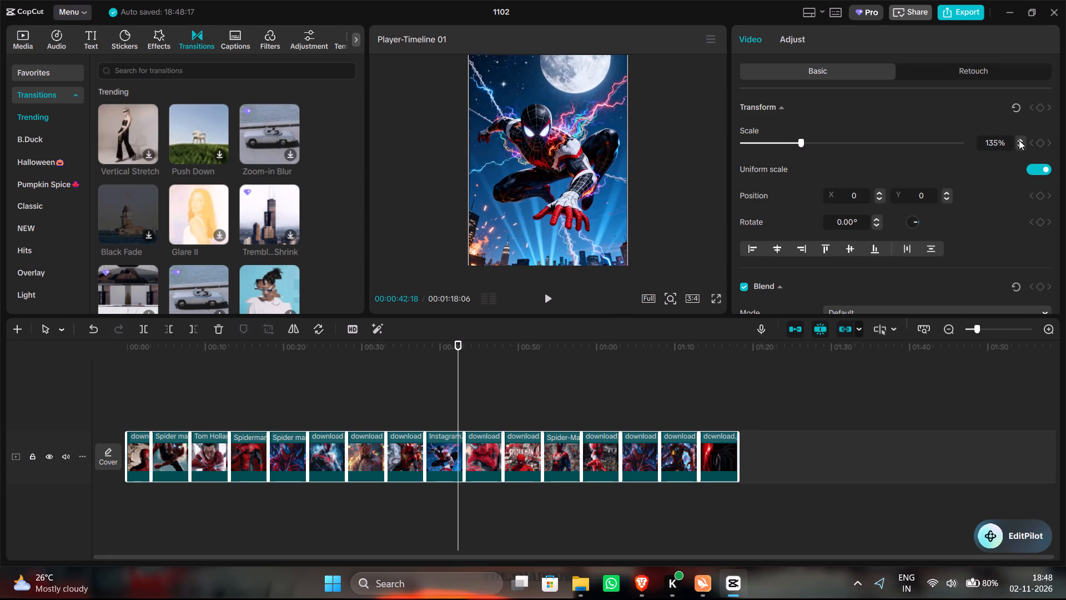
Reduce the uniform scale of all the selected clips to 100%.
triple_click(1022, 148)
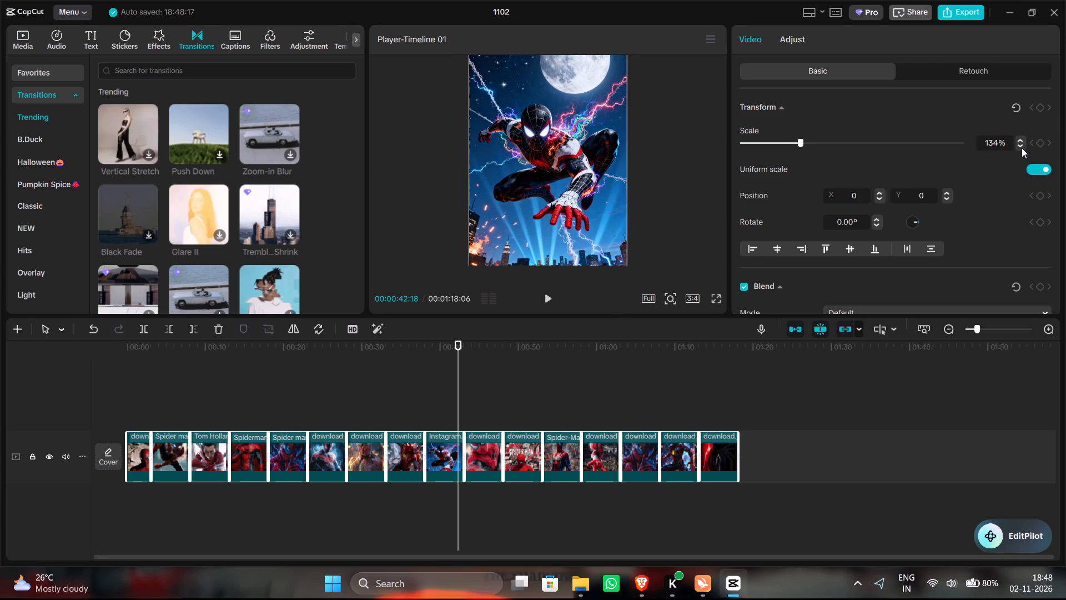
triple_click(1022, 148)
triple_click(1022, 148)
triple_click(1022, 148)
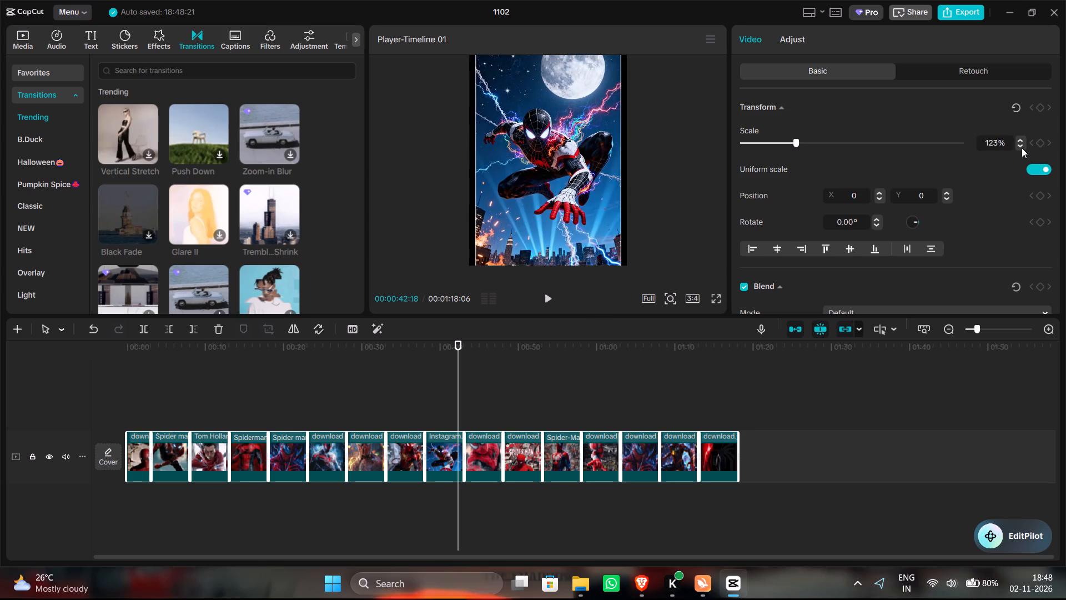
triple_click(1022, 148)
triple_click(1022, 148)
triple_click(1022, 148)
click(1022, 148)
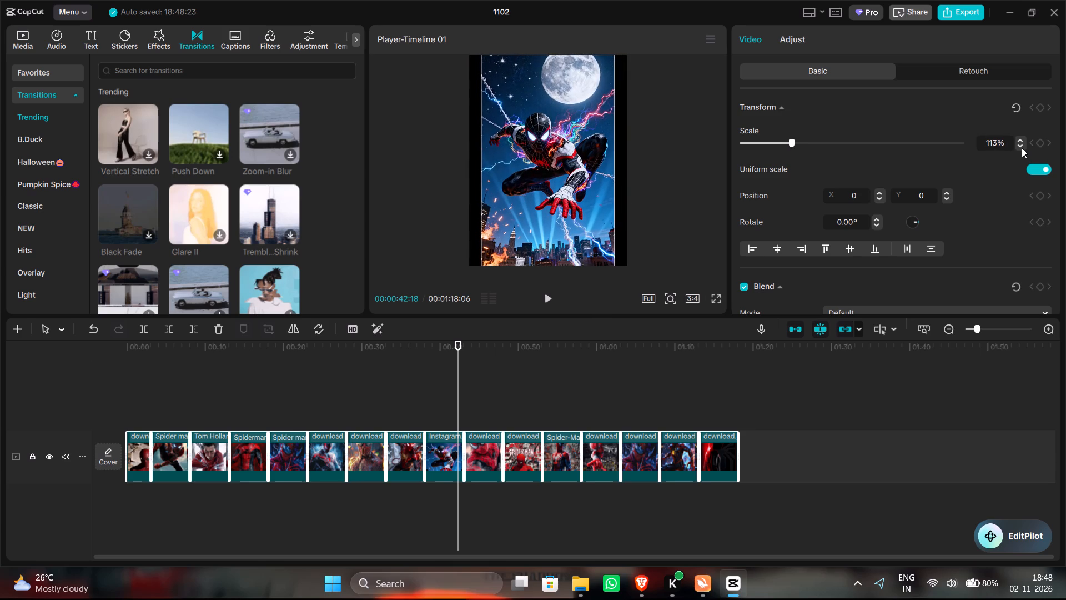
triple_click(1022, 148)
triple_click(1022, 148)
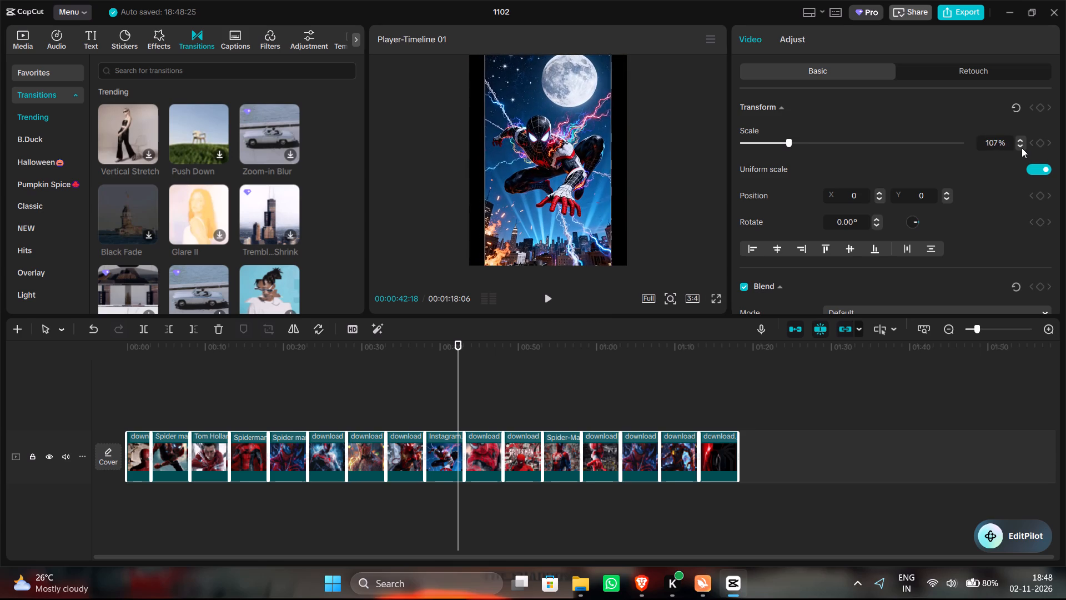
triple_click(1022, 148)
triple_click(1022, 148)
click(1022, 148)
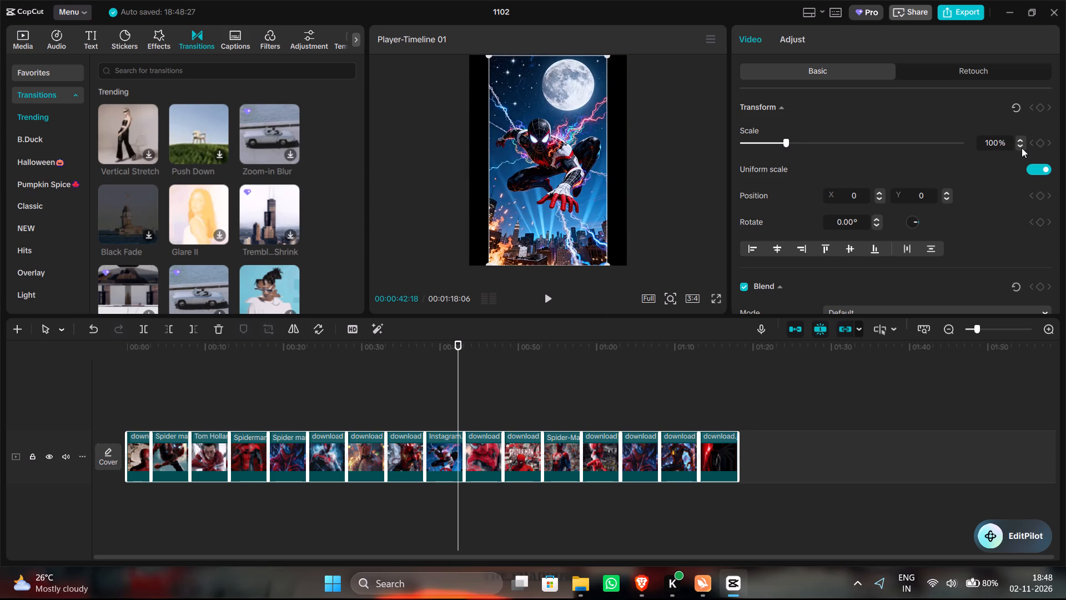
Deselect the clips, set the project's aspect ratio to 9:16 and save the settings.
drag(974, 380, 1018, 308)
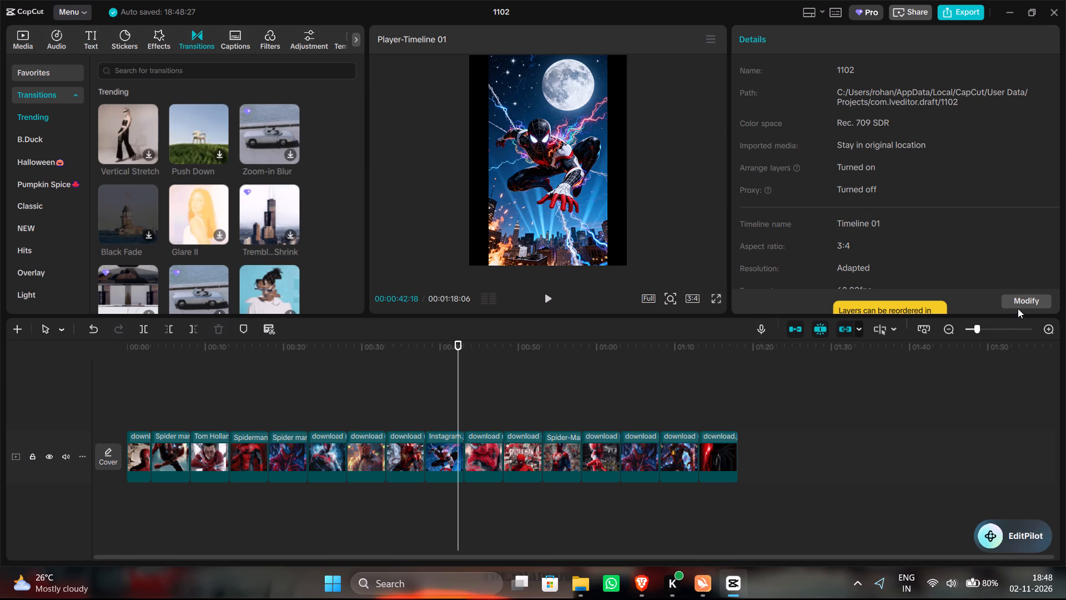
click(1019, 304)
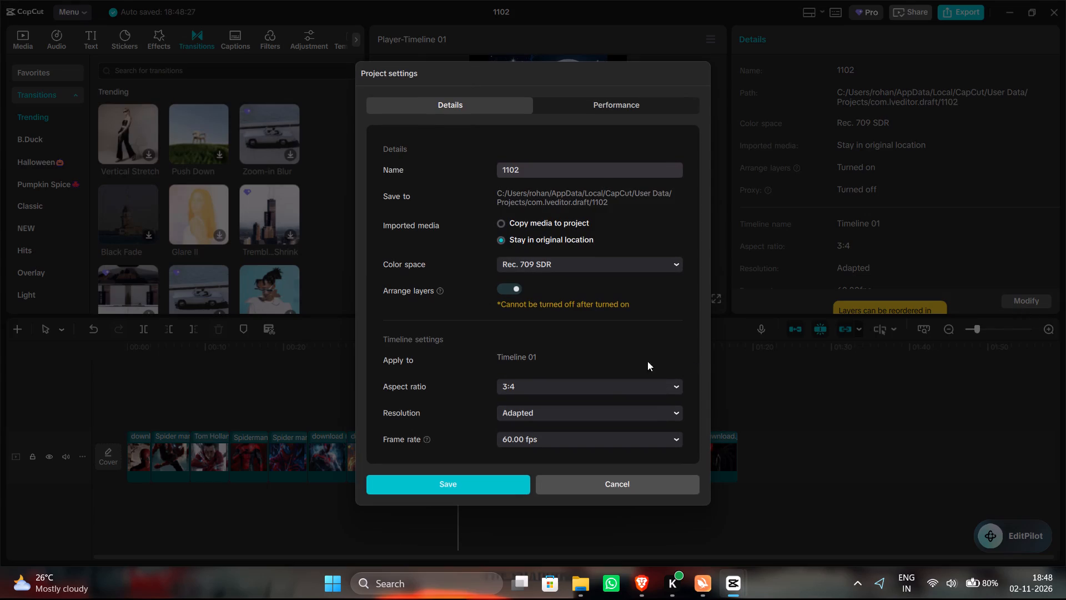
click(620, 388)
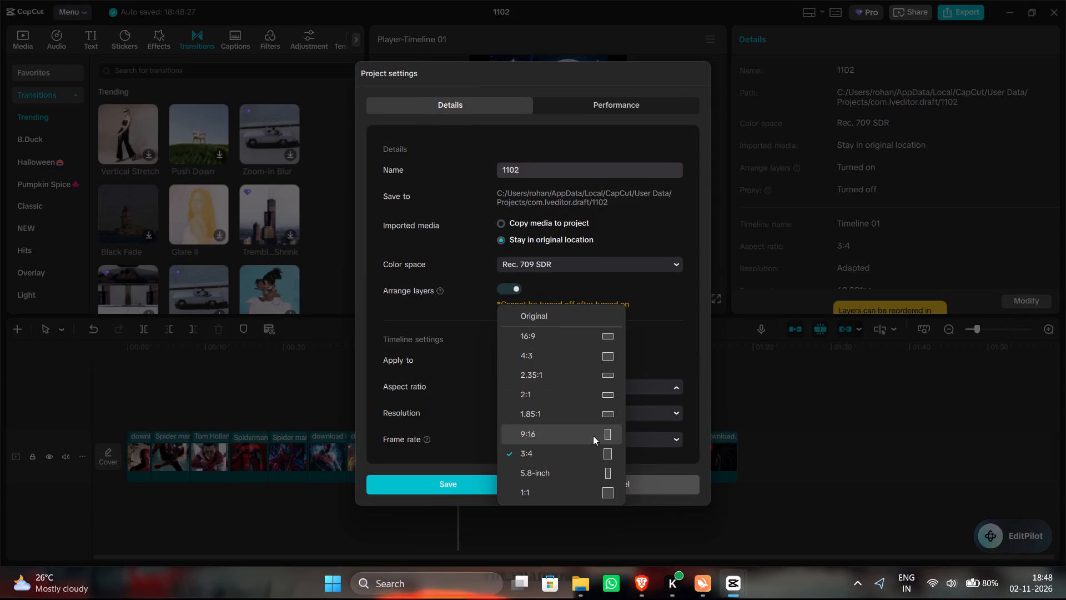
click(592, 439)
click(502, 477)
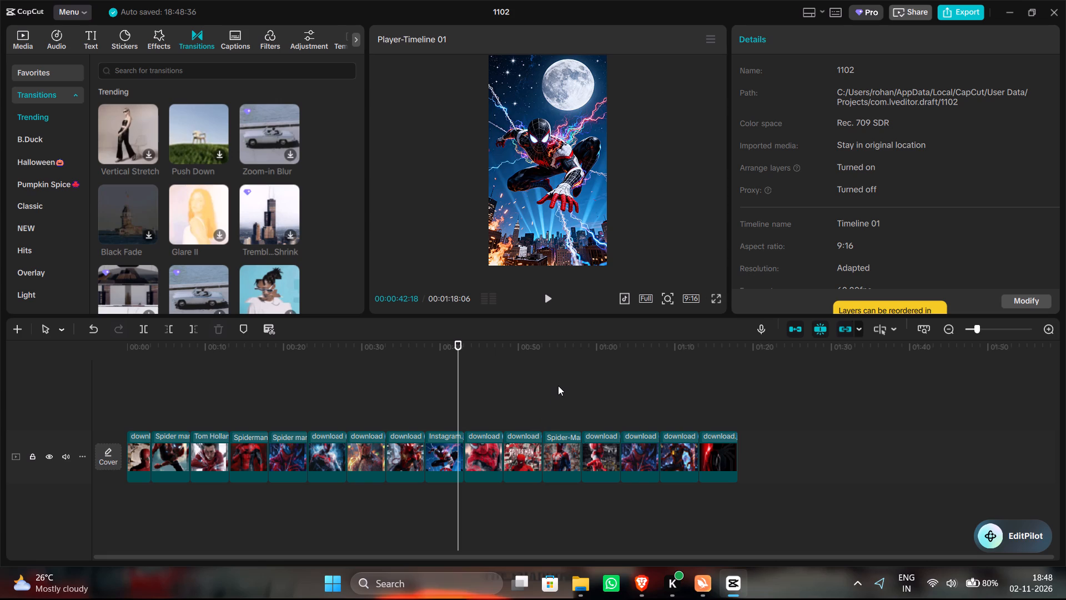
Move the playhead to 00:00:14:04 and look through the Movement transitions for a suitable one.
double_click(237, 392)
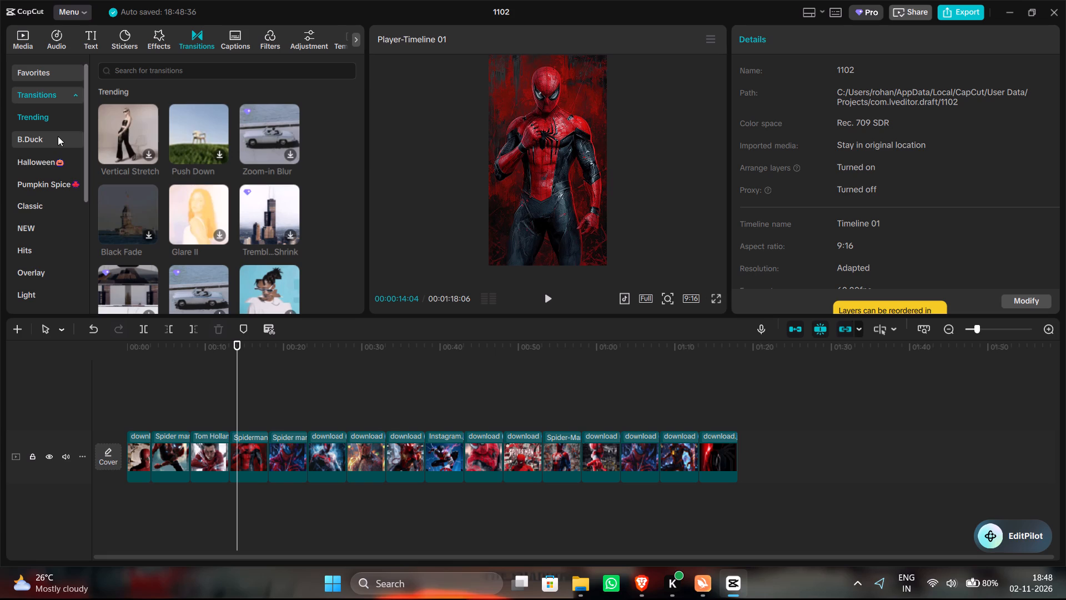
scroll(58, 136, down, 1)
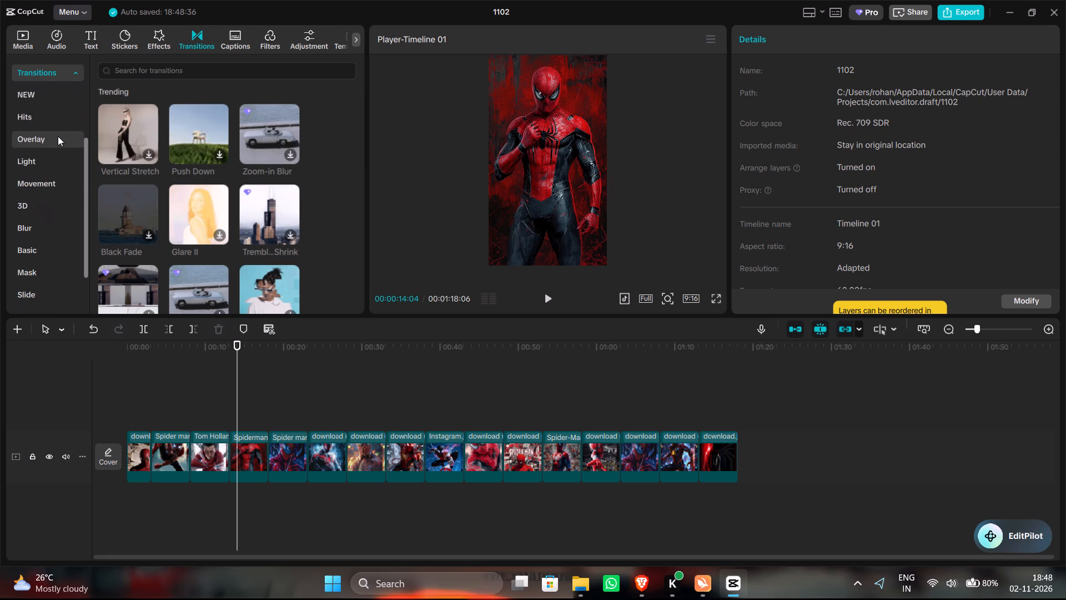
click(53, 183)
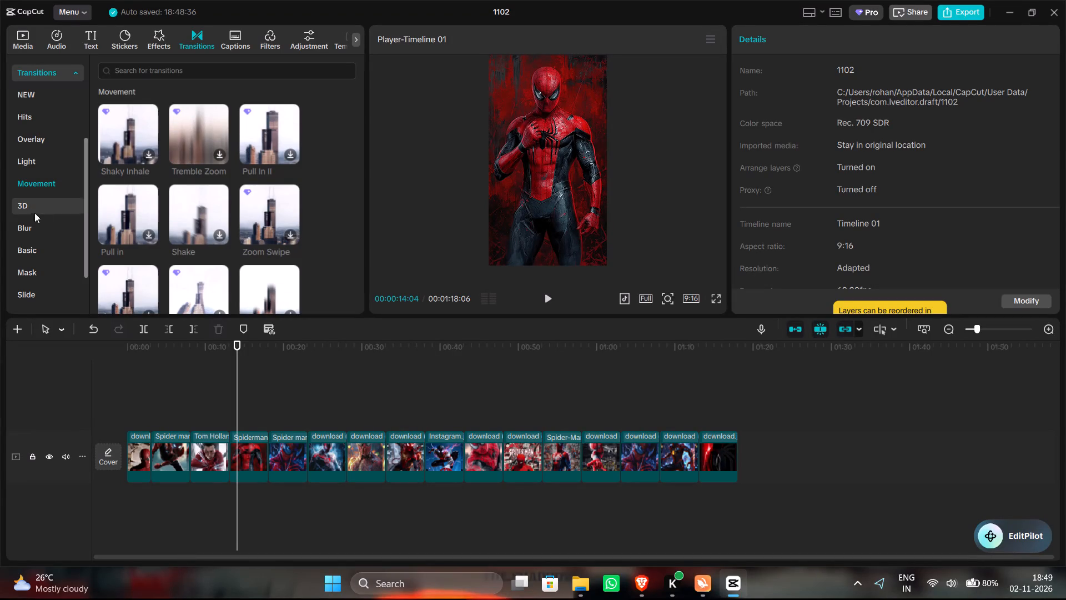
scroll(150, 254, down, 1)
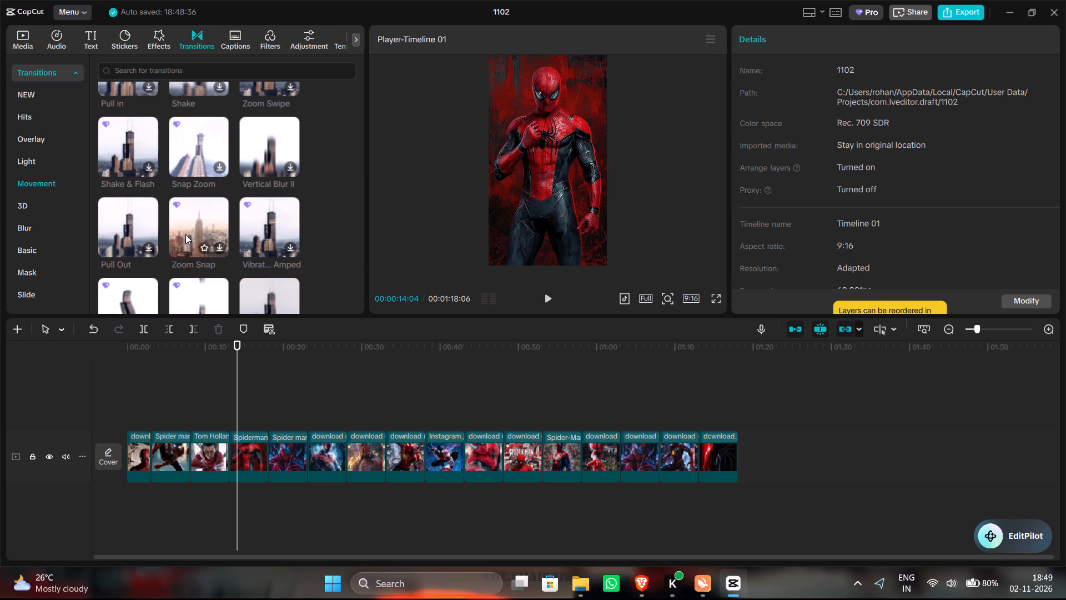
scroll(249, 239, down, 1)
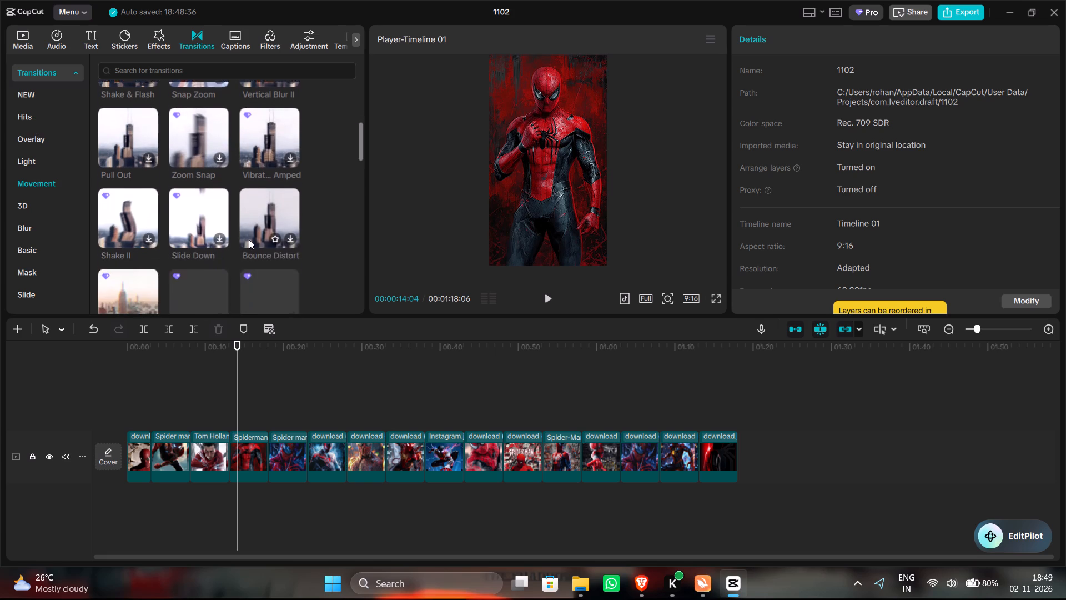
scroll(249, 239, down, 1)
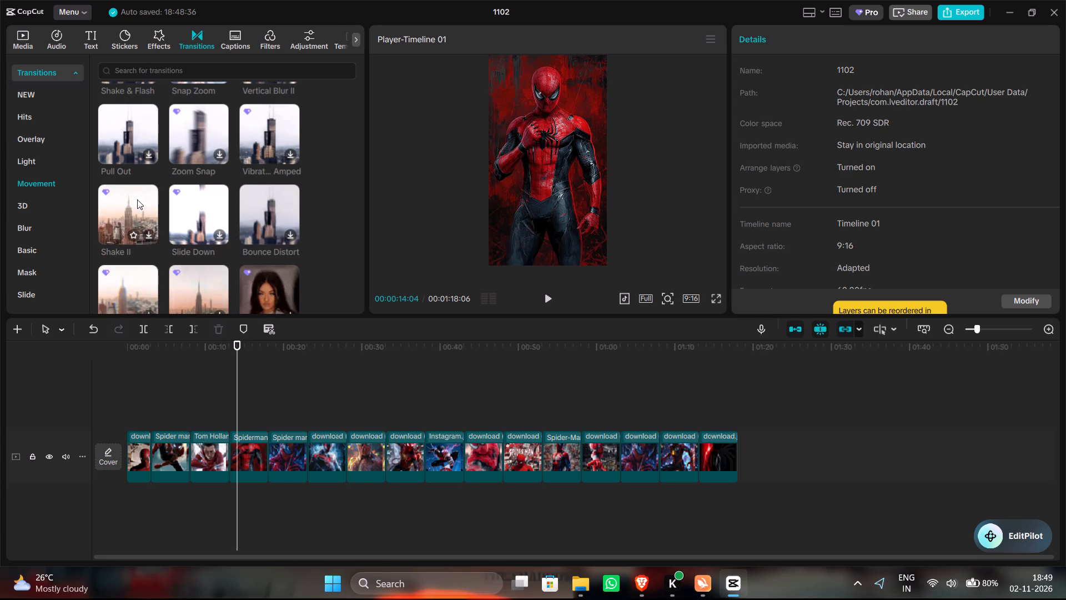
scroll(142, 214, up, 1)
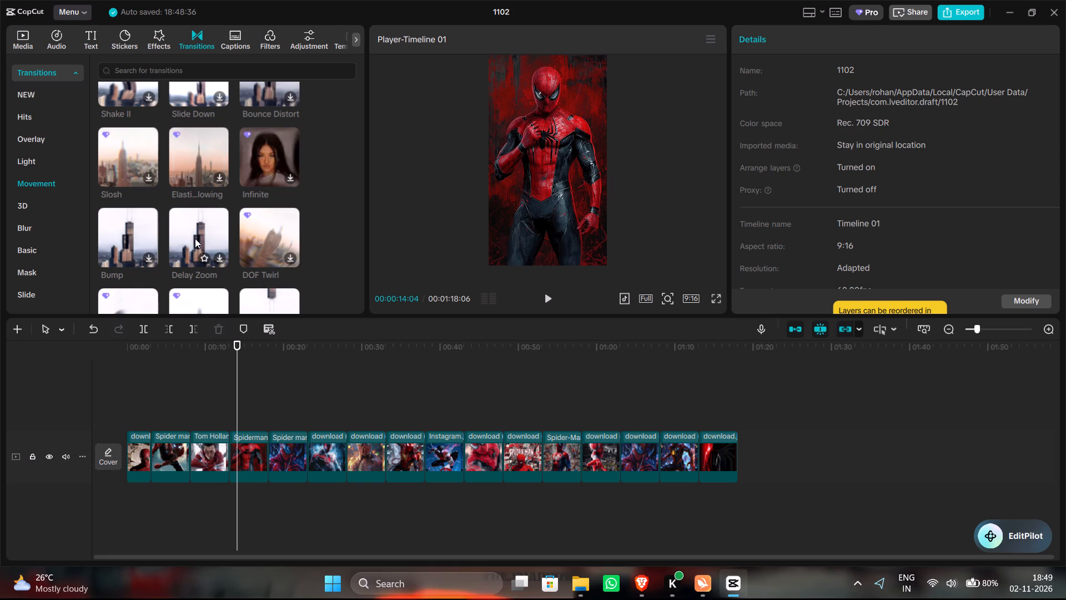
Switch to the video effects library and look through the effects in its first Motion category.
click(167, 34)
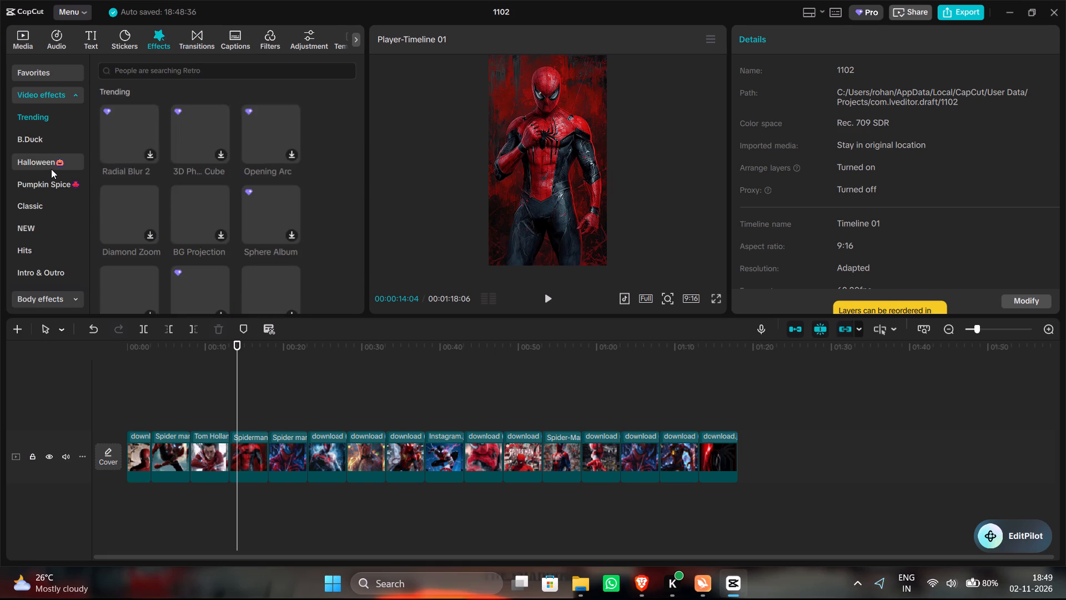
scroll(46, 149, down, 1)
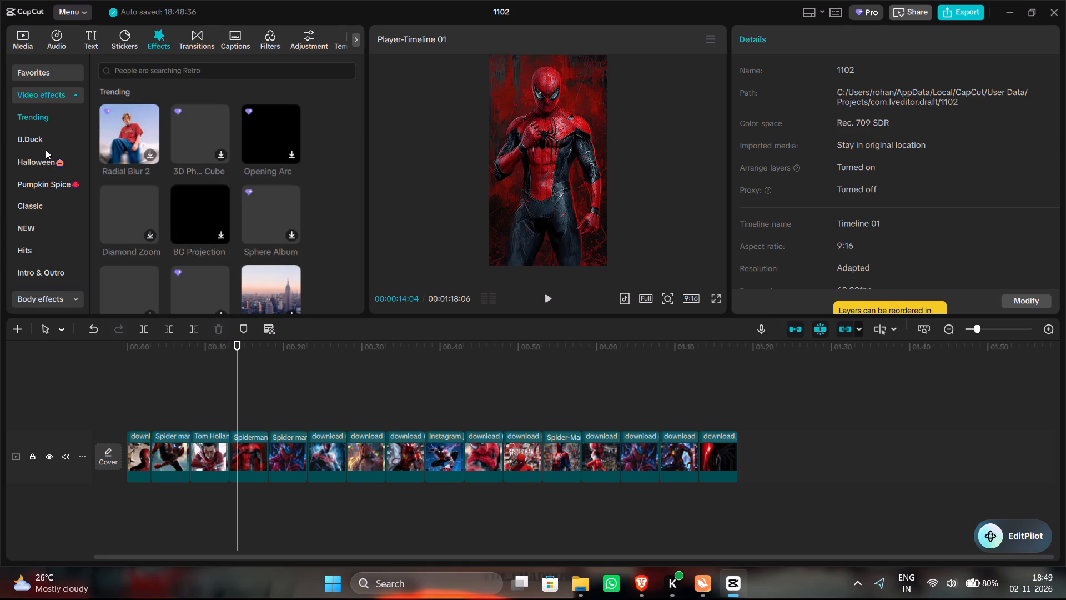
scroll(46, 149, down, 1)
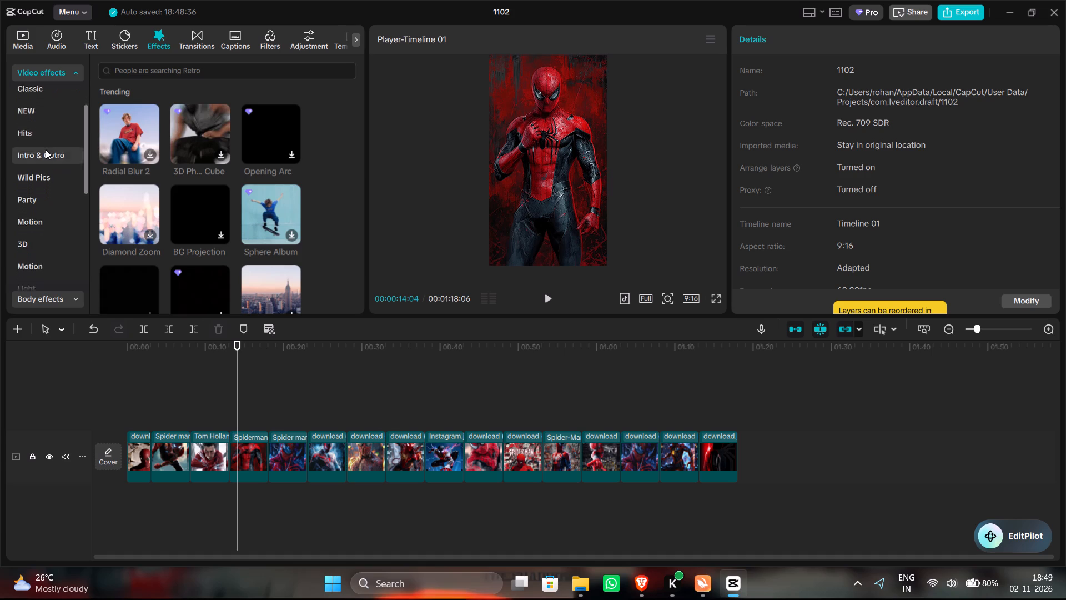
scroll(46, 149, down, 1)
click(46, 149)
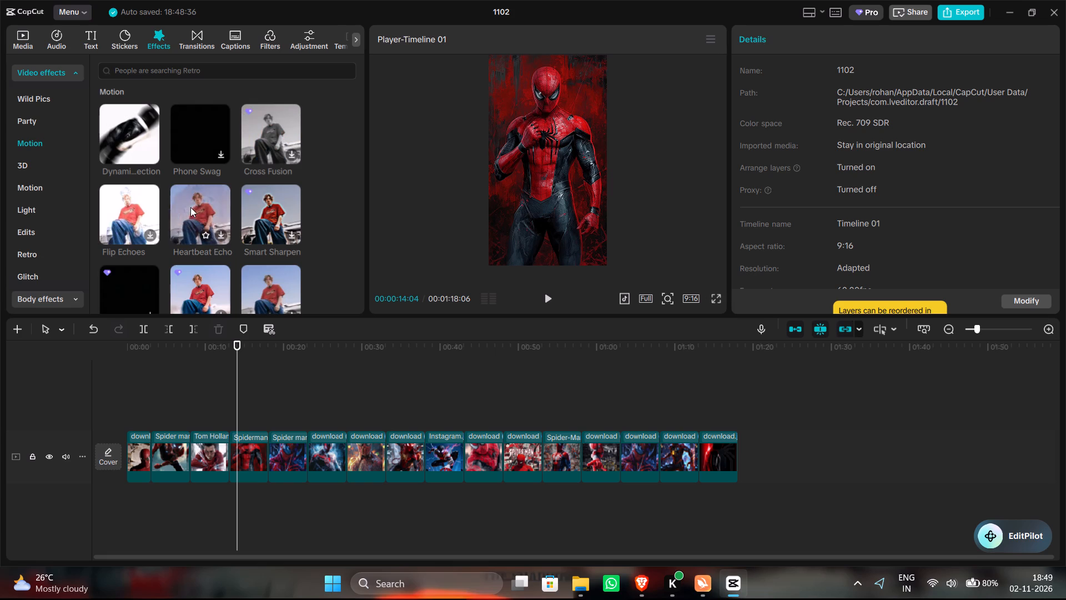
scroll(121, 216, down, 1)
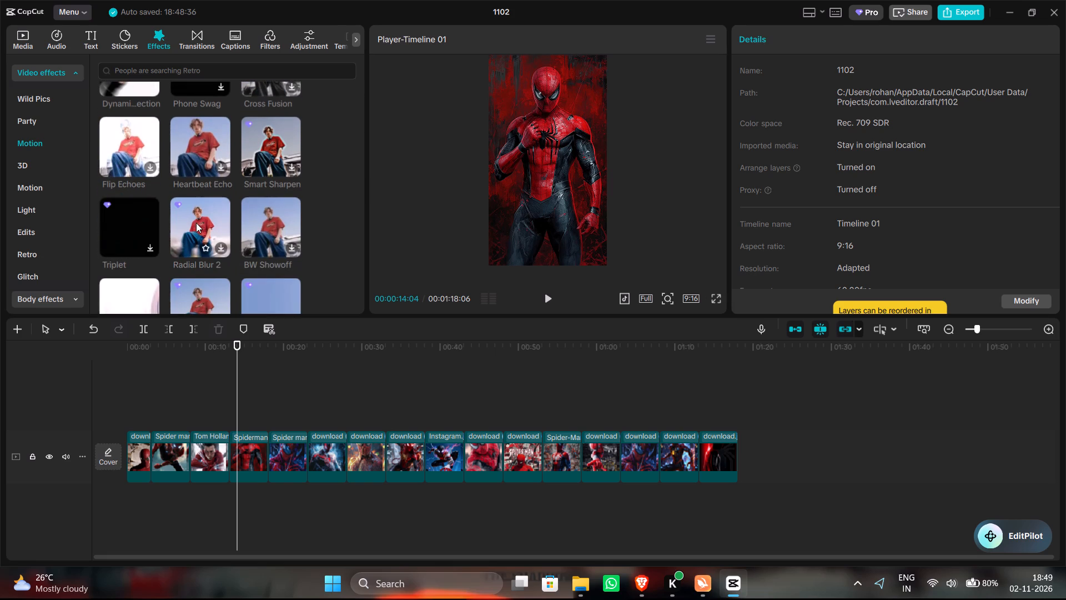
scroll(257, 254, down, 1)
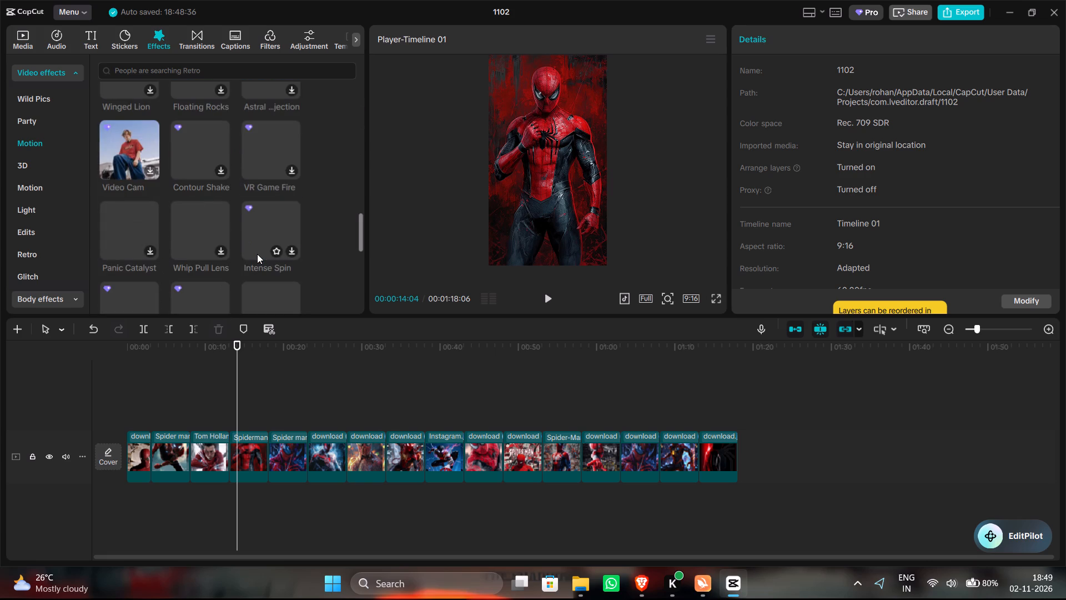
scroll(257, 254, up, 10)
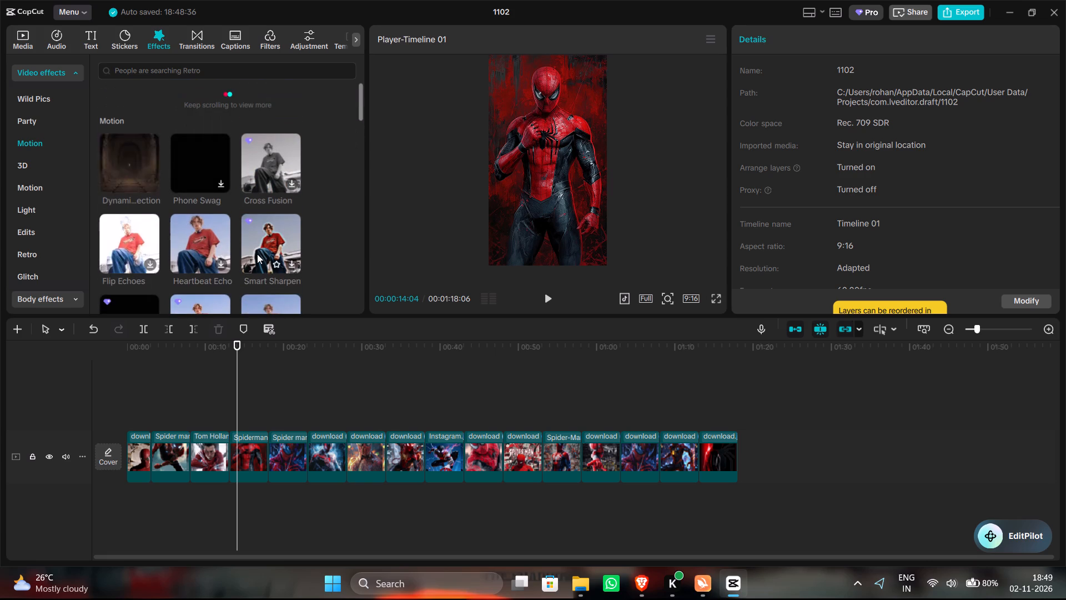
Check the second Motion category of video effects, and examine the first Motion category further for a shake-style effect.
scroll(257, 254, down, 1)
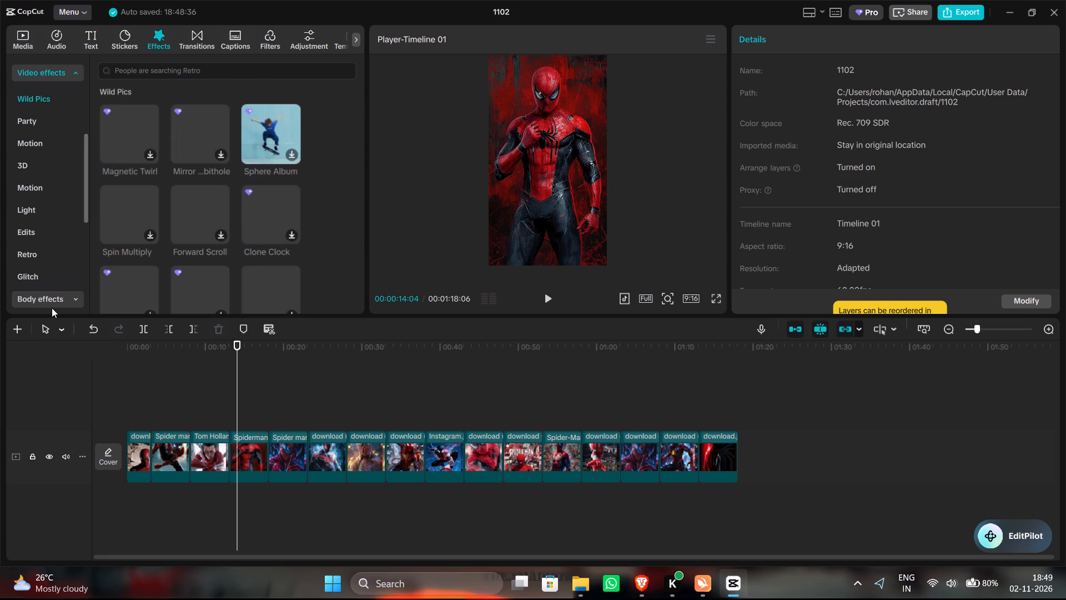
click(40, 188)
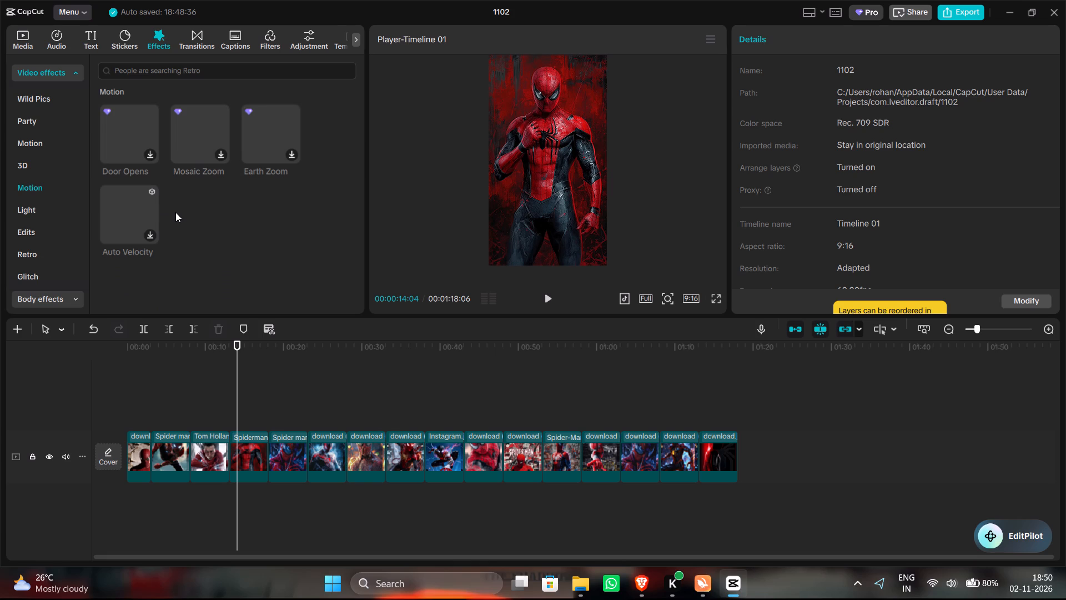
scroll(175, 212, down, 1)
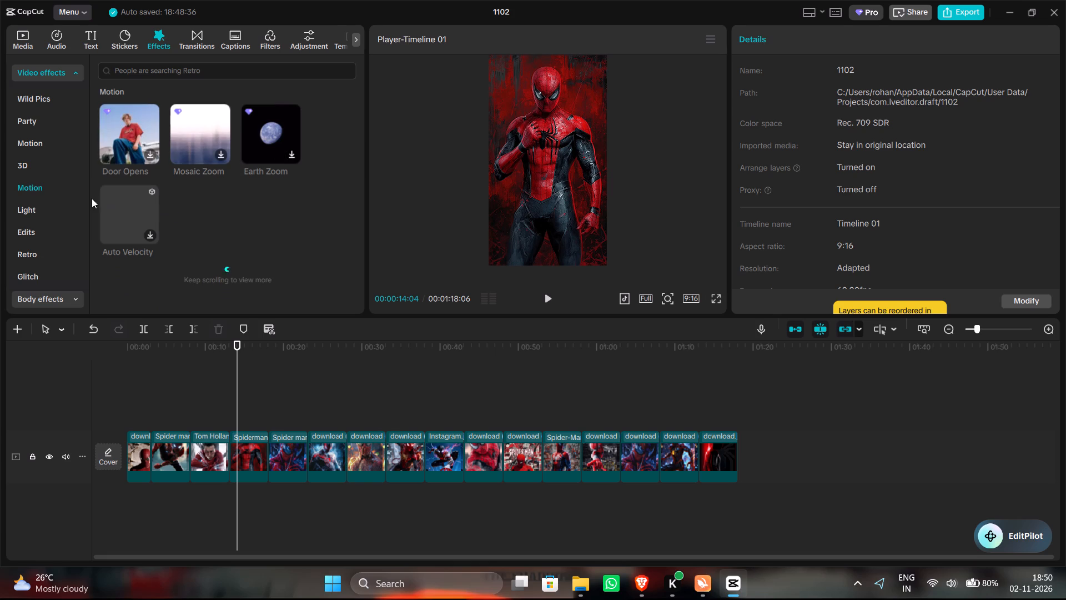
click(29, 189)
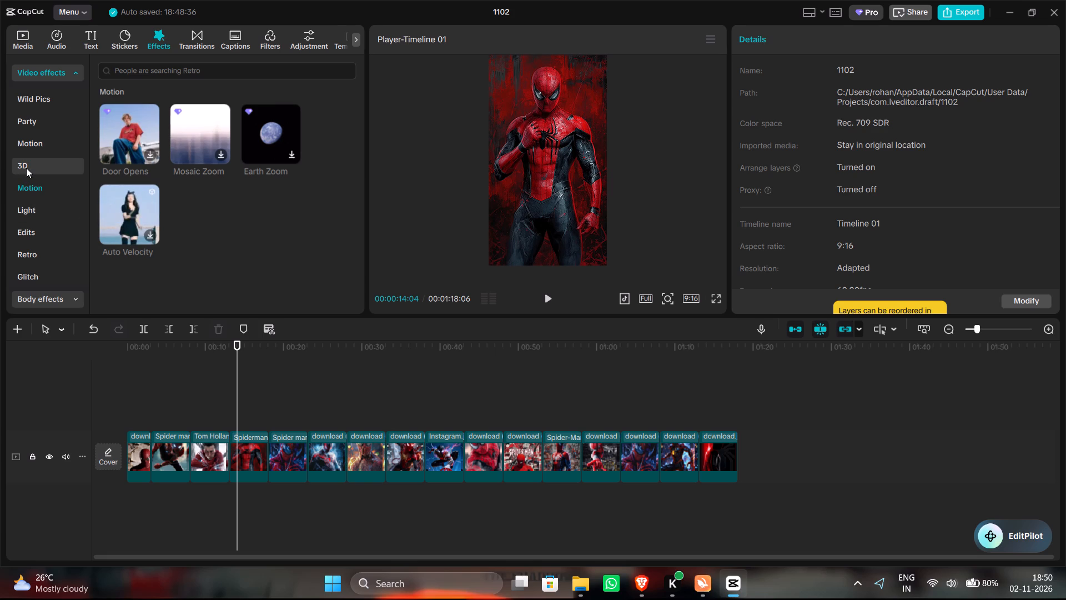
click(39, 141)
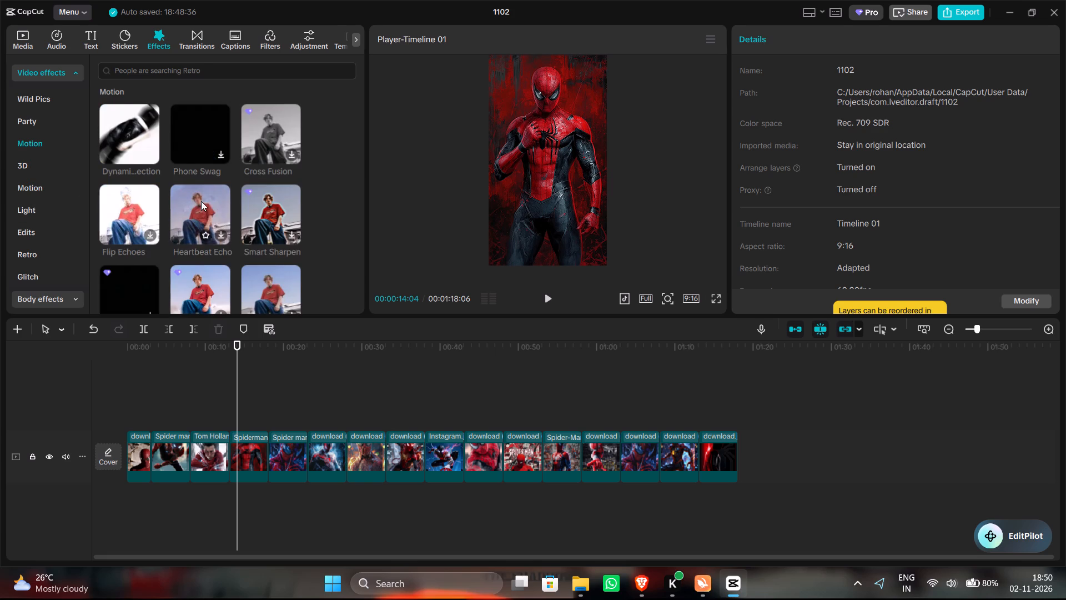
scroll(201, 201, down, 2)
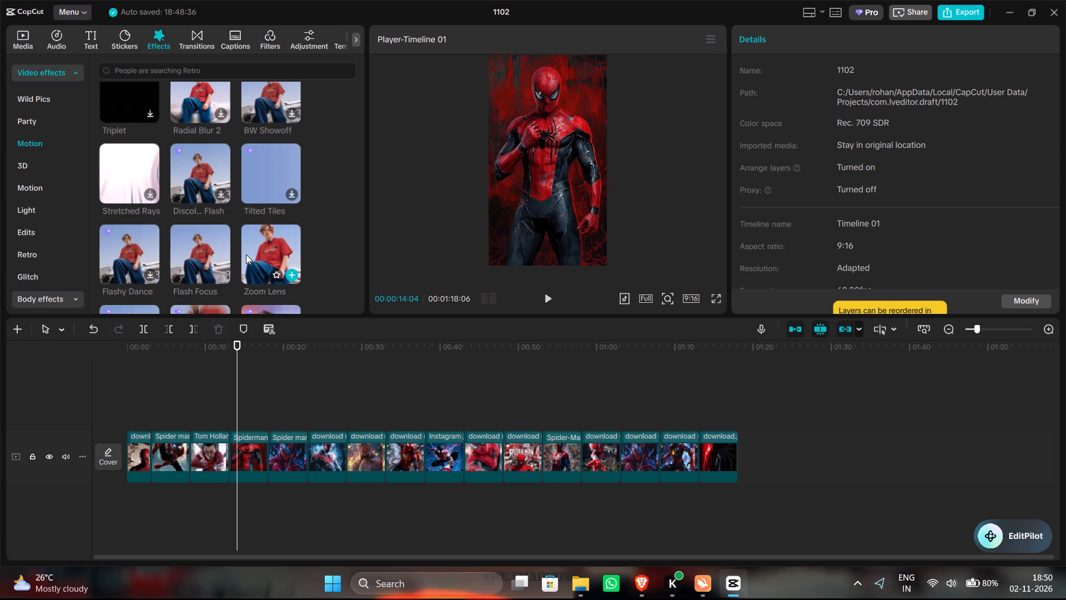
scroll(246, 254, down, 1)
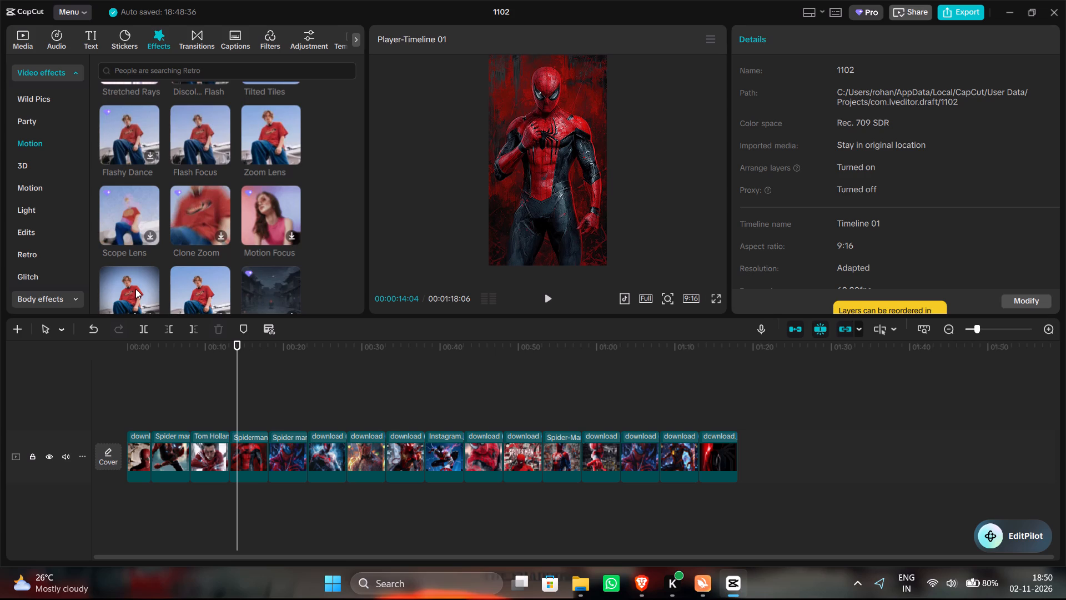
scroll(135, 289, down, 1)
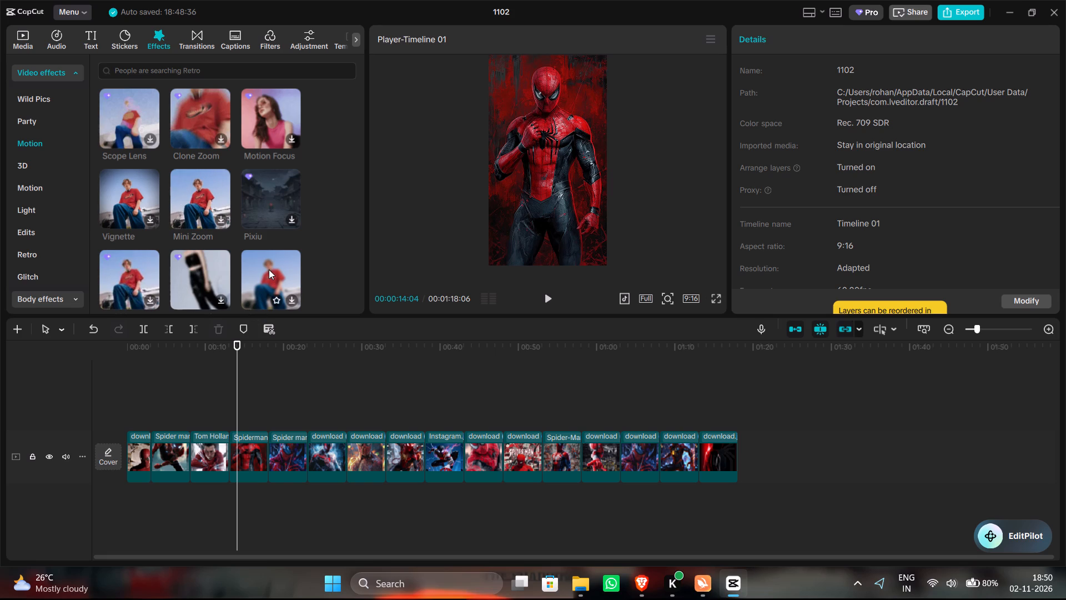
scroll(269, 269, down, 2)
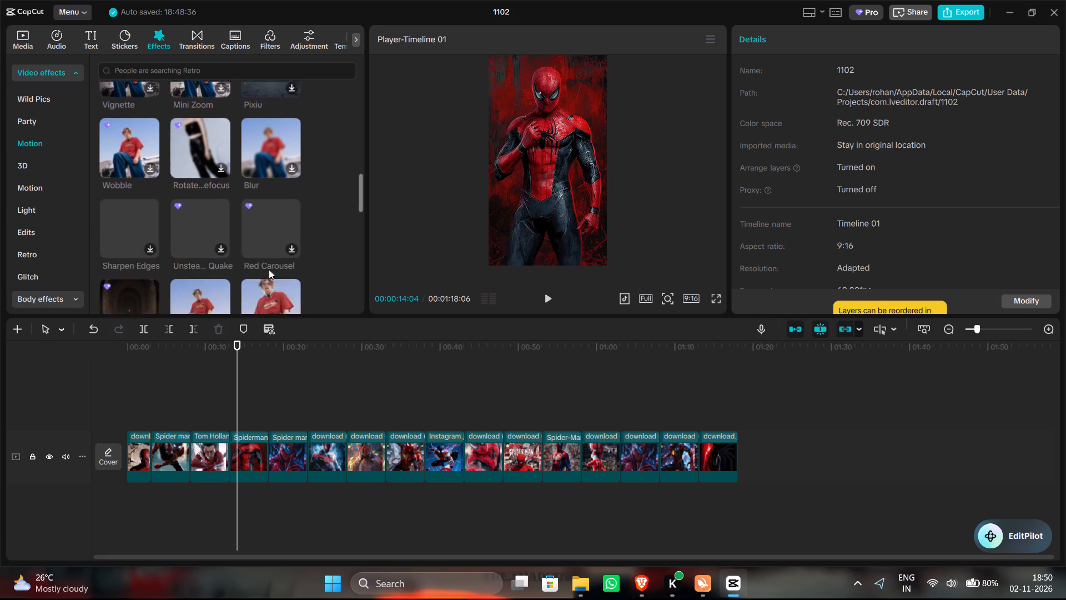
scroll(269, 269, down, 1)
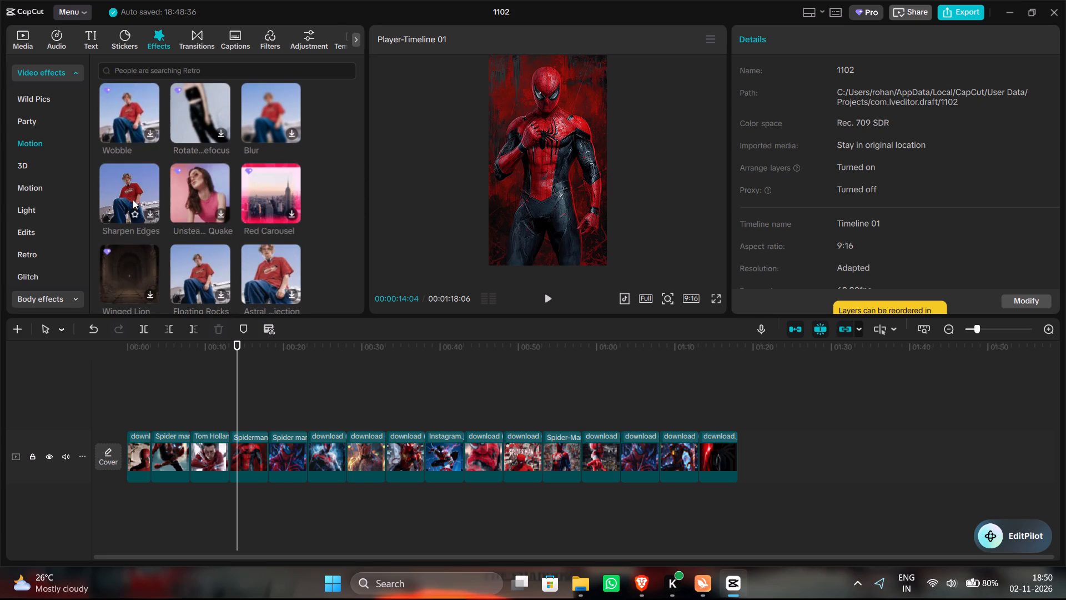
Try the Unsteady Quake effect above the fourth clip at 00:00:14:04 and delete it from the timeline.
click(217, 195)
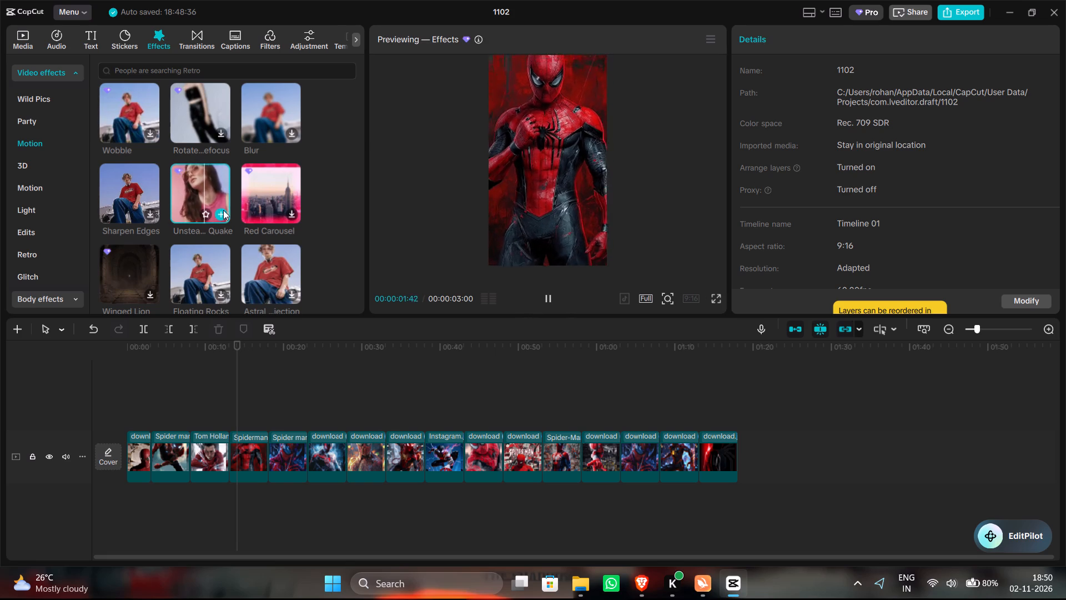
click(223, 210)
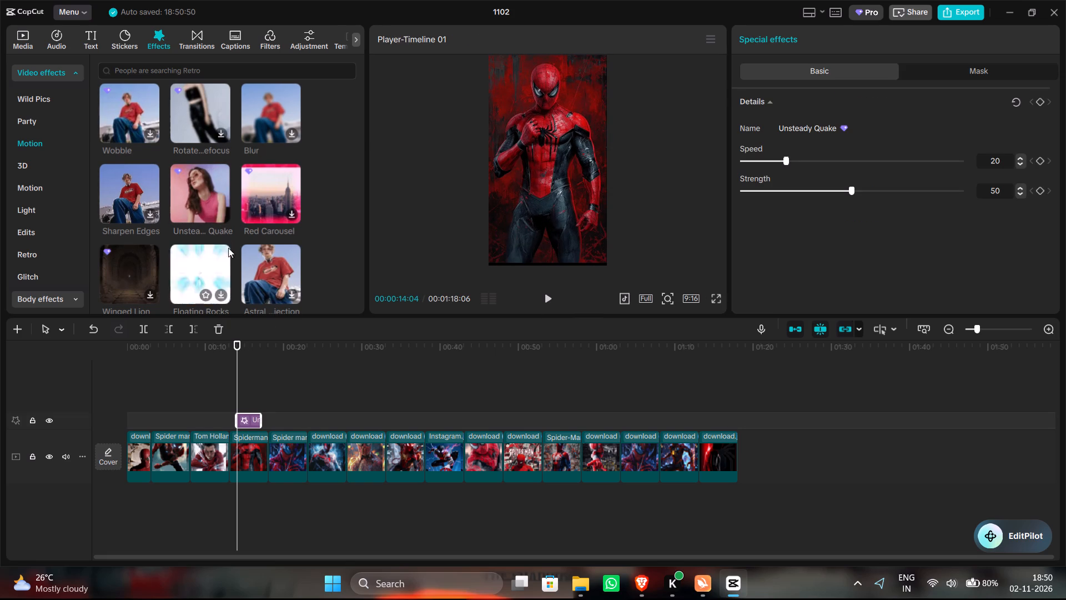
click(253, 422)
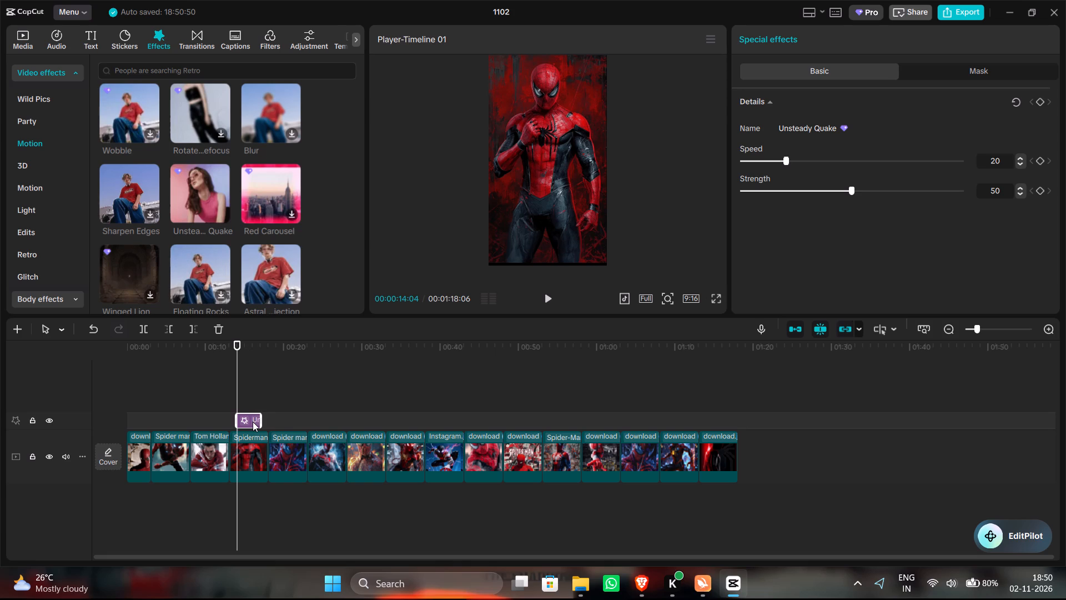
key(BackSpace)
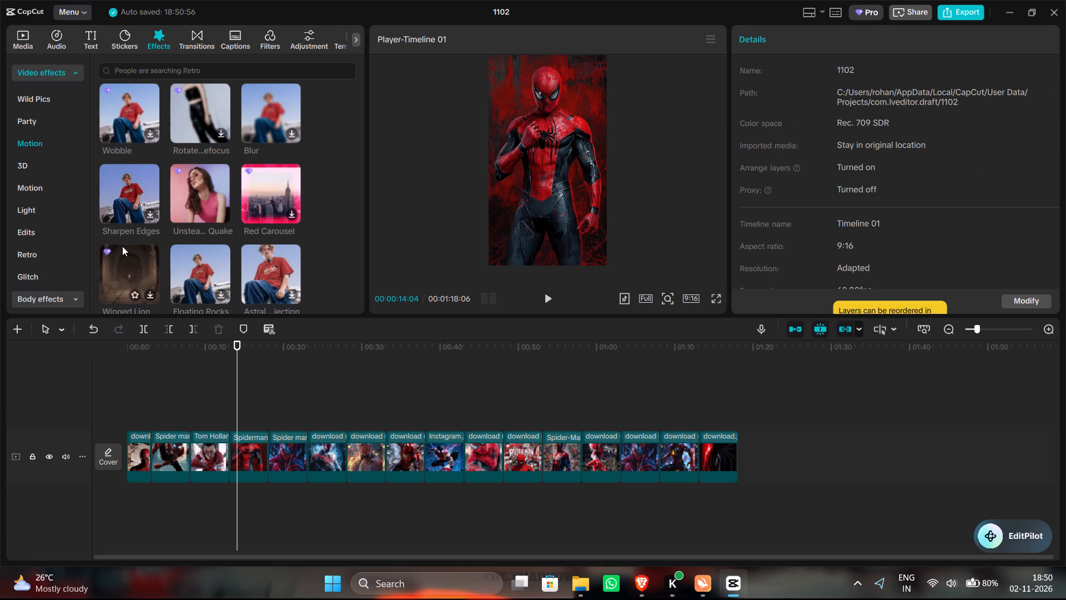
Look further through the first Motion category of video effects and preview the Mirror Flicker effect.
scroll(127, 255, down, 1)
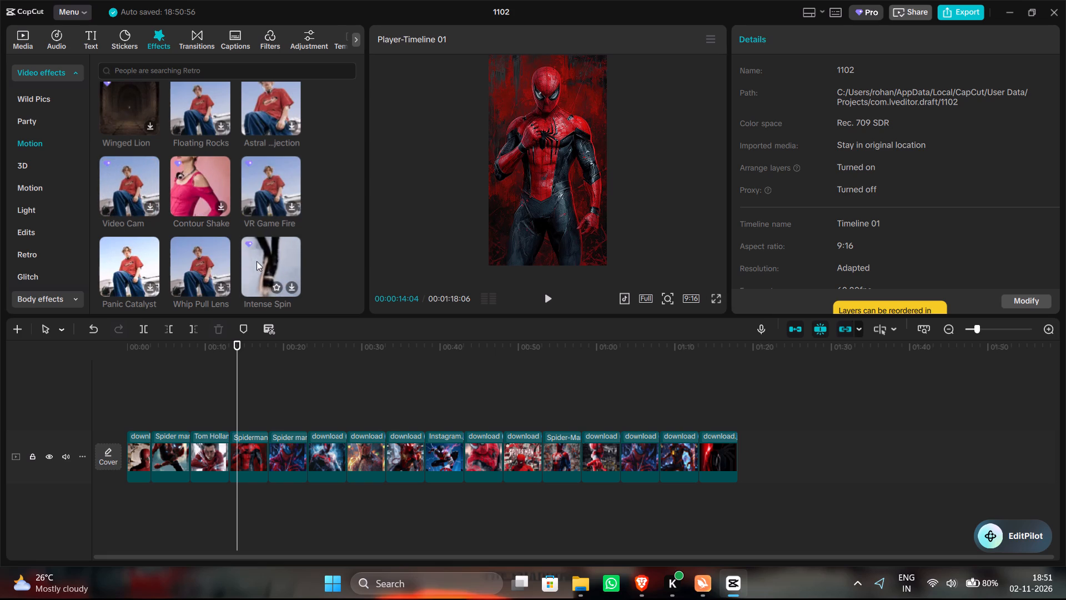
scroll(130, 251, down, 1)
click(130, 251)
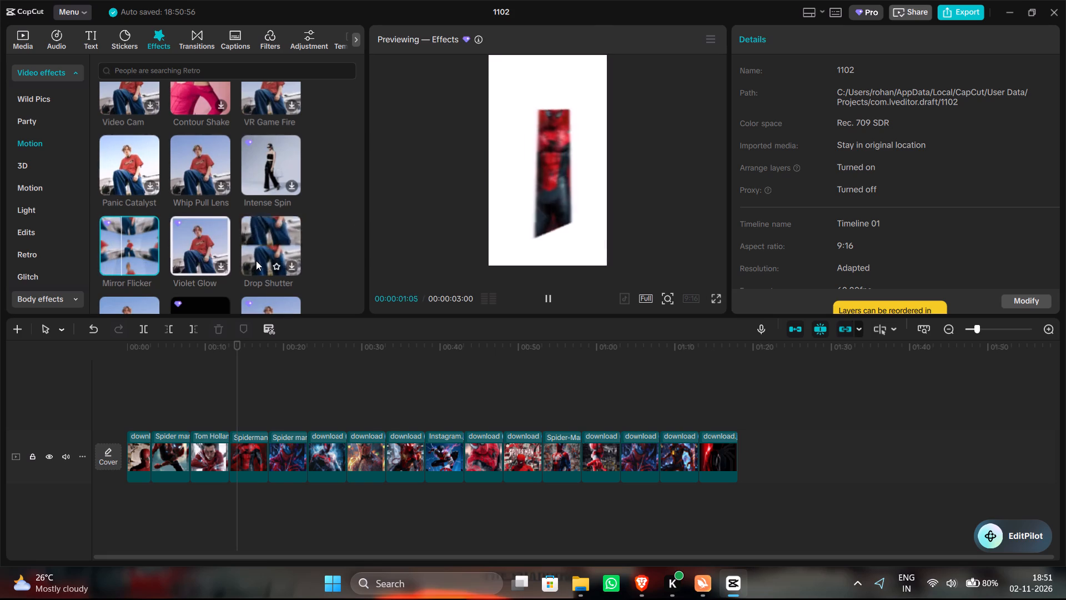
scroll(256, 261, down, 1)
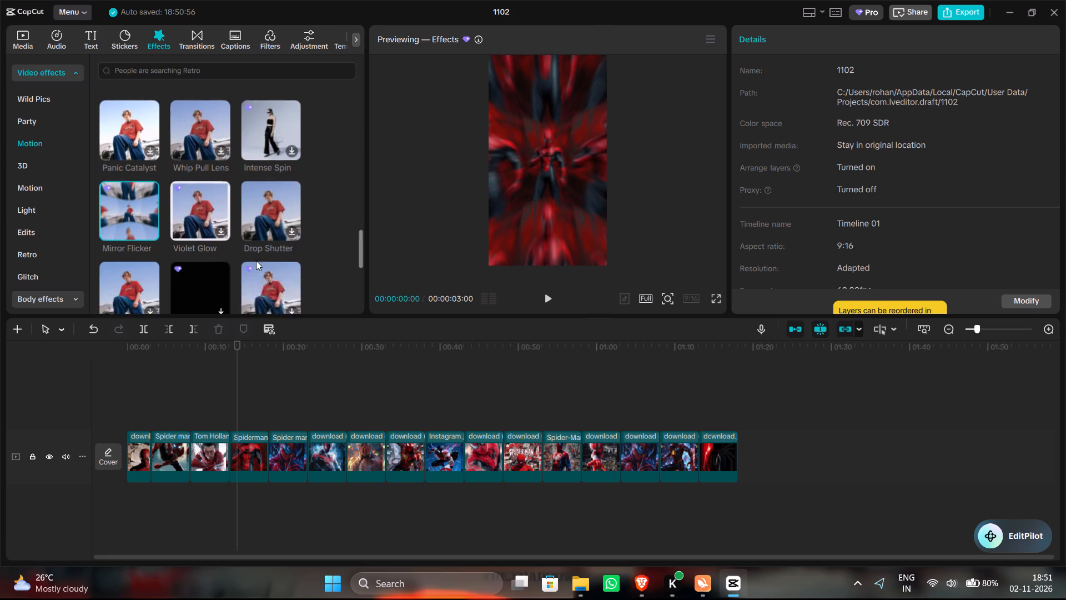
scroll(256, 261, down, 1)
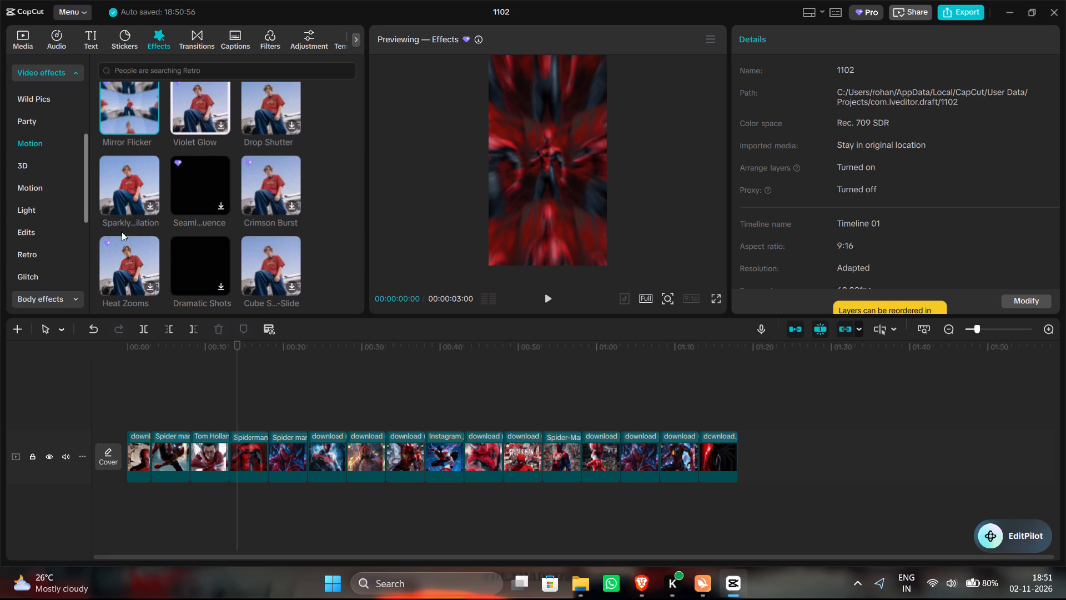
scroll(214, 196, down, 1)
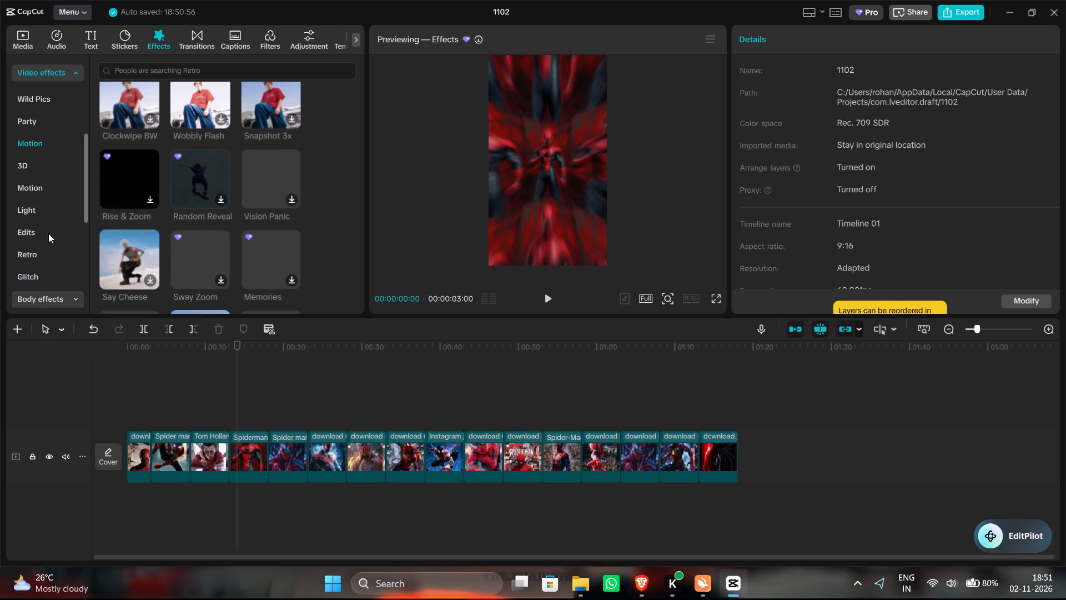
Switch to the 3D category of video effects and look through its effects for a suitable one.
scroll(49, 228, down, 1)
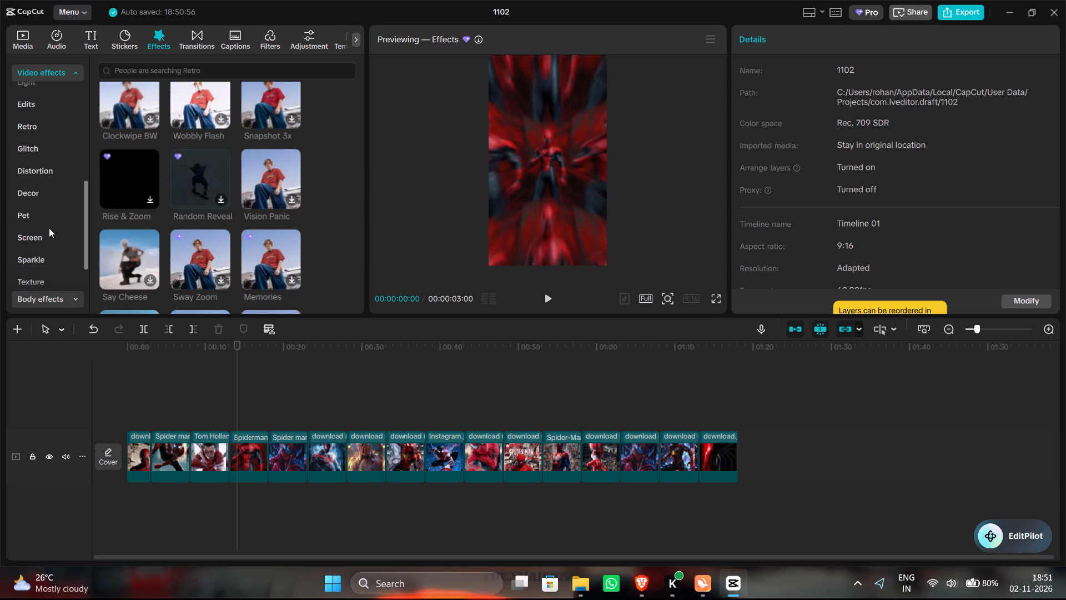
scroll(49, 228, down, 1)
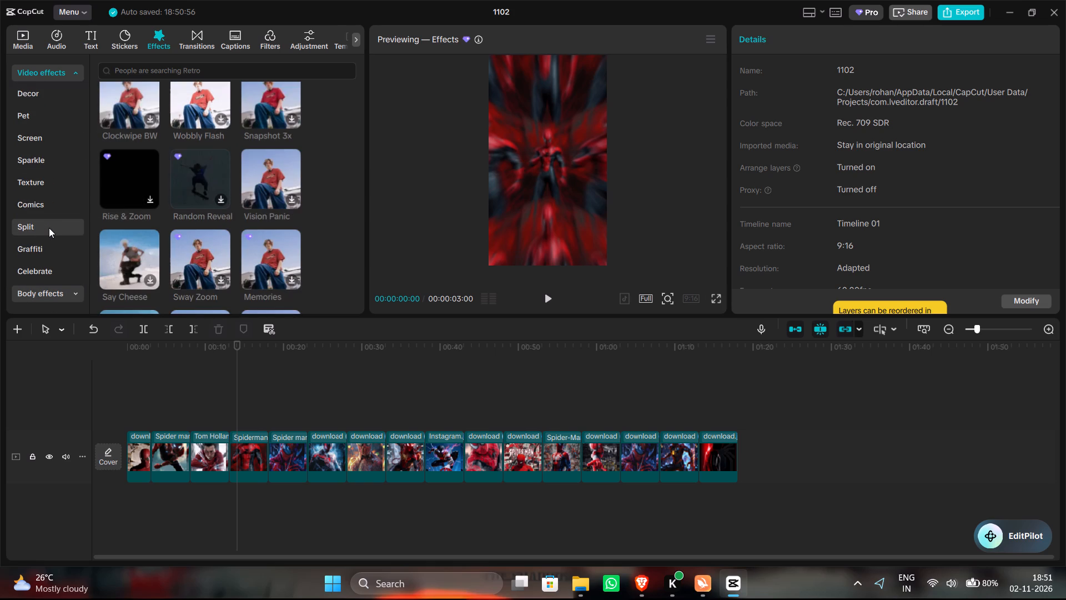
scroll(49, 228, up, 1)
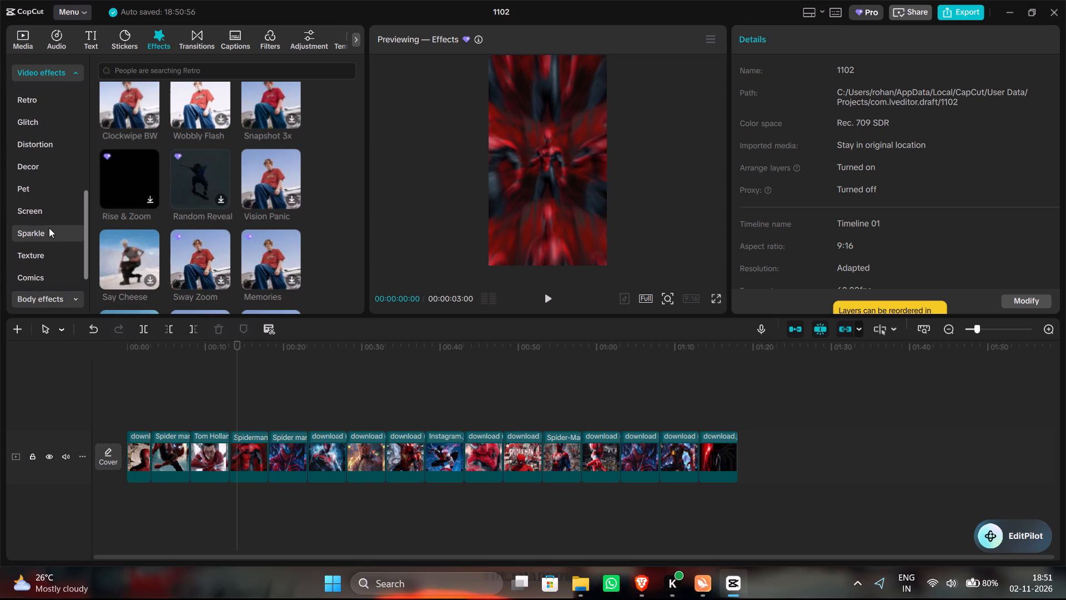
scroll(49, 228, up, 1)
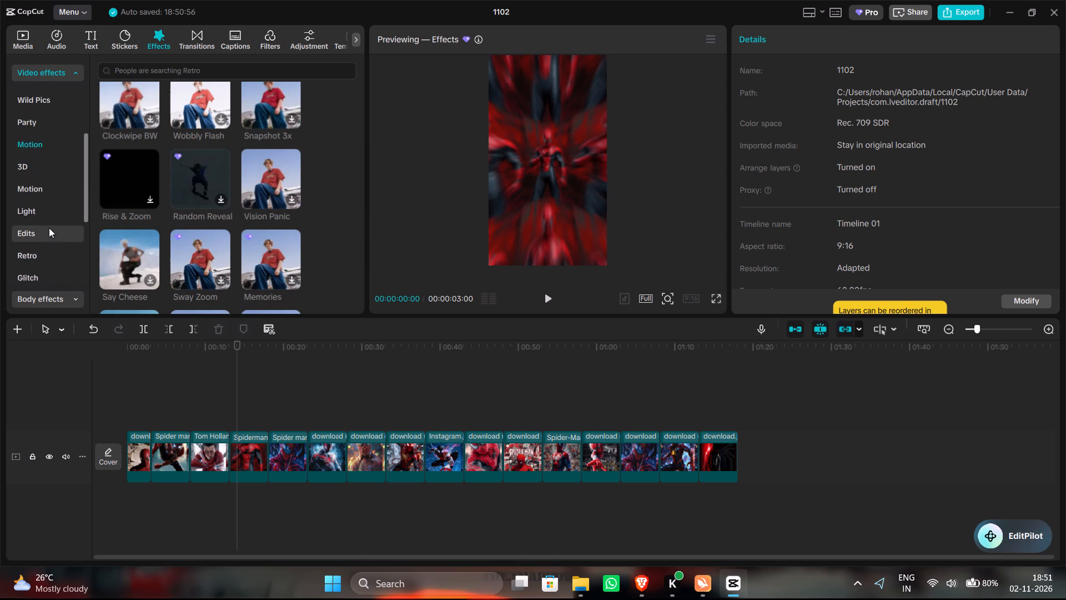
scroll(49, 228, up, 1)
scroll(49, 228, down, 1)
click(30, 192)
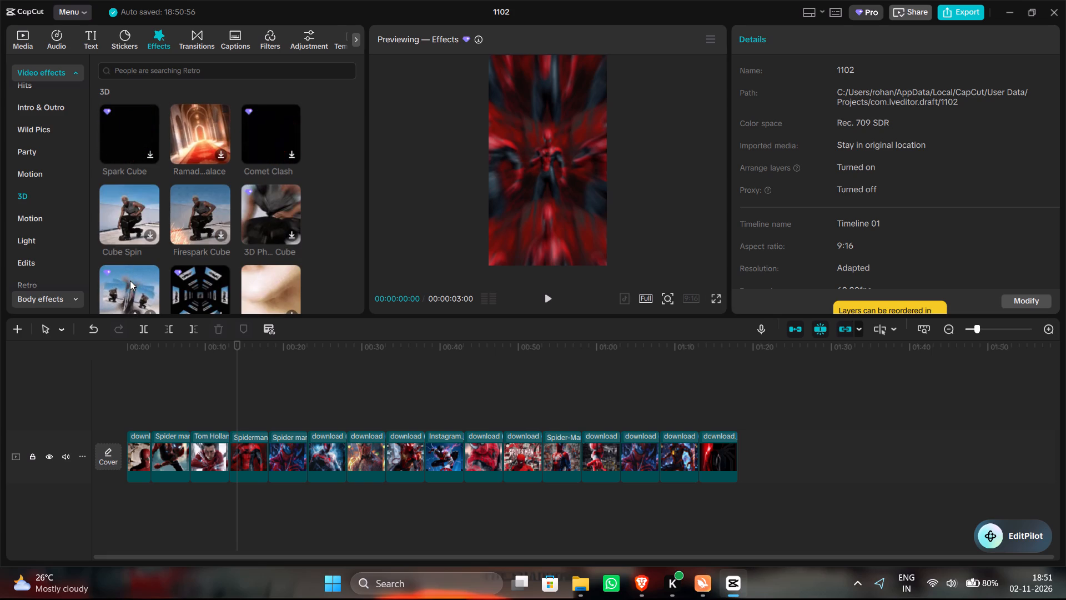
scroll(130, 281, down, 1)
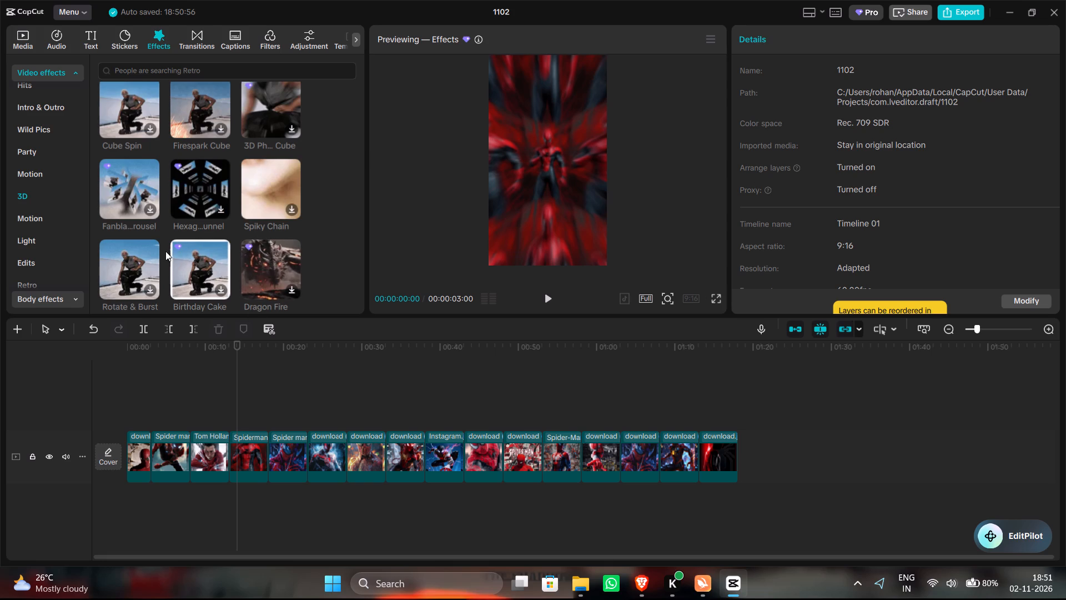
scroll(107, 254, down, 1)
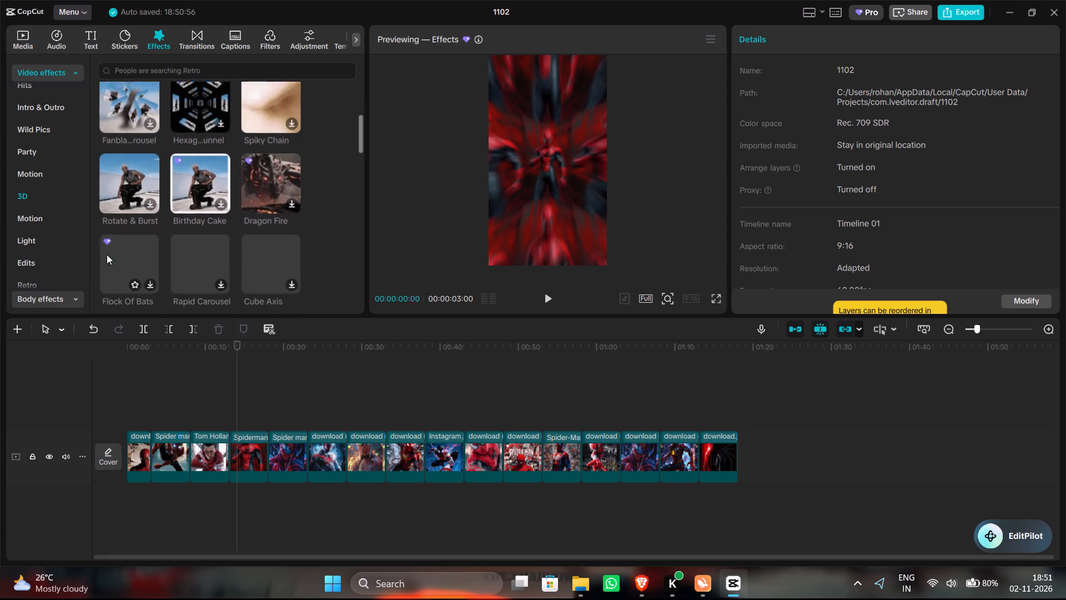
scroll(107, 254, down, 1)
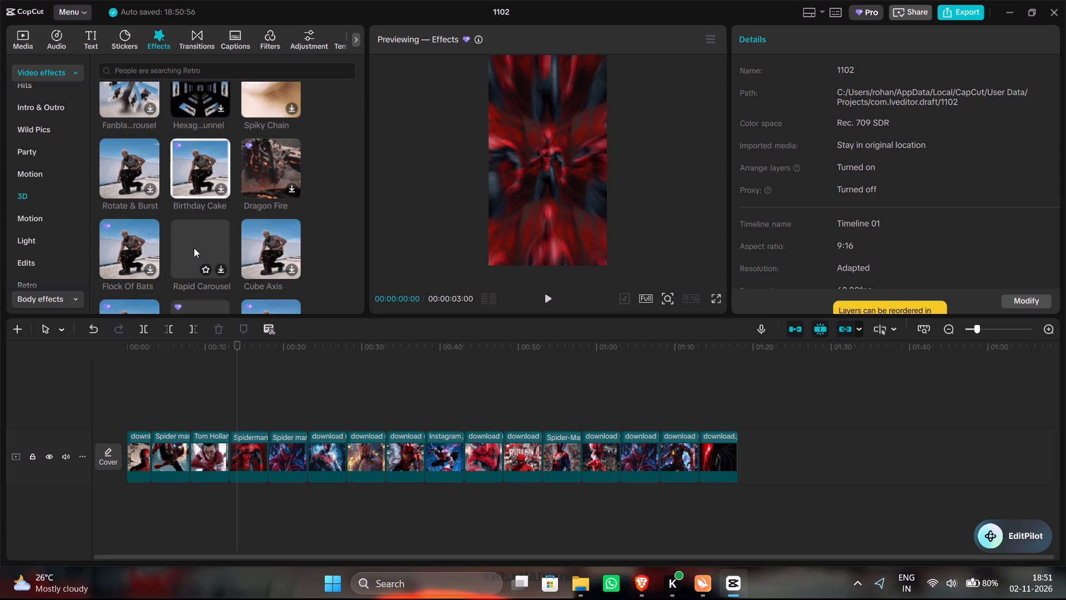
scroll(194, 248, down, 1)
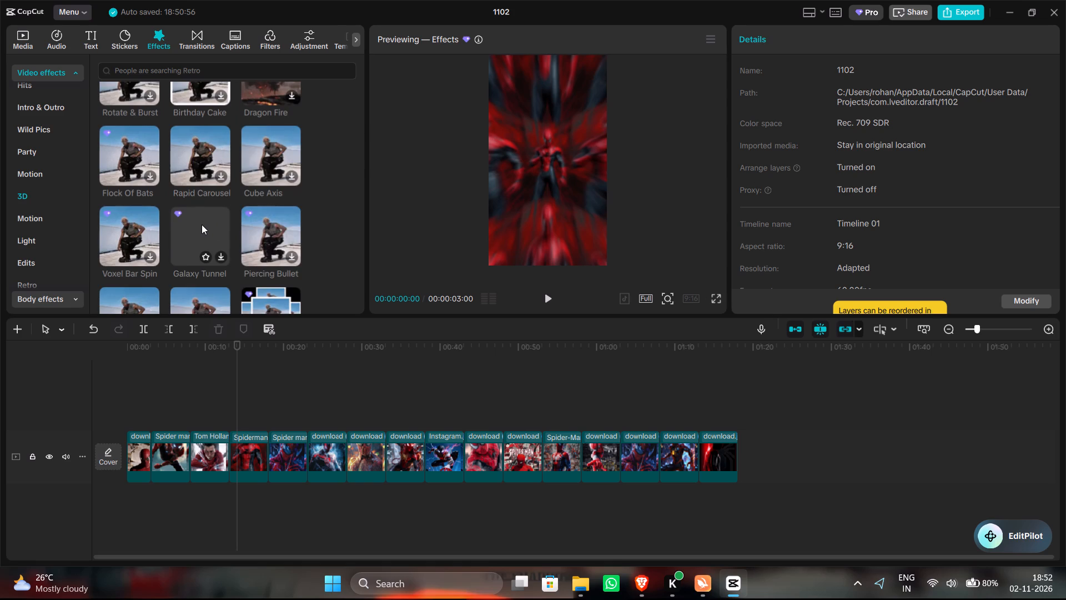
scroll(199, 229, down, 1)
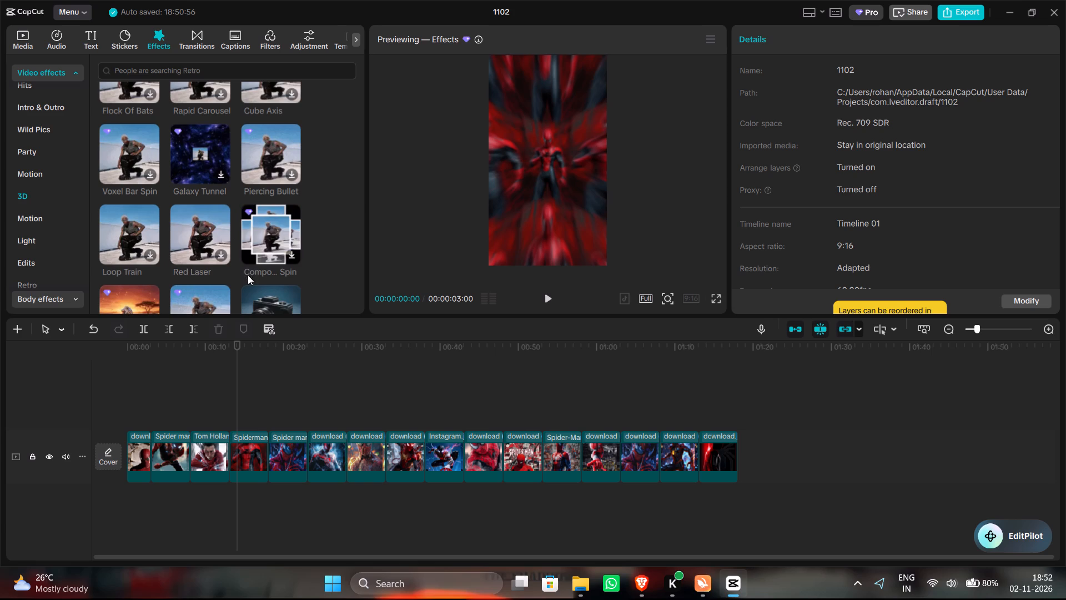
scroll(256, 294, down, 1)
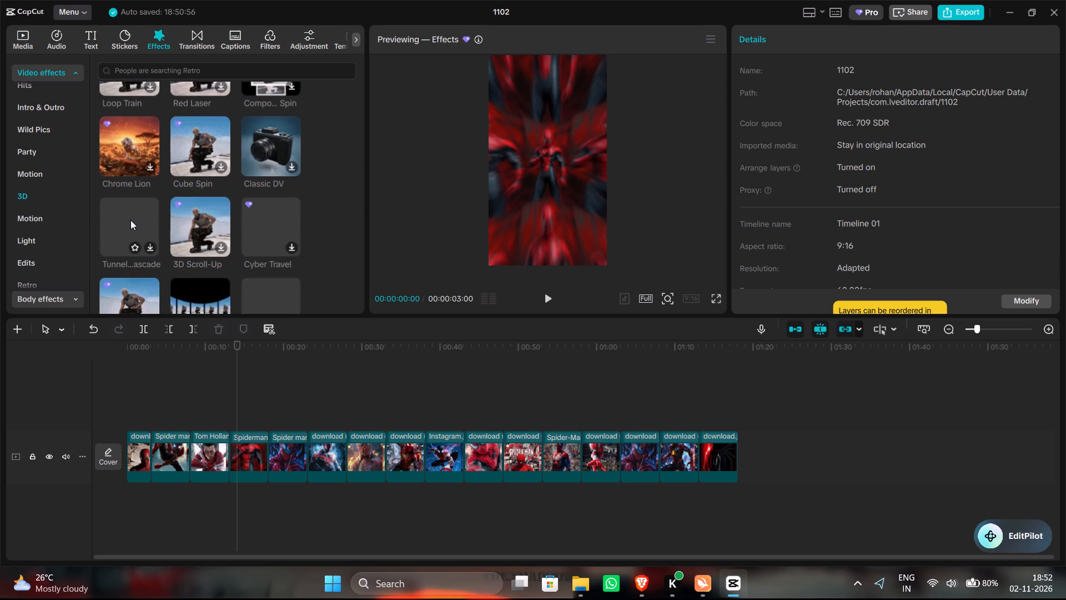
scroll(133, 219, down, 1)
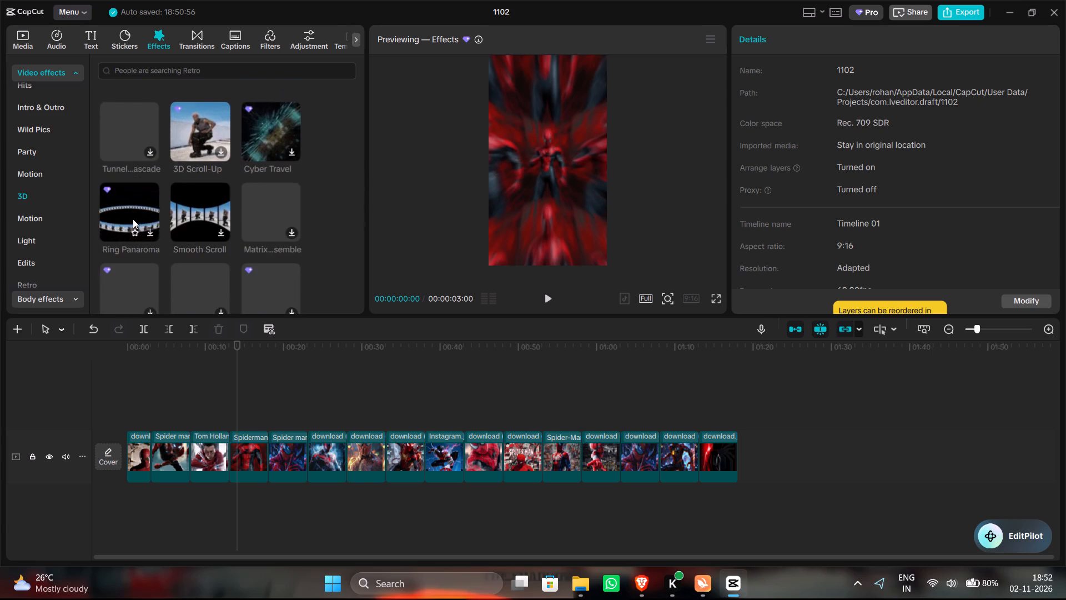
scroll(190, 226, down, 2)
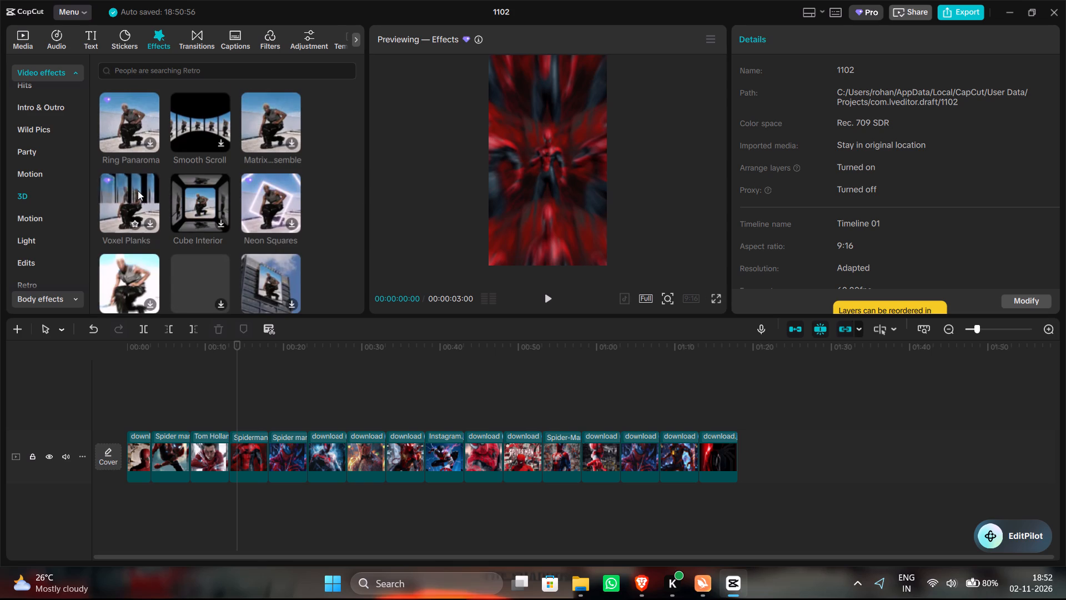
scroll(131, 299, down, 1)
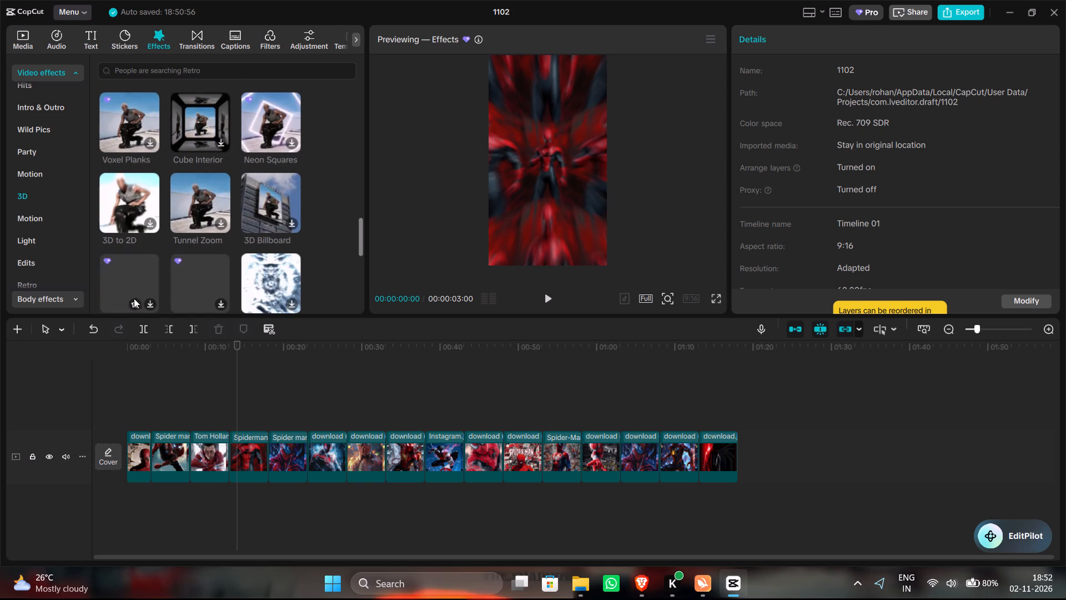
scroll(207, 208, down, 1)
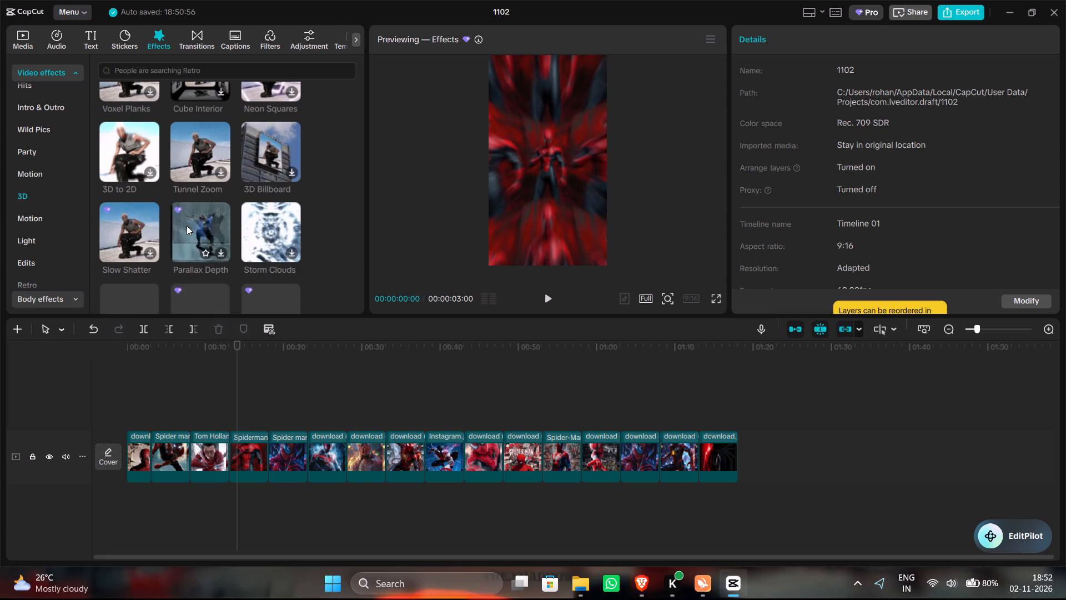
scroll(187, 226, down, 1)
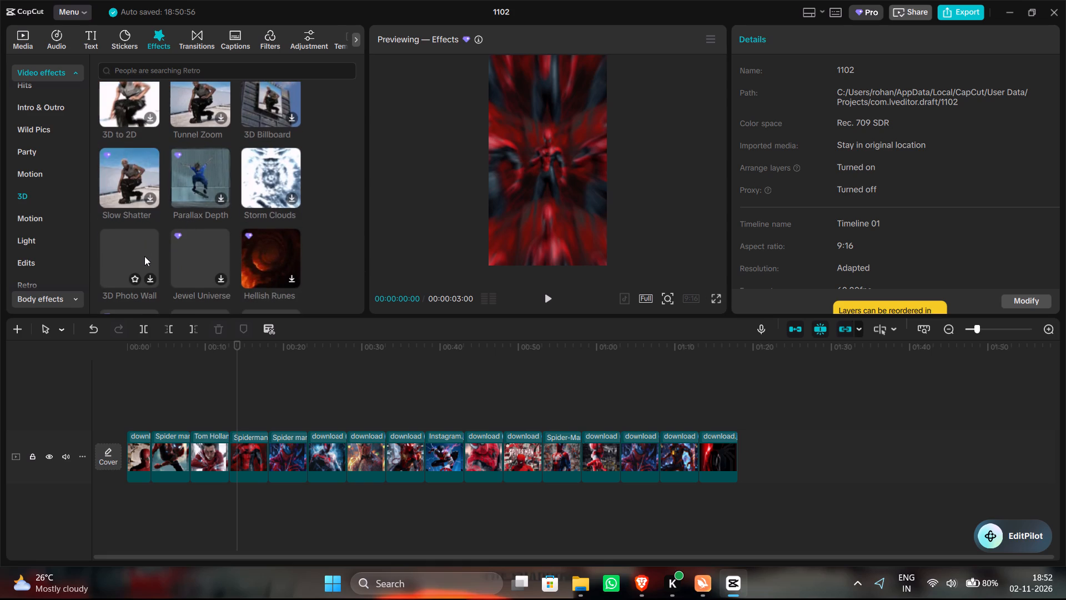
scroll(144, 256, down, 1)
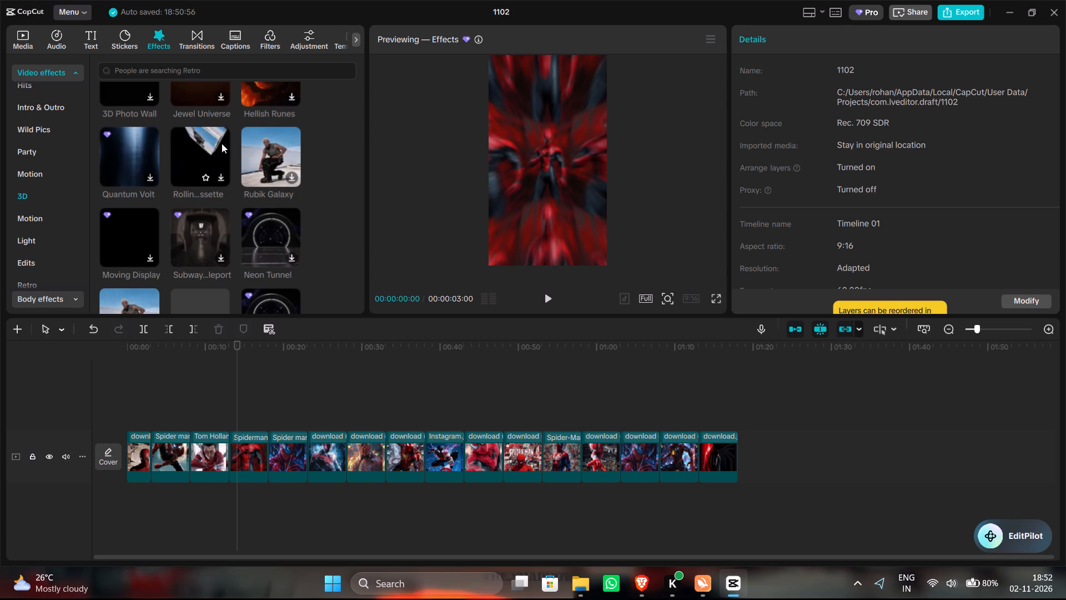
scroll(212, 229, down, 1)
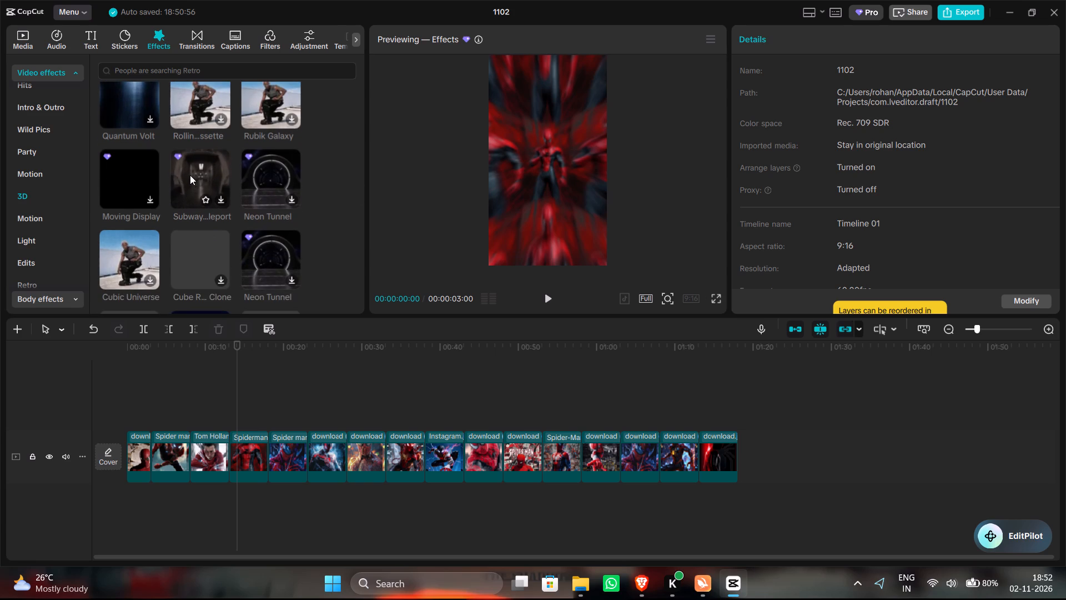
scroll(190, 175, down, 2)
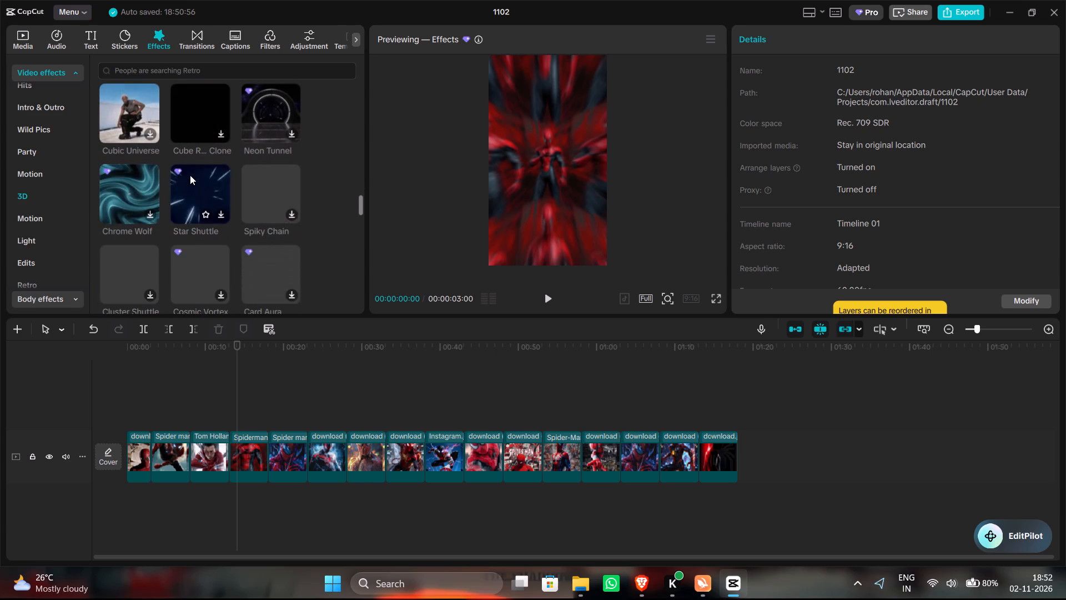
scroll(190, 175, down, 1)
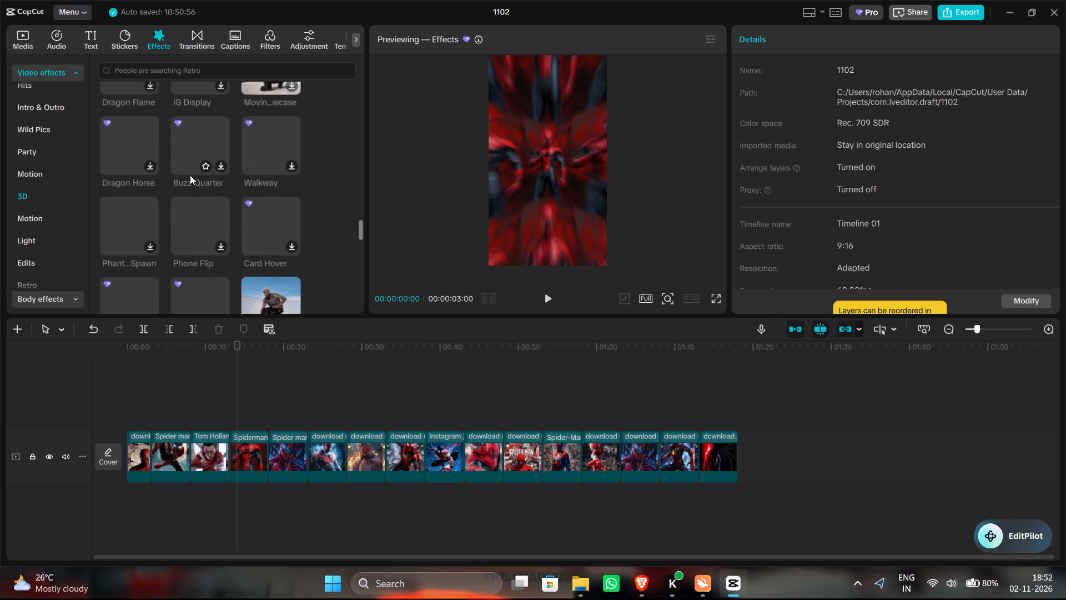
scroll(190, 175, up, 2)
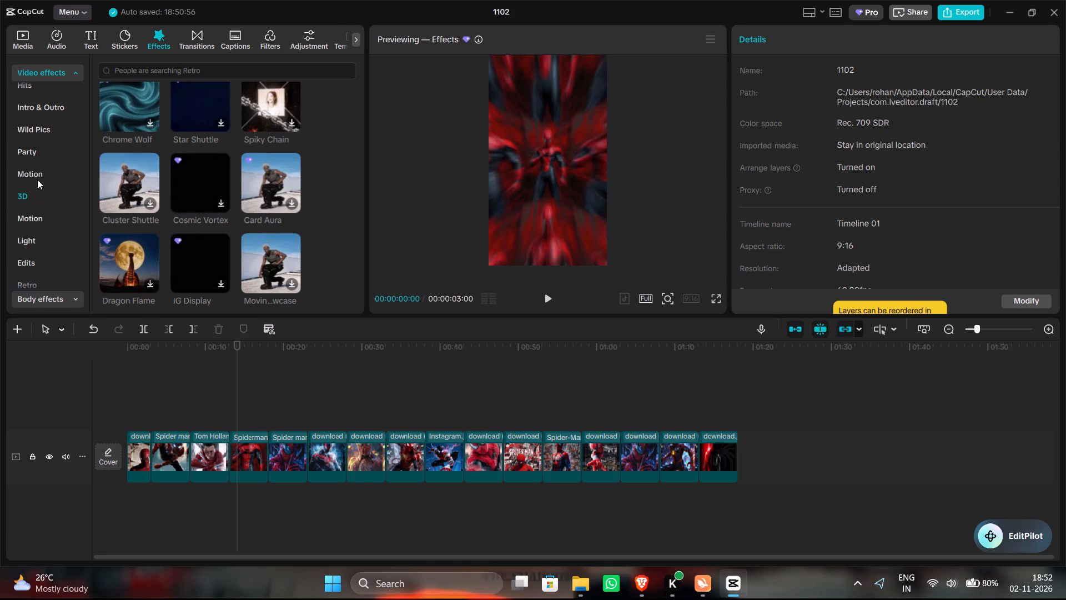
Check the Party, Hits and Trending categories of video effects for a suitable effect.
click(45, 153)
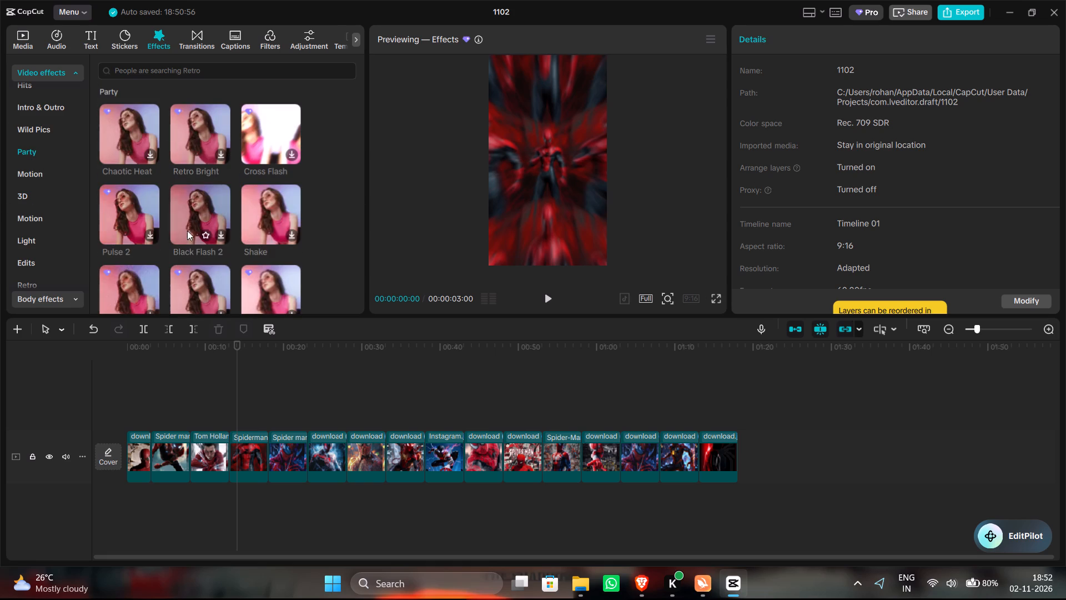
scroll(54, 131, up, 1)
click(54, 131)
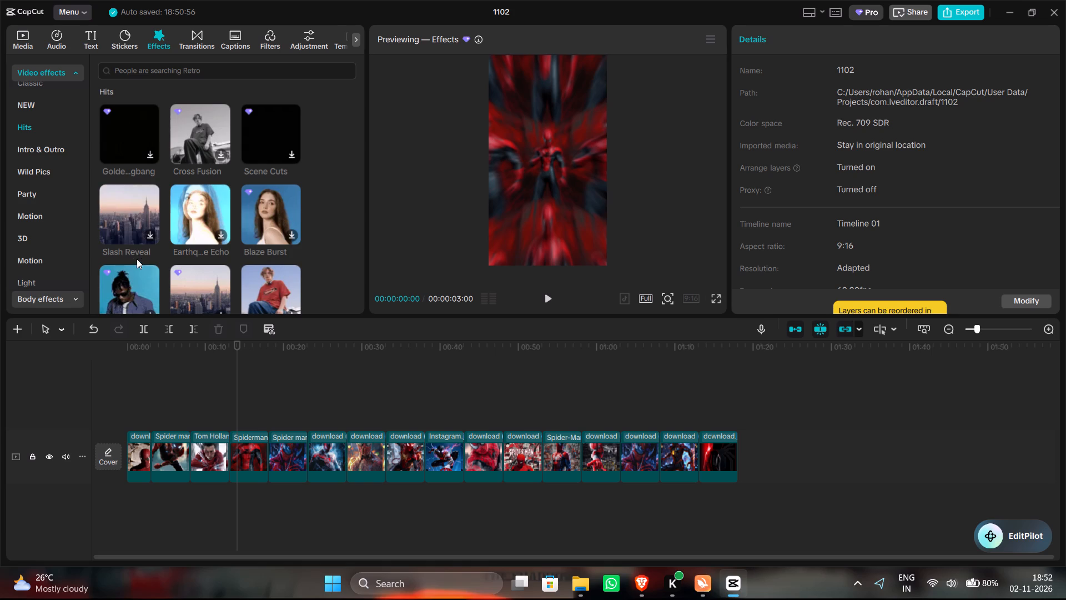
scroll(10, 106, up, 1)
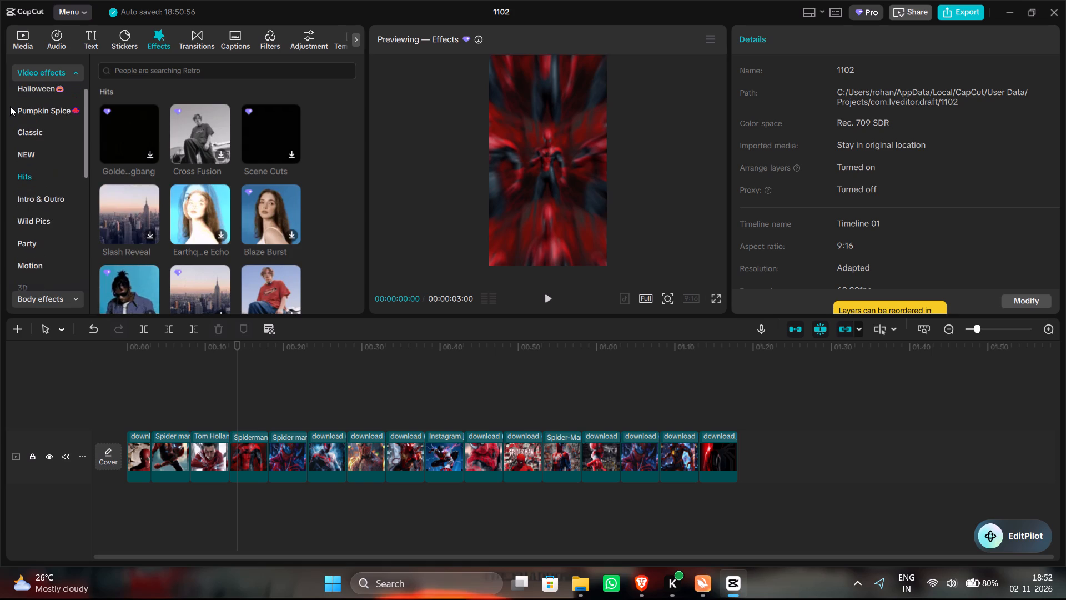
scroll(25, 124, up, 1)
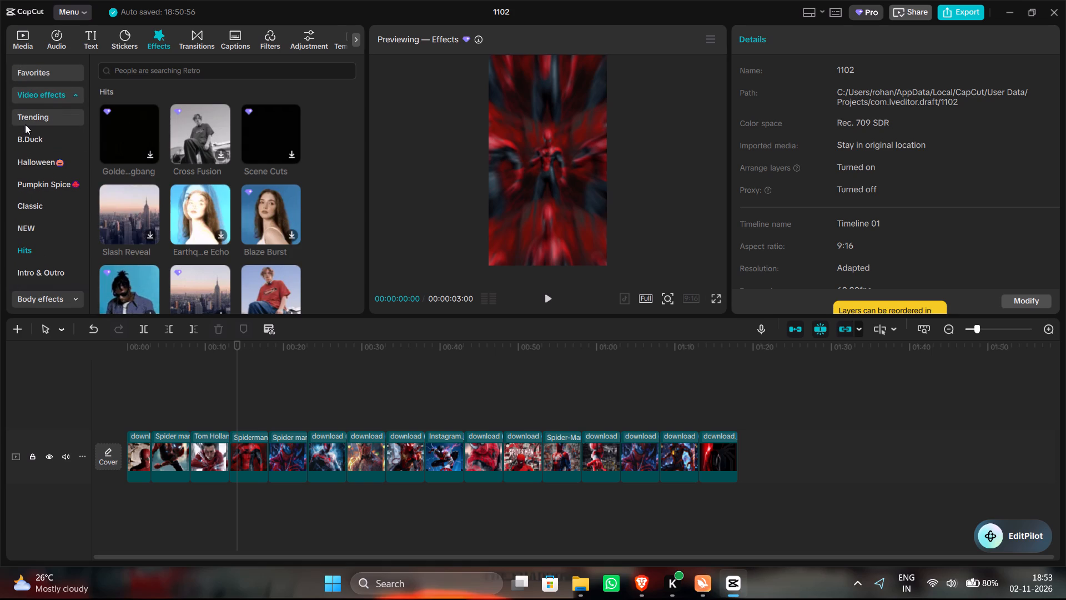
click(25, 124)
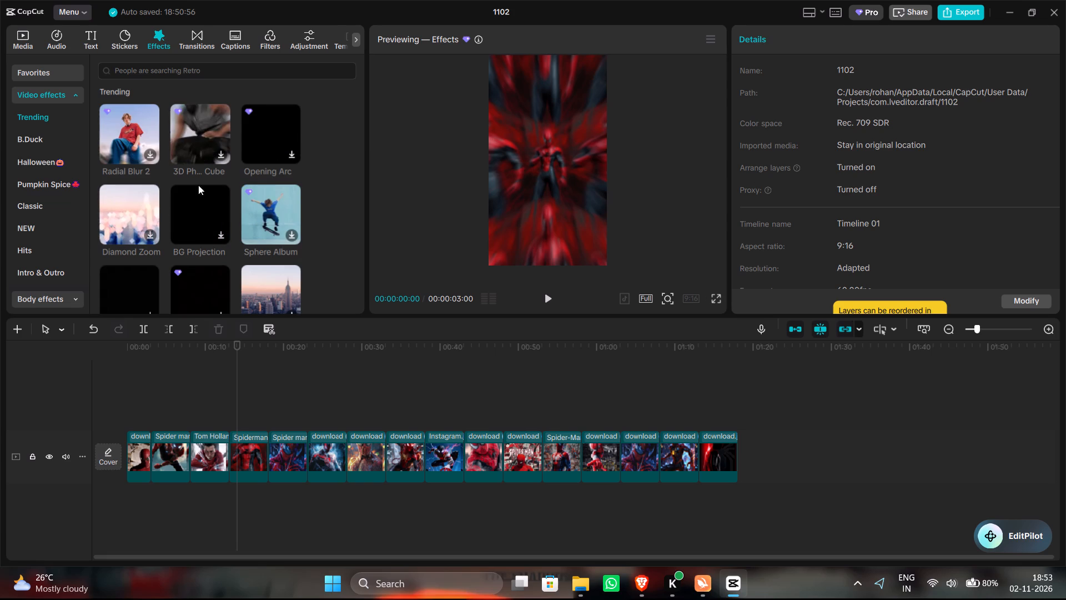
scroll(205, 209, down, 1)
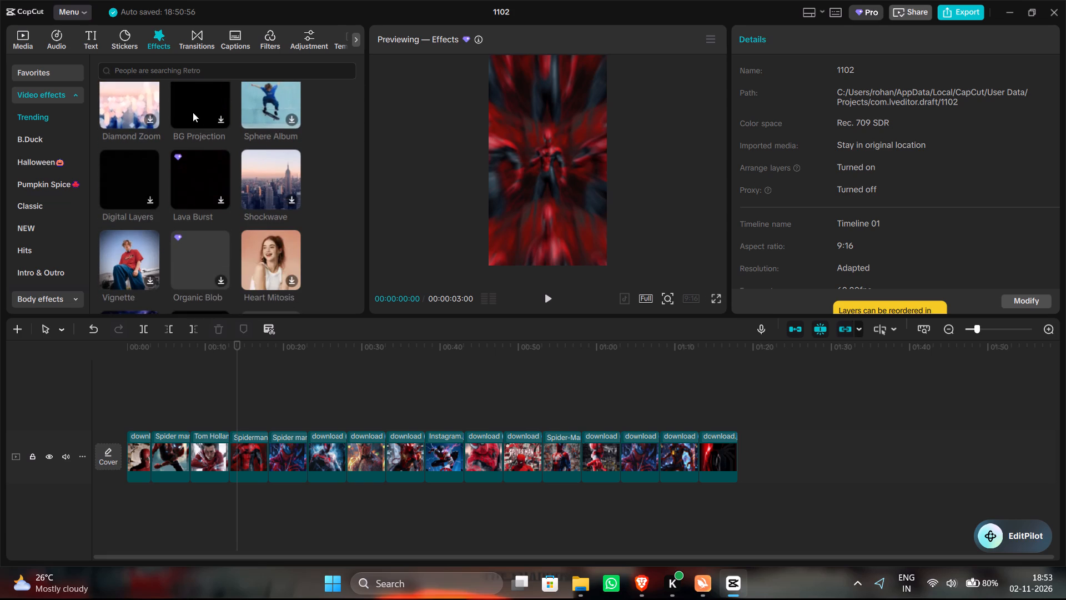
Search the video effects for "zoom right to".
click(176, 68)
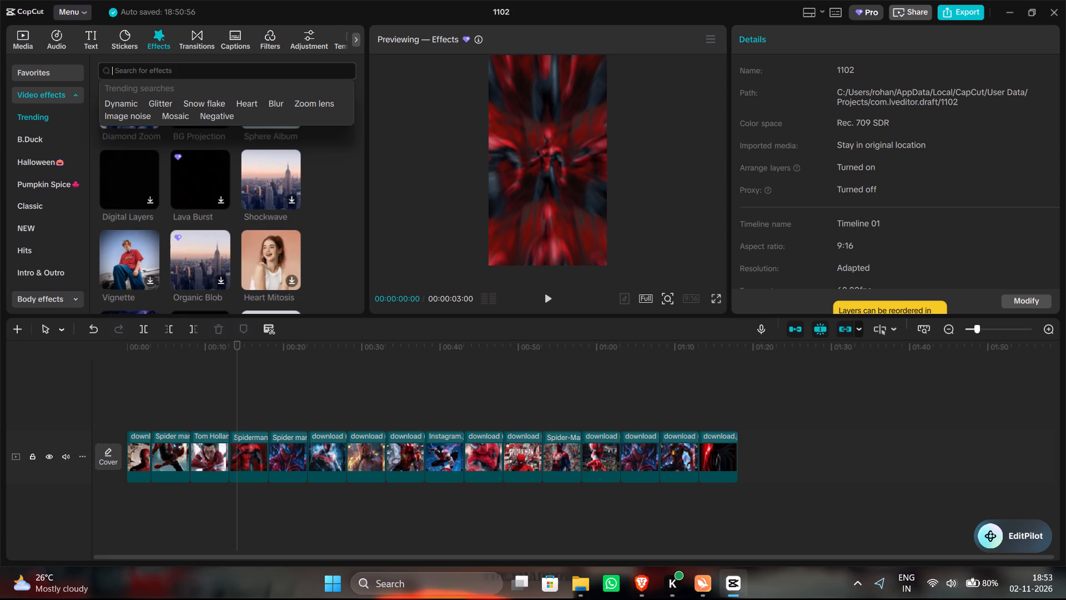
text(zoo)
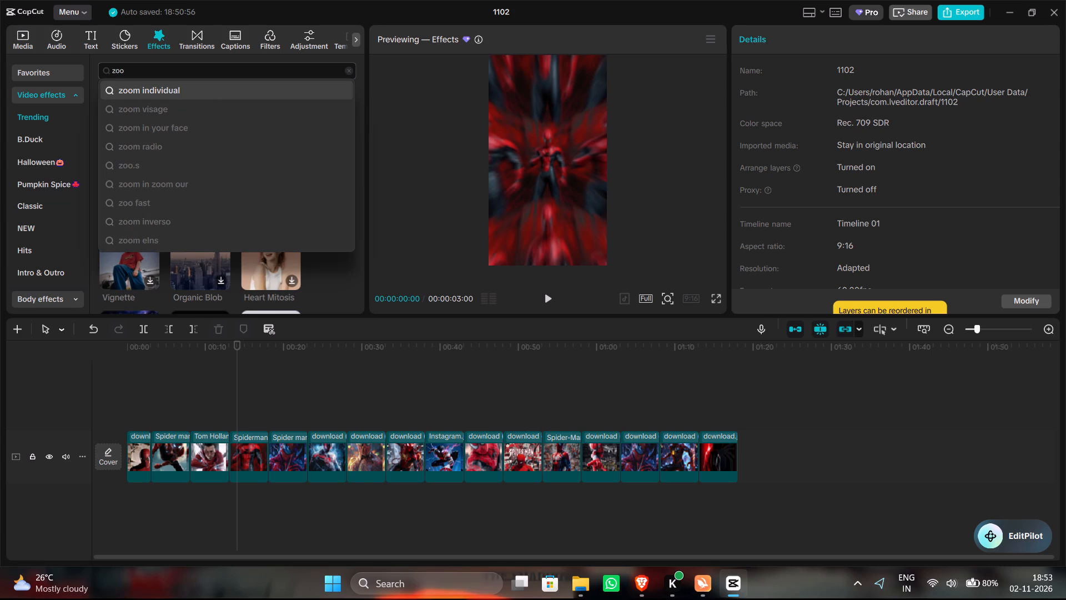
key(m)
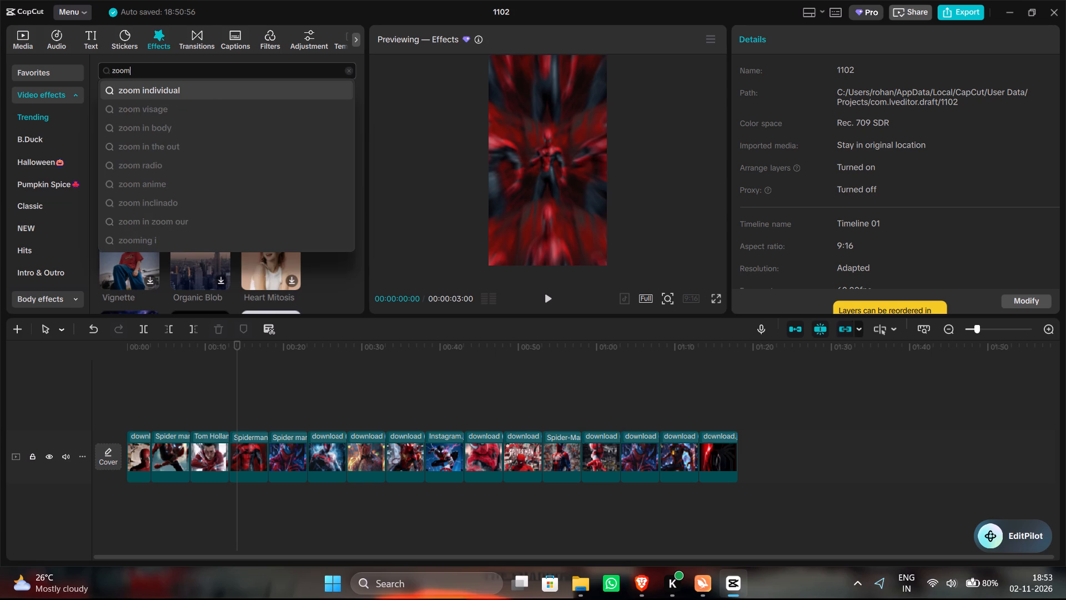
key(space)
key(r)
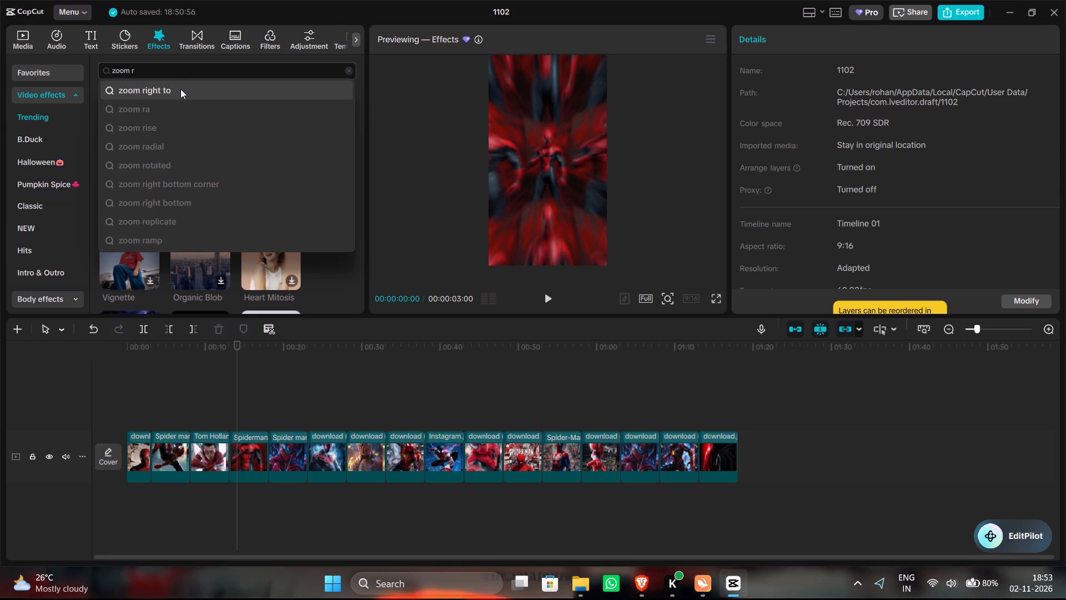
click(180, 89)
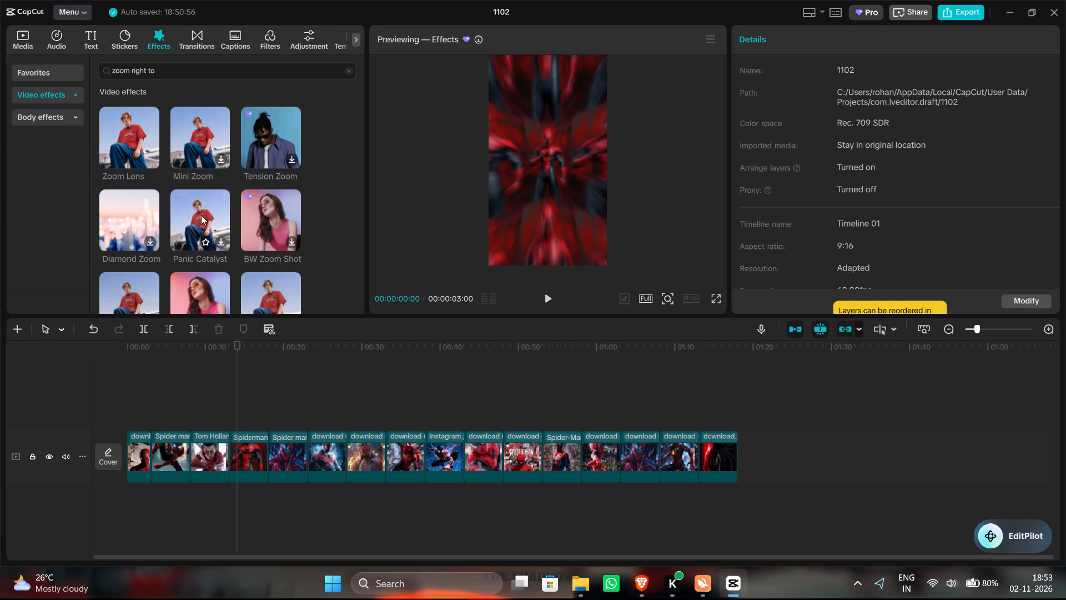
Look through the zoom effects in the search results for a suitable one.
scroll(201, 215, down, 1)
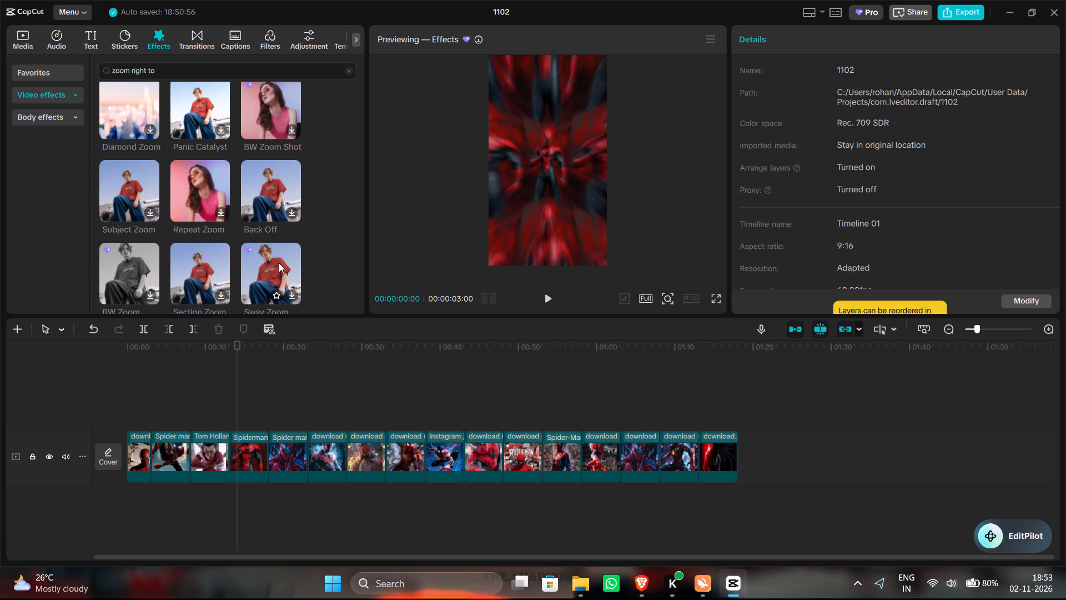
scroll(279, 263, down, 1)
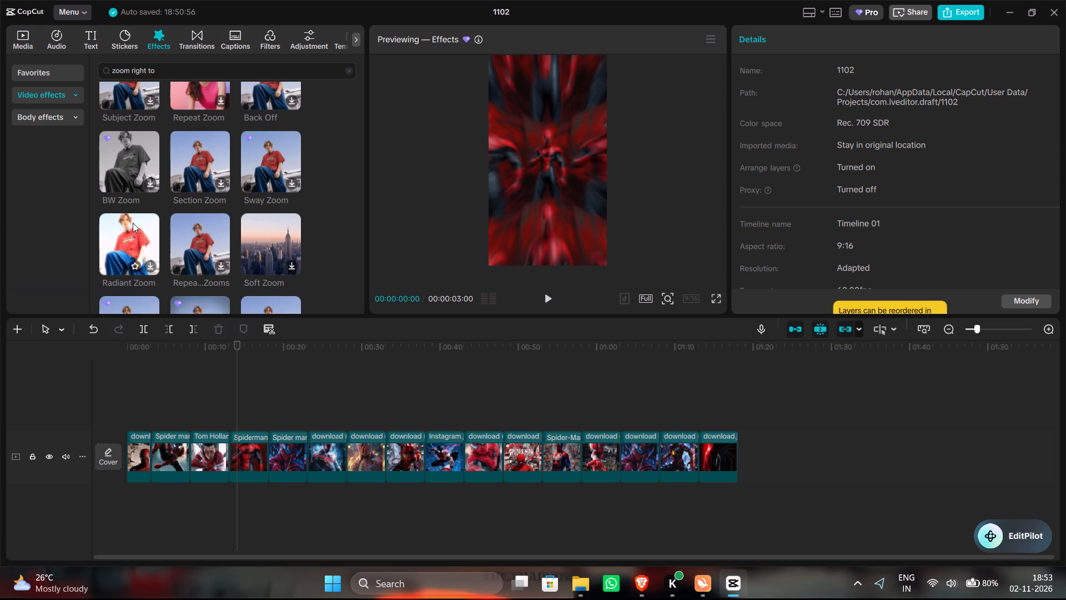
scroll(133, 223, down, 1)
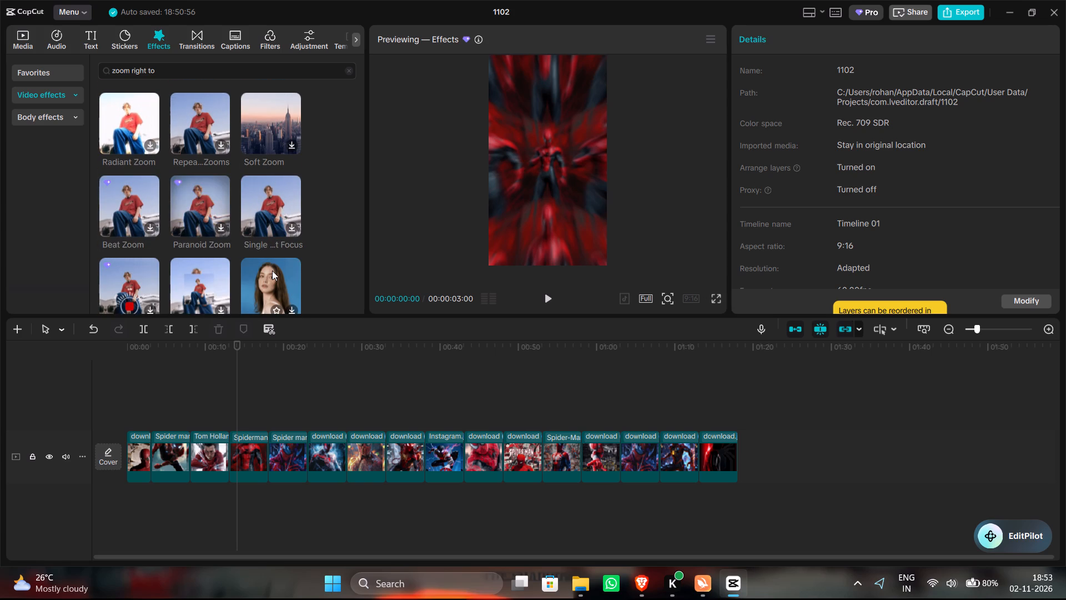
scroll(110, 277, down, 1)
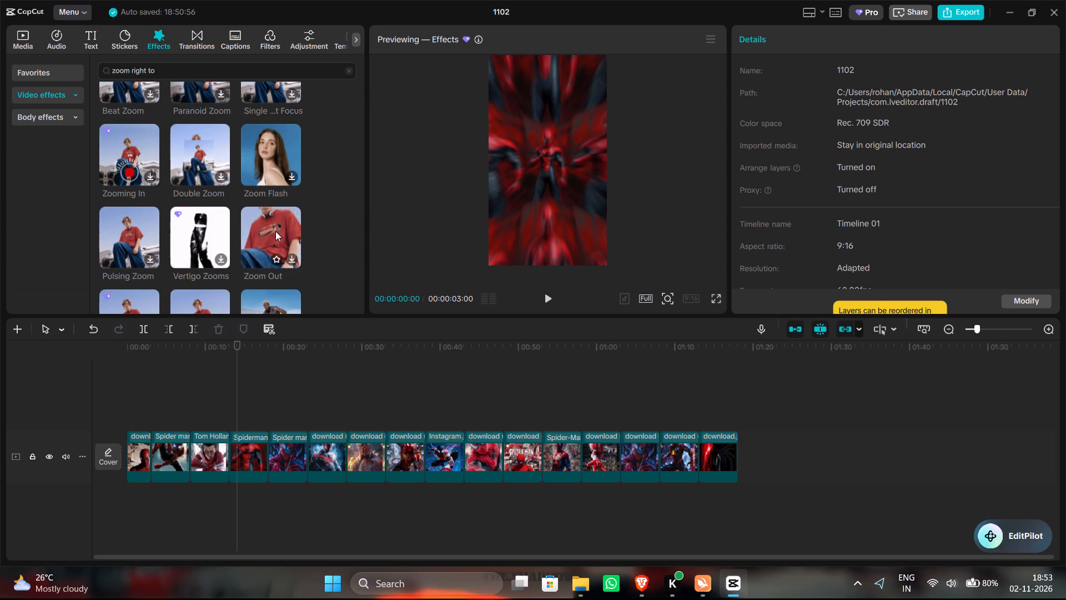
scroll(275, 231, down, 1)
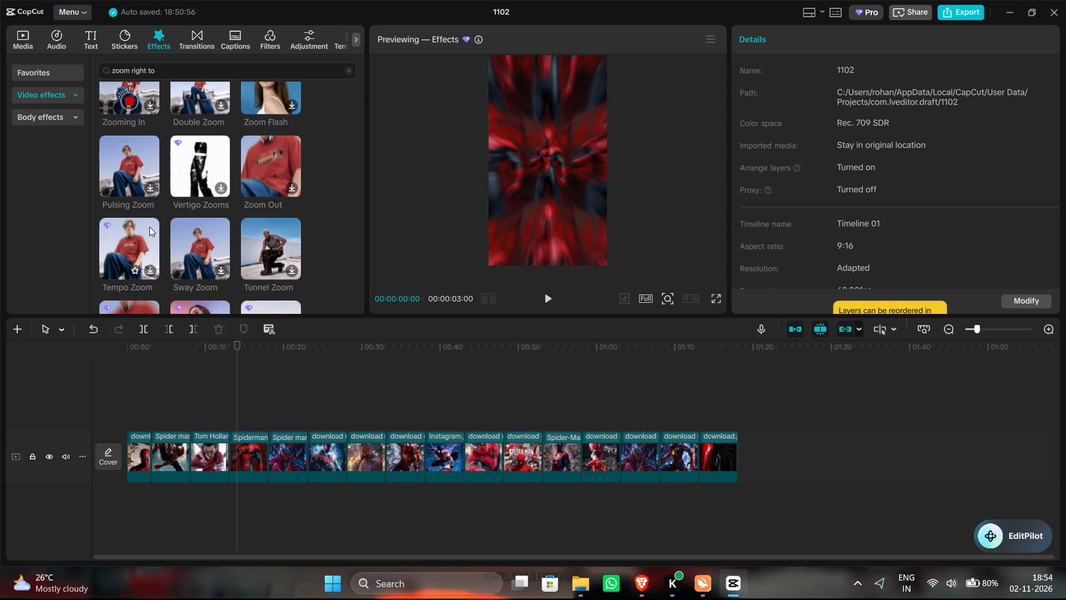
scroll(149, 227, down, 1)
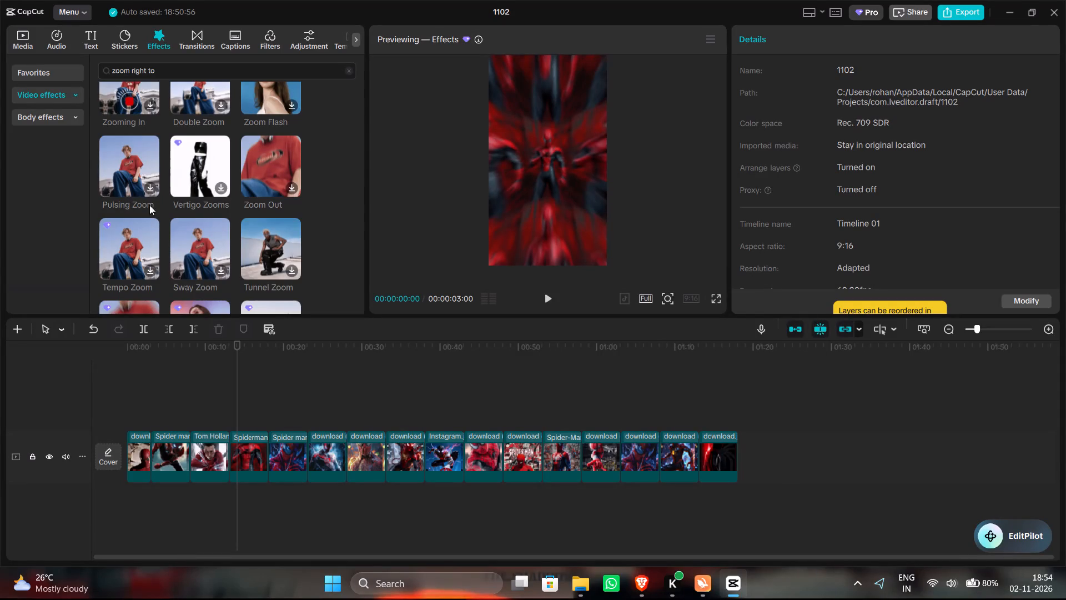
scroll(149, 205, down, 2)
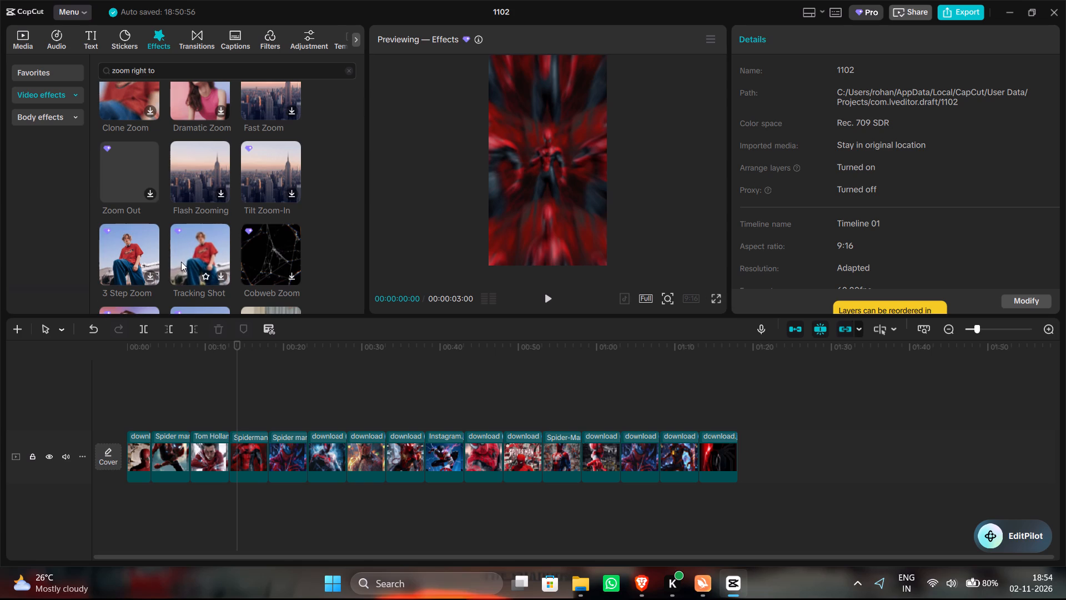
scroll(181, 262, down, 1)
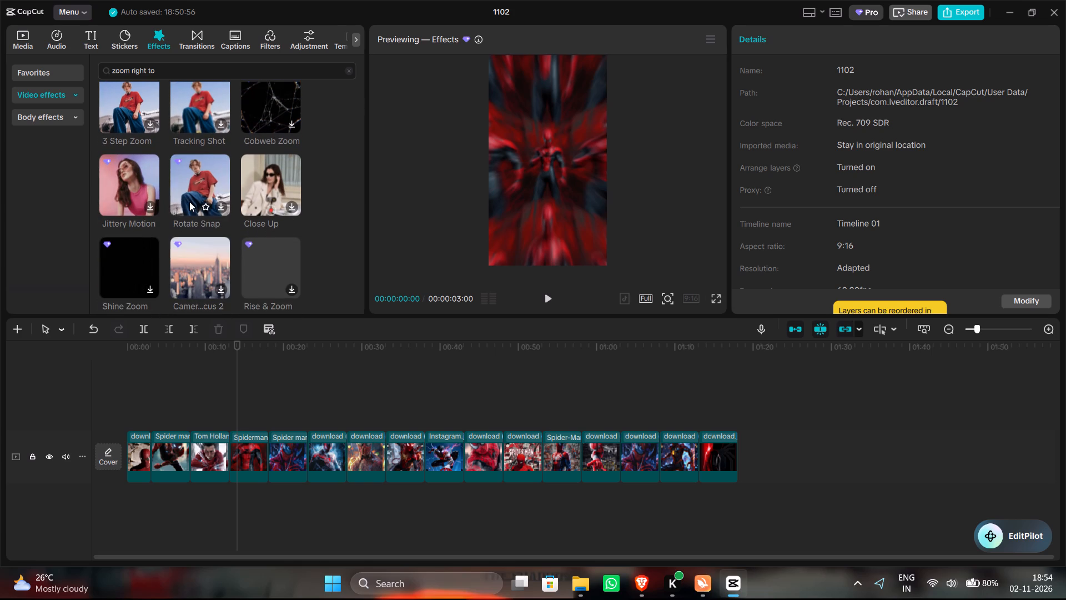
scroll(189, 202, down, 1)
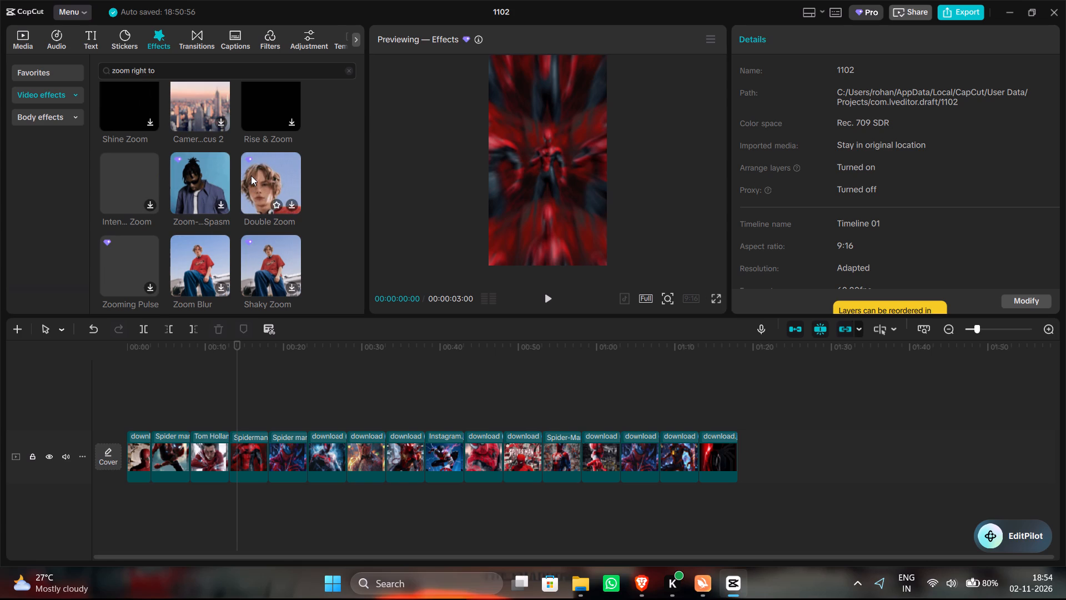
scroll(251, 176, down, 1)
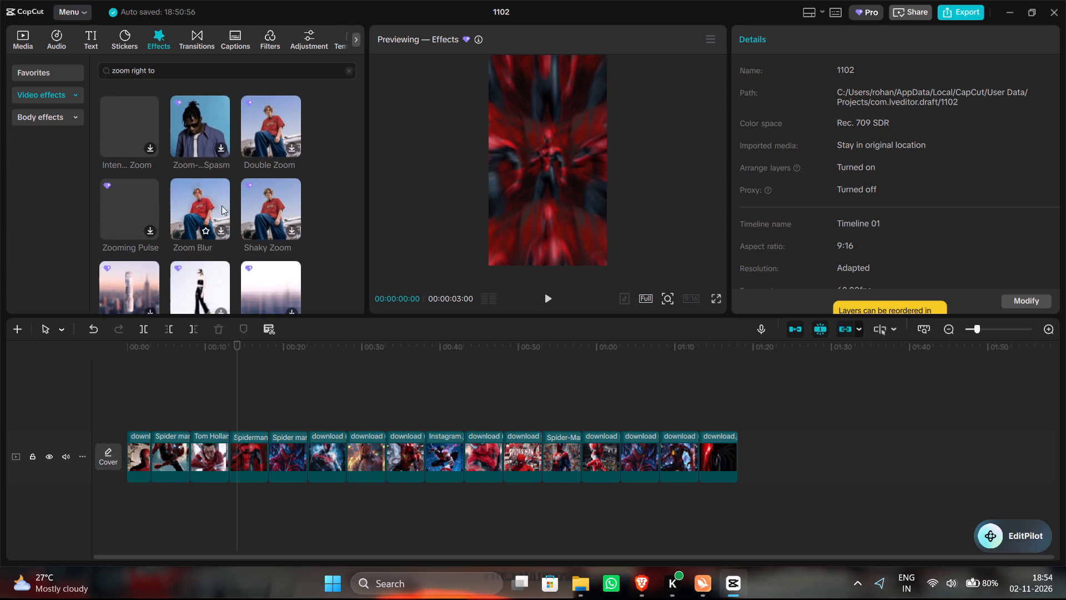
scroll(187, 203, down, 1)
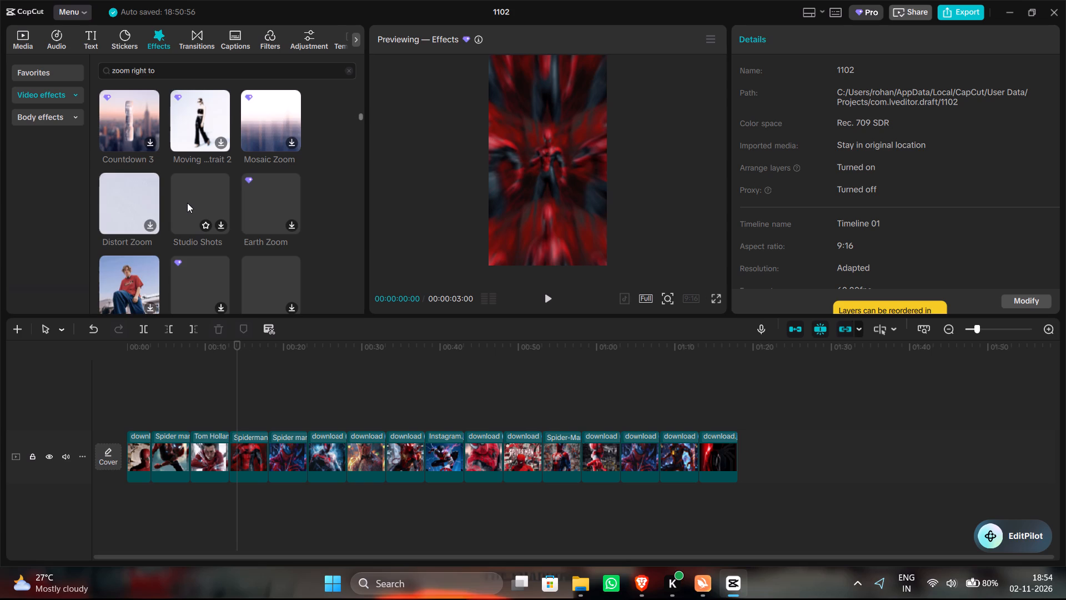
scroll(187, 203, down, 1)
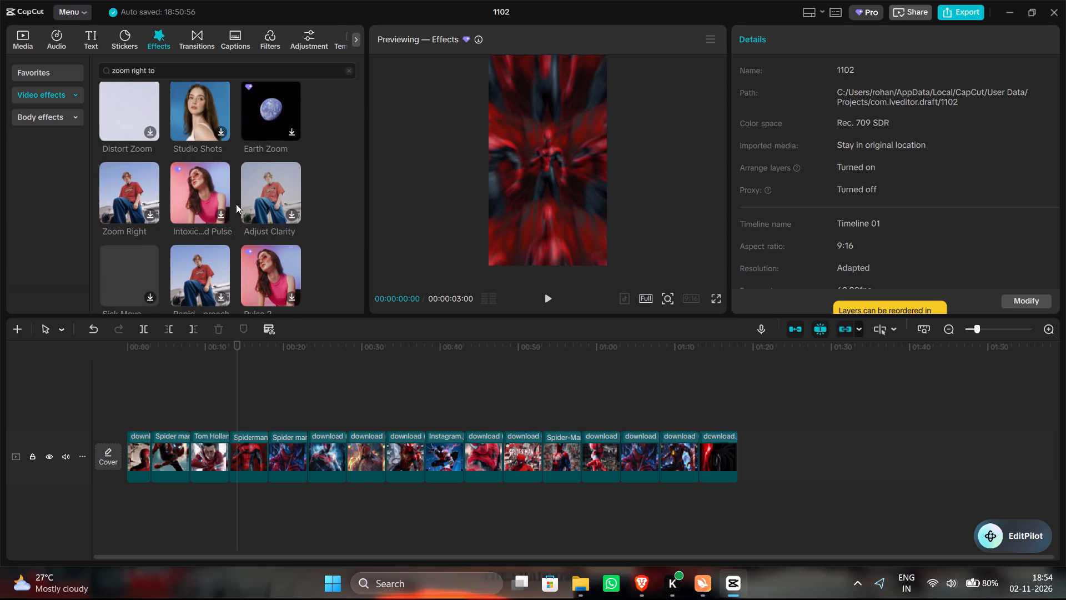
scroll(217, 213, down, 1)
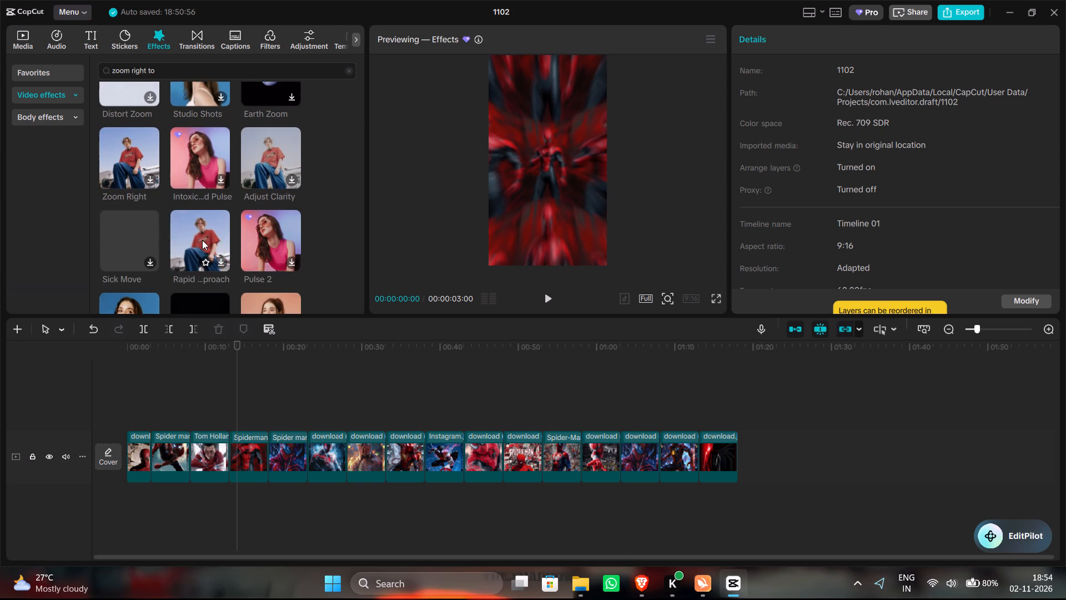
scroll(202, 240, down, 1)
scroll(202, 240, up, 1)
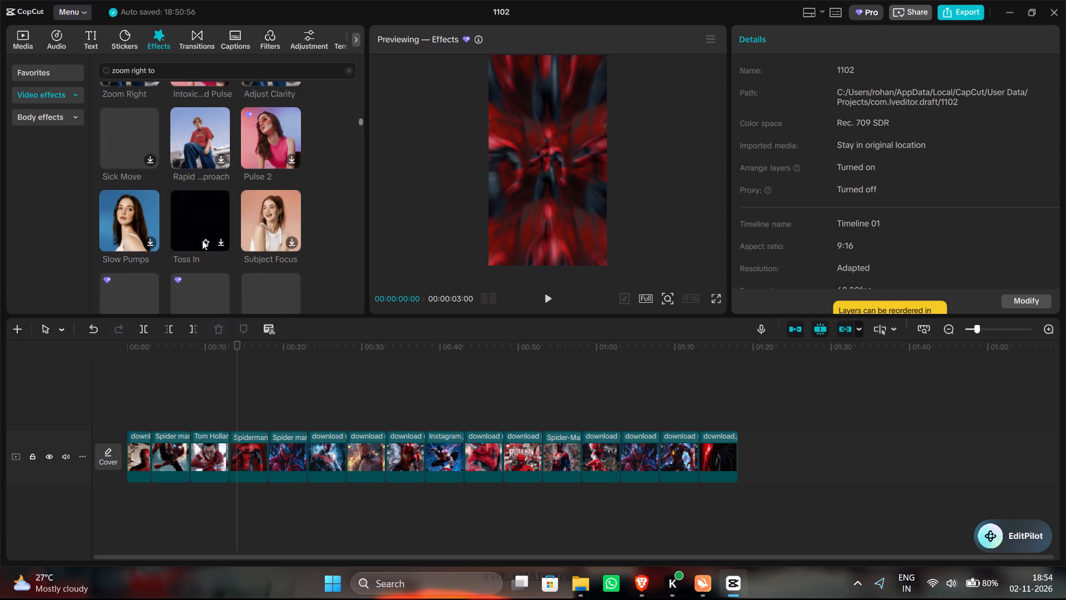
scroll(202, 240, up, 1)
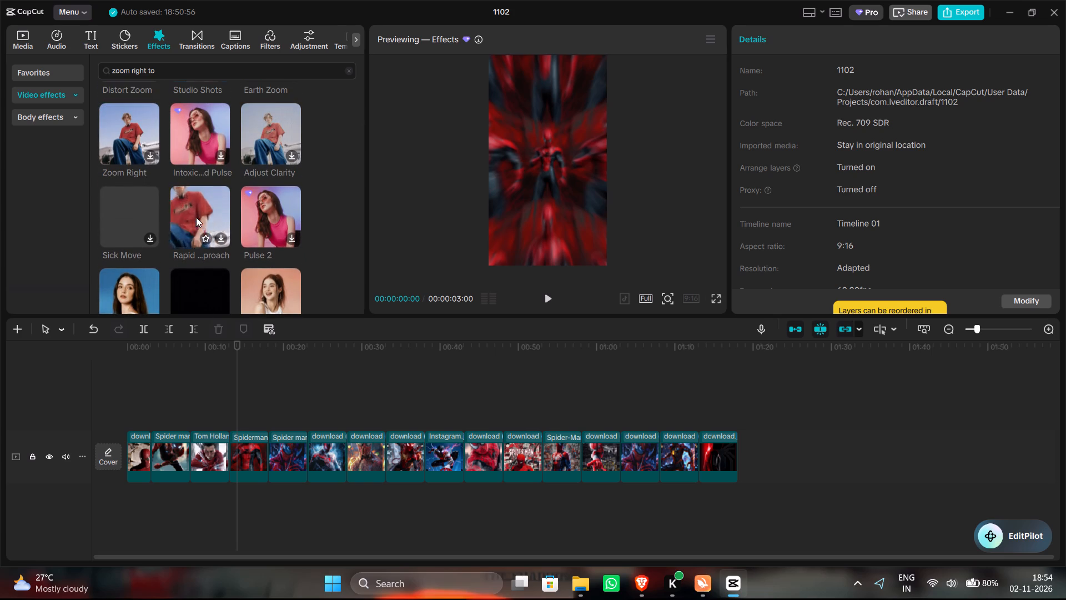
Preview the Rapid Approach effect, add it above the fourth clip at 00:00:14:04 and play that section.
click(196, 217)
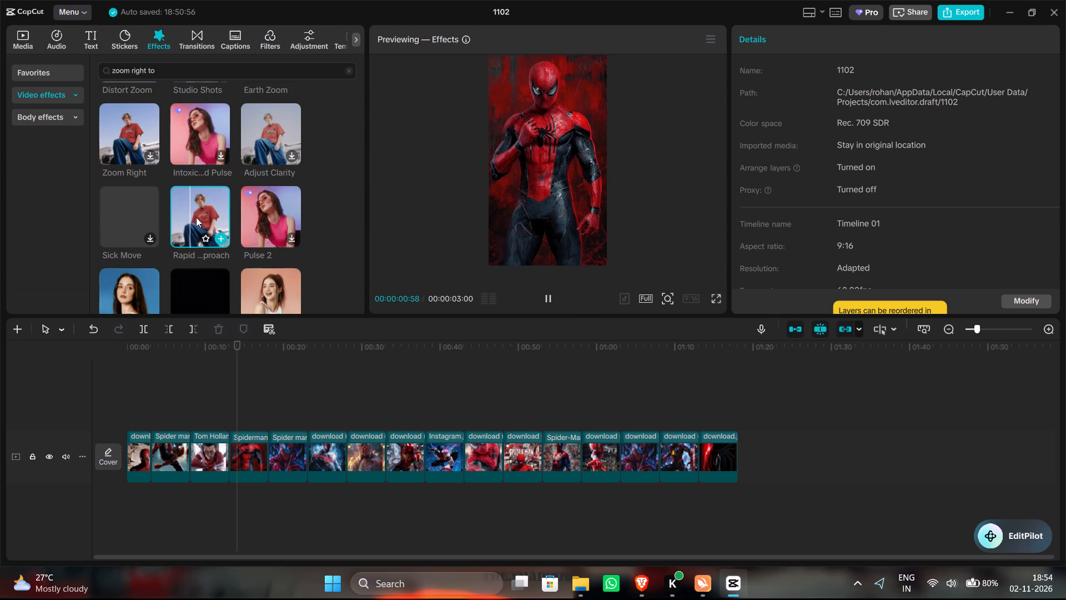
click(221, 240)
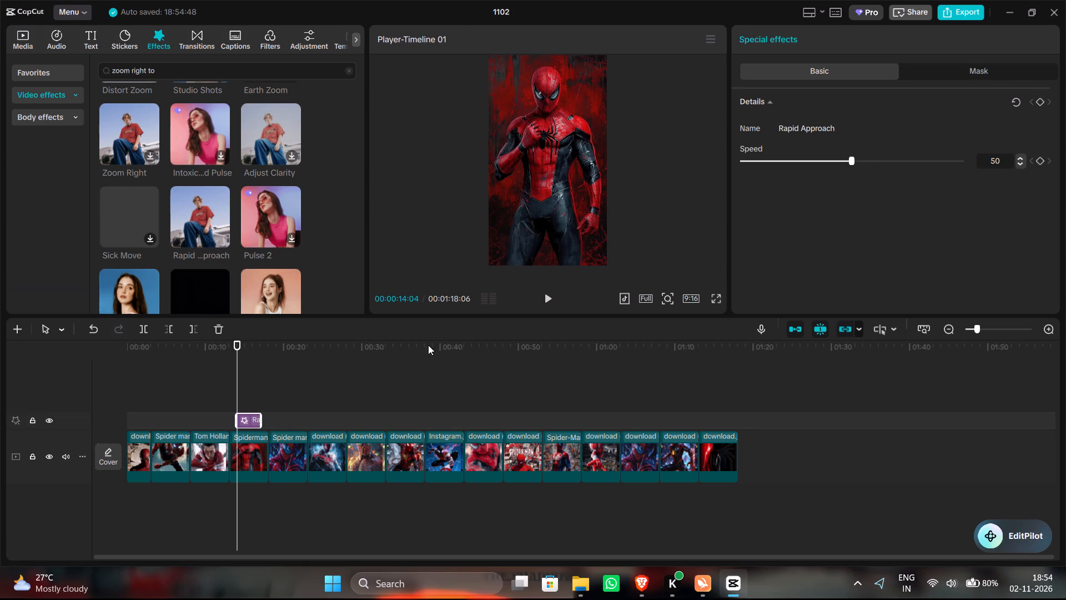
click(550, 297)
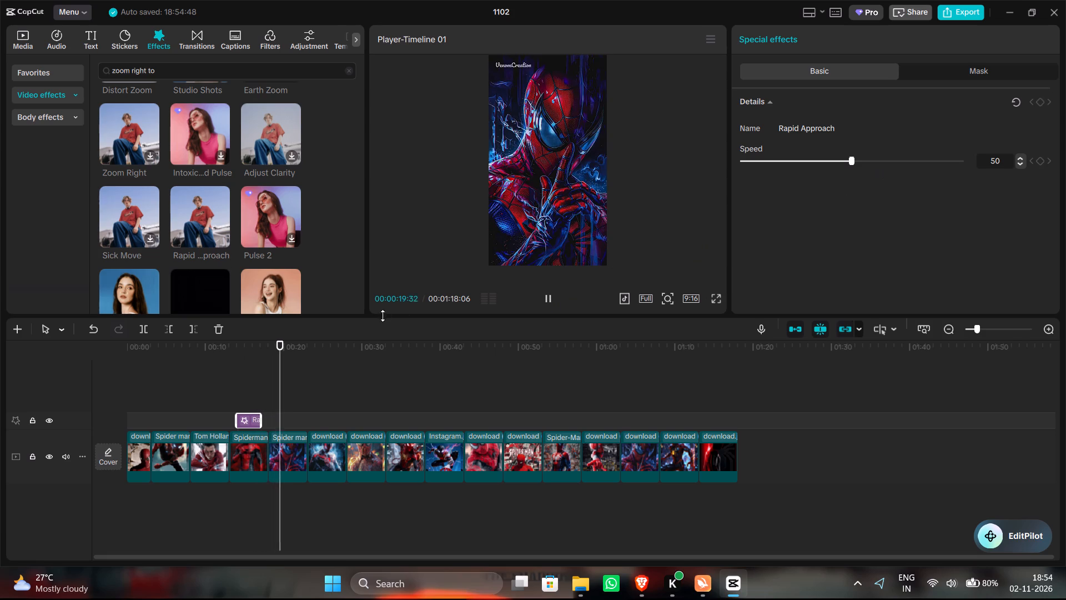
click(246, 421)
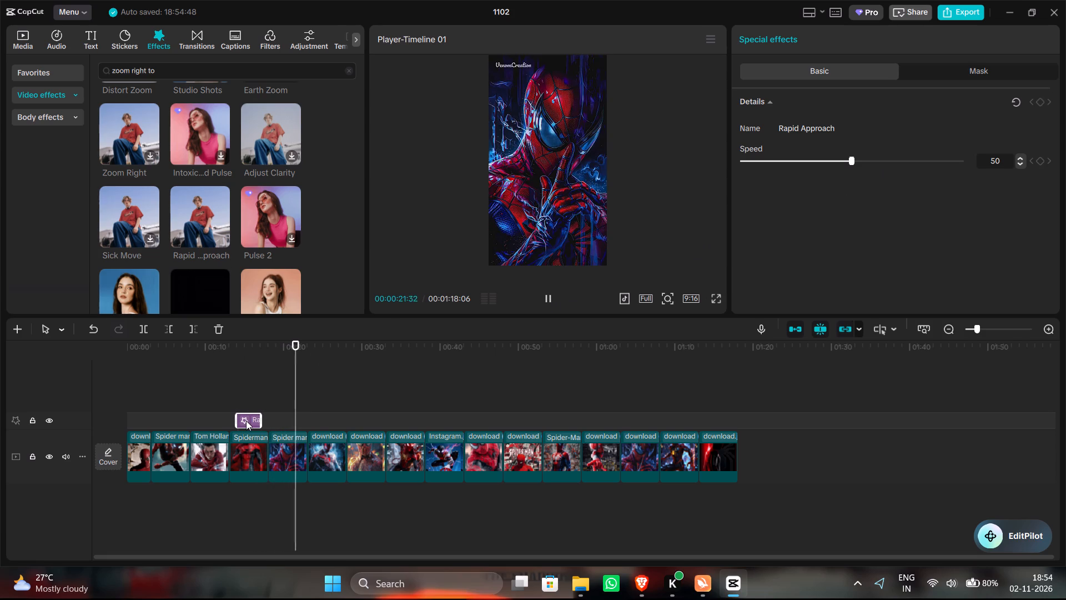
click(546, 297)
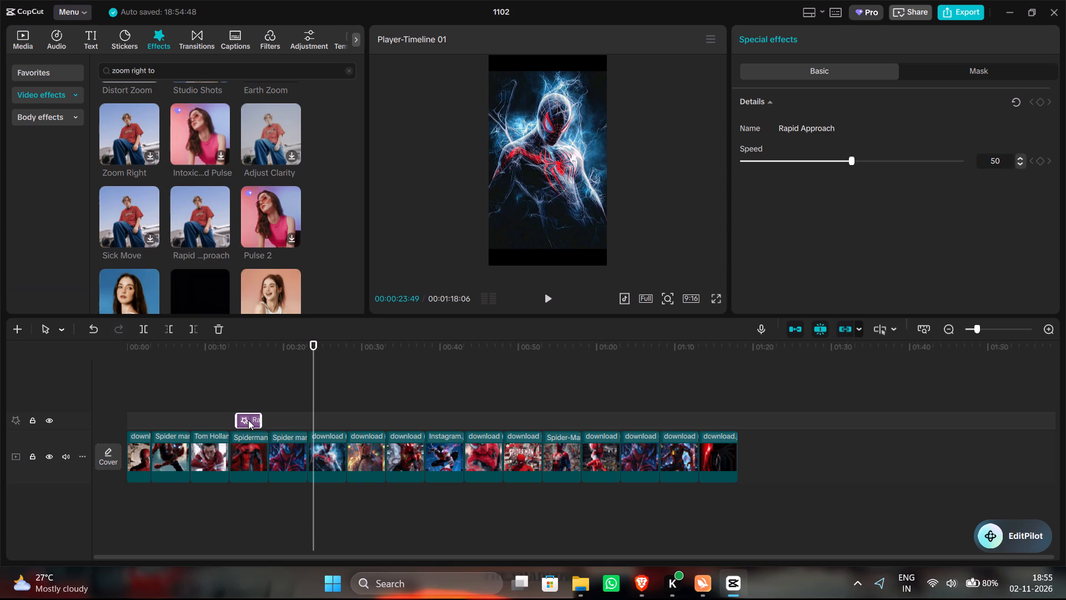
Move the Rapid Approach effect to the start of the timeline, above the first clip.
right_click(248, 420)
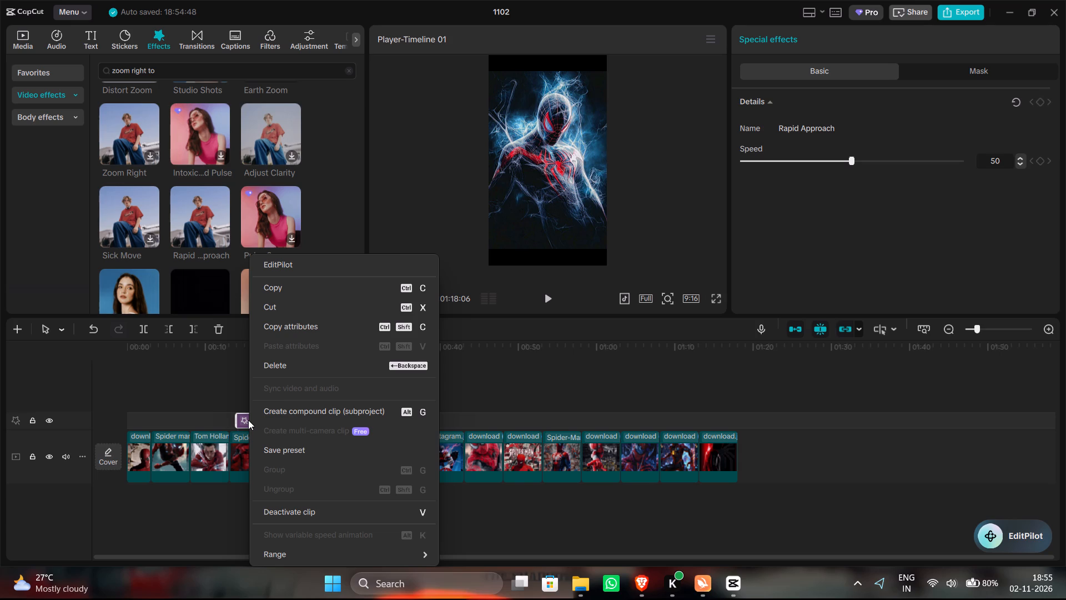
drag(248, 420, 258, 418)
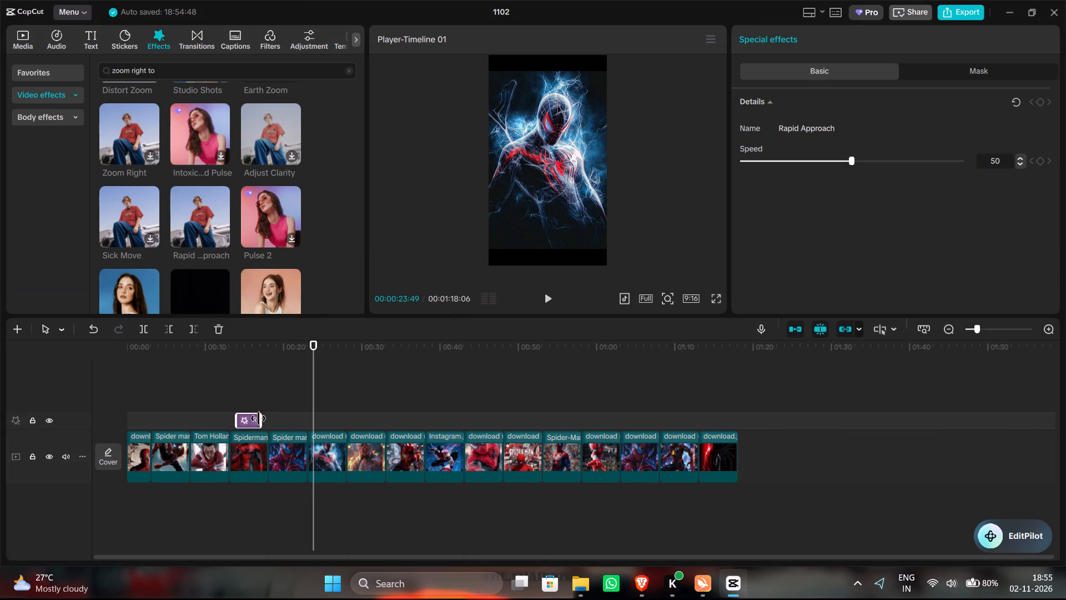
drag(258, 418, 245, 414)
drag(245, 414, 63, 419)
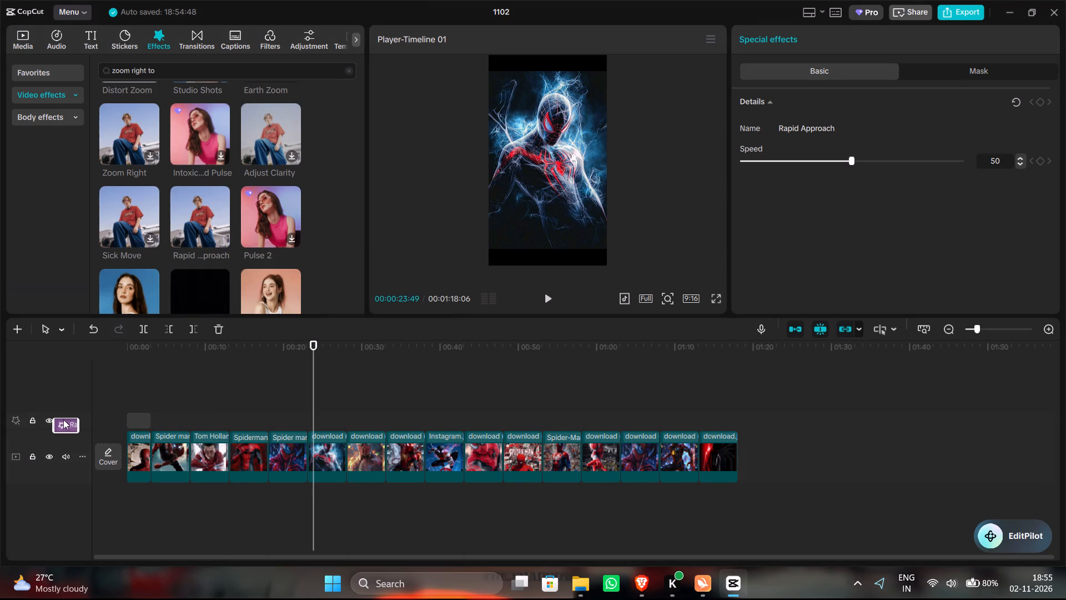
drag(63, 419, 120, 415)
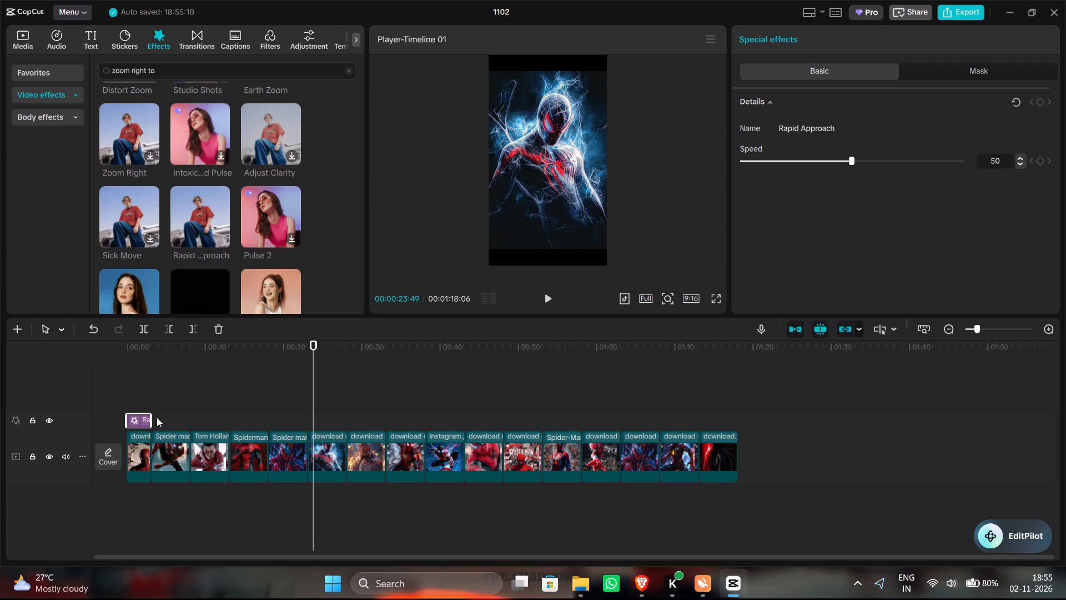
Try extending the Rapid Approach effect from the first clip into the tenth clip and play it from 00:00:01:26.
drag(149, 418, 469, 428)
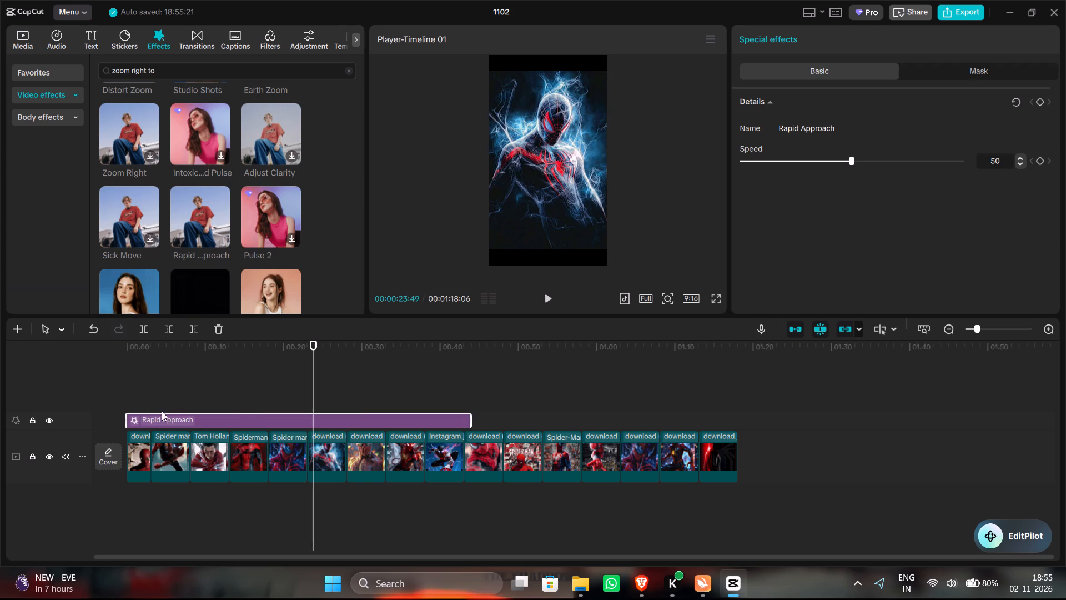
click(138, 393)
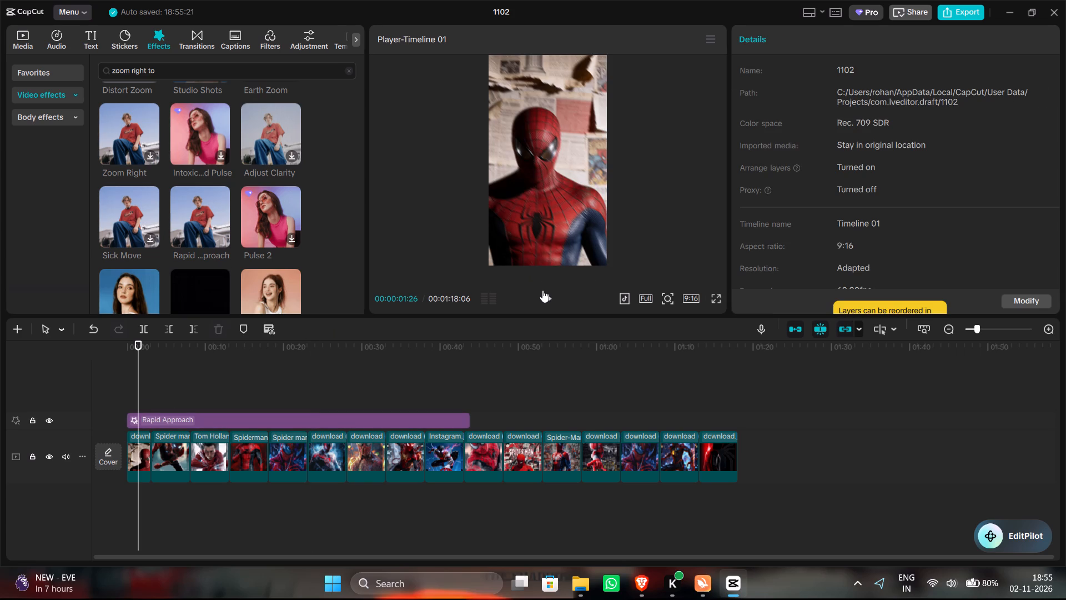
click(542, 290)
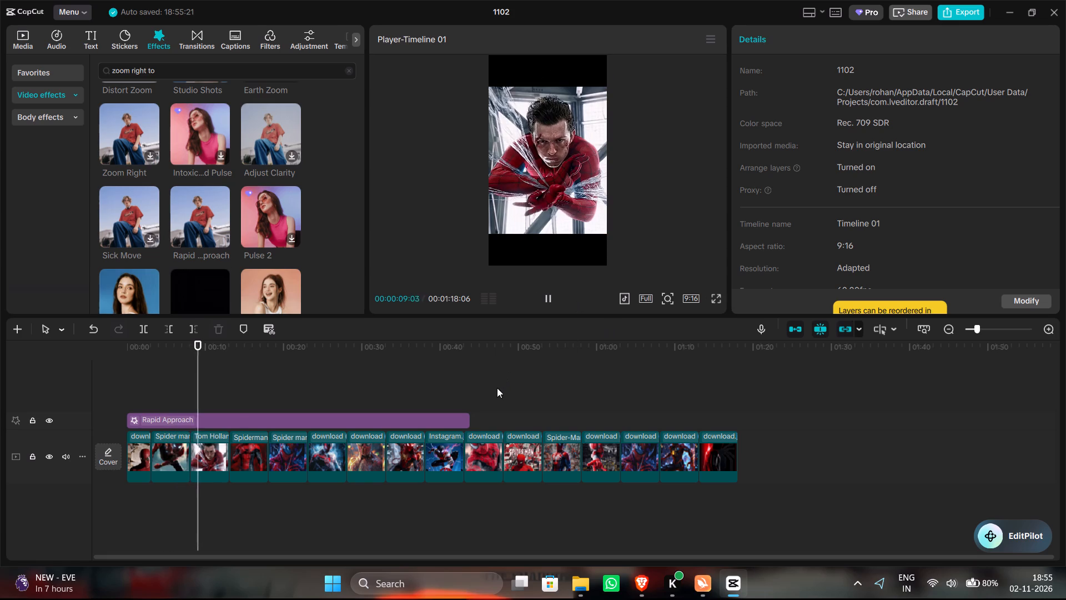
Shorten the Rapid Approach effect so it ends with the first clip at 00:00:03:06.
click(455, 415)
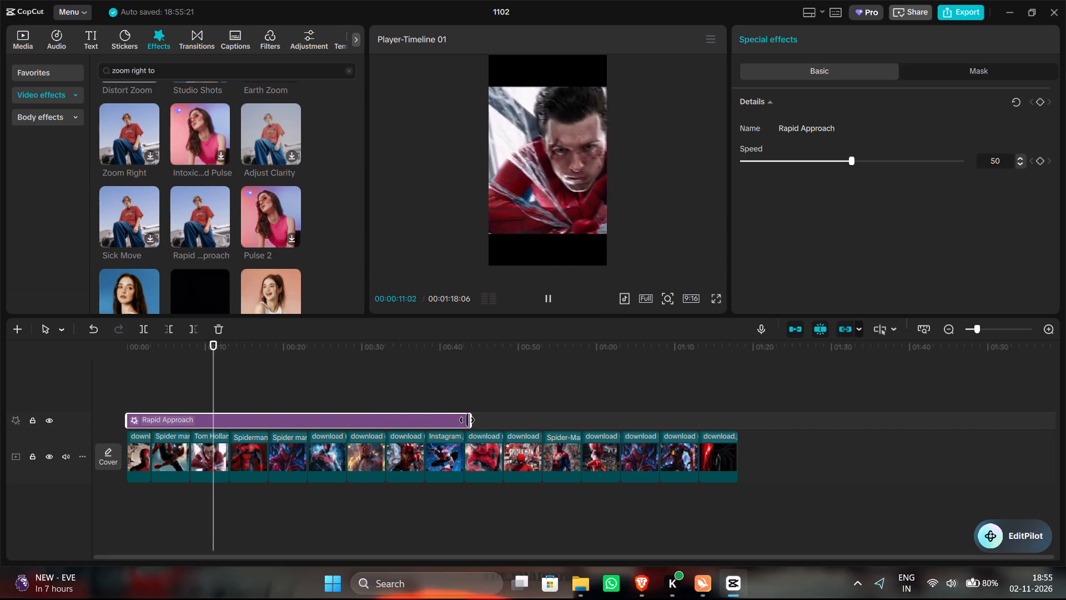
drag(467, 420, 178, 417)
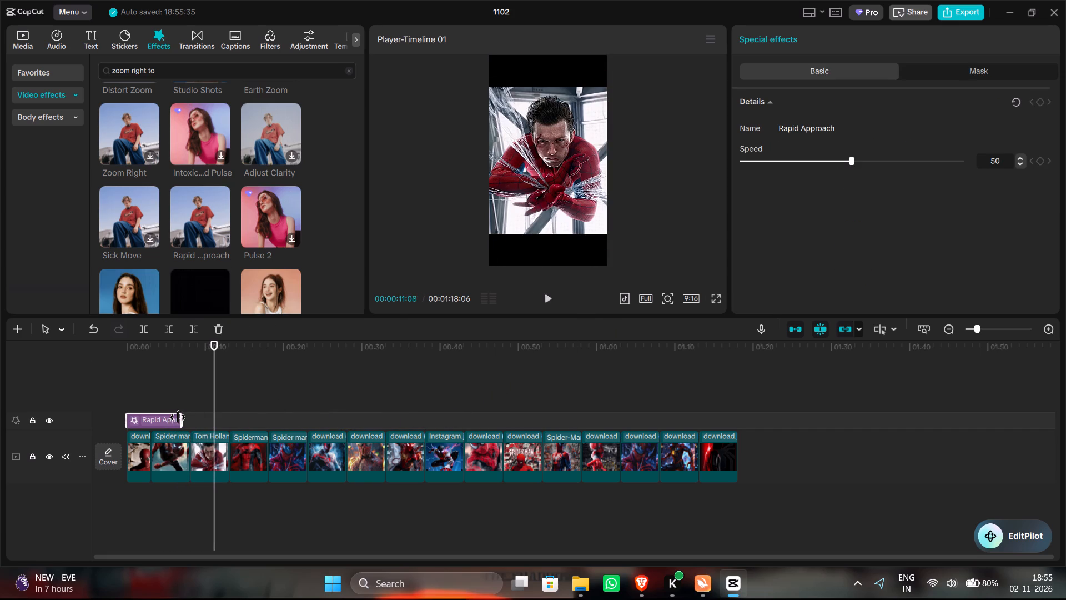
drag(178, 417, 148, 420)
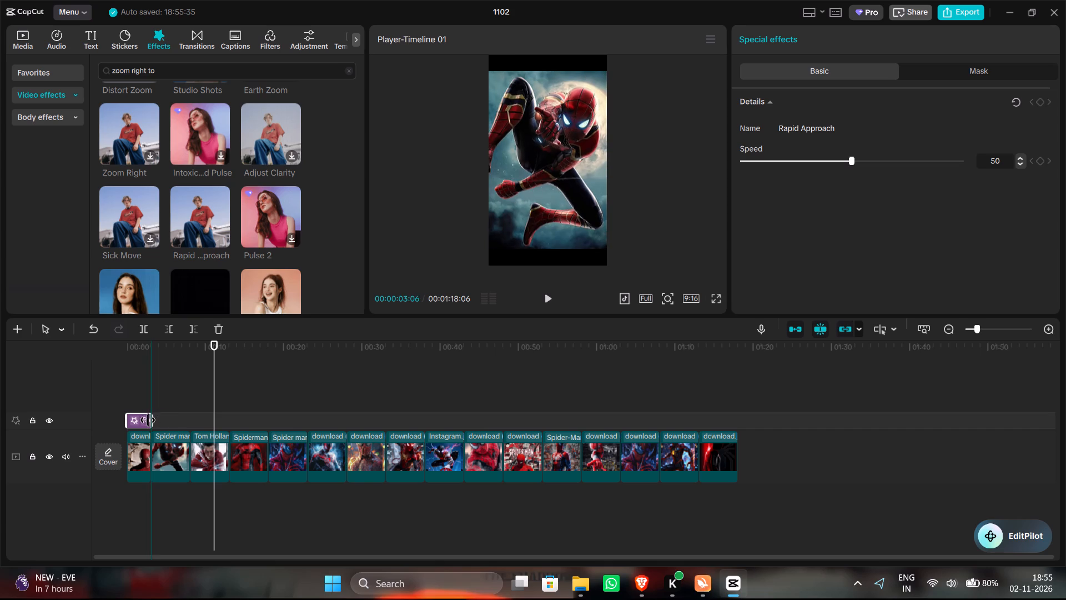
Align the end of the Rapid Approach effect with the end of the first clip at 00:00:03:06.
drag(148, 420, 148, 419)
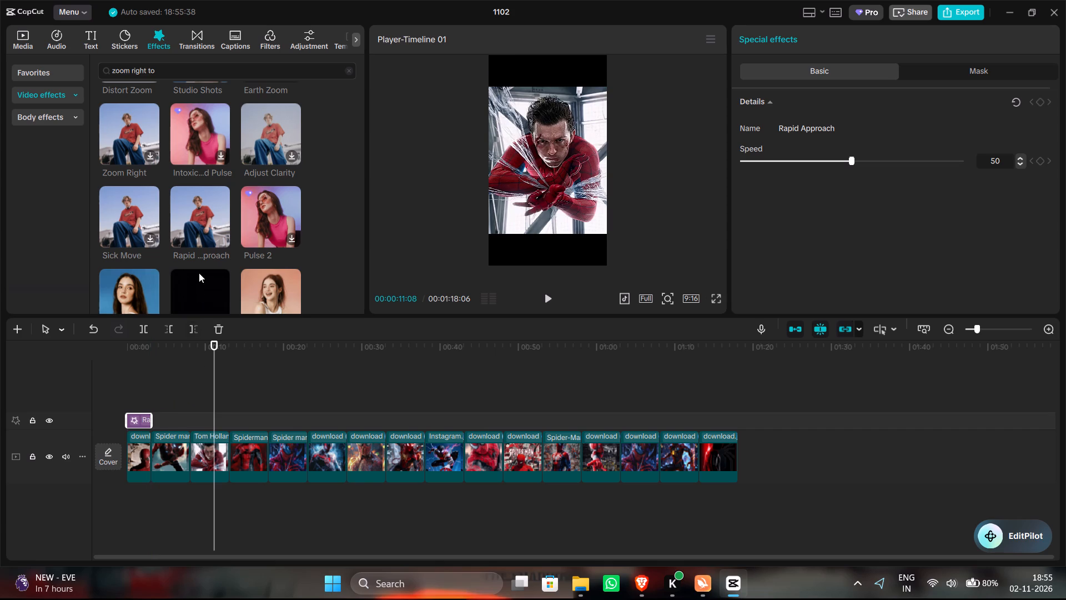
Look through the remaining video effects found for "zoom right to" for another zoom effect.
scroll(199, 273, down, 3)
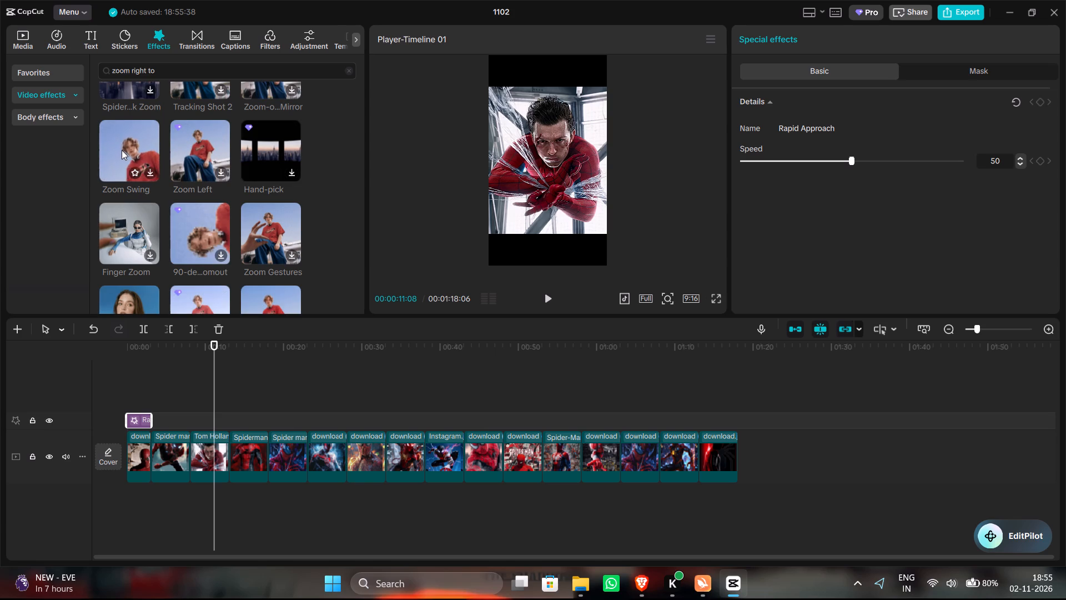
scroll(211, 162, down, 1)
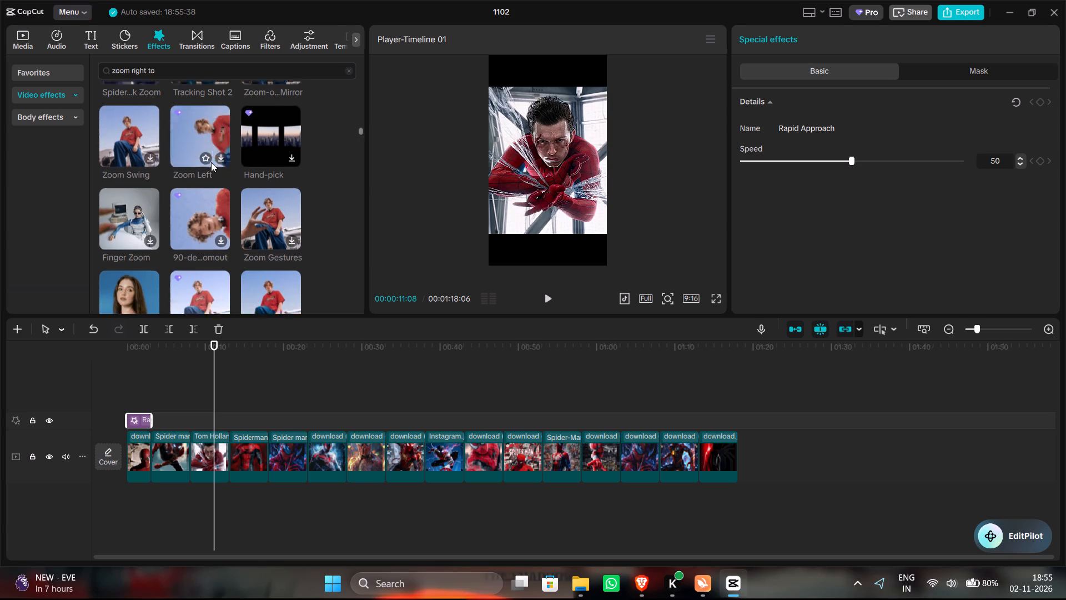
scroll(211, 162, down, 1)
scroll(211, 162, up, 1)
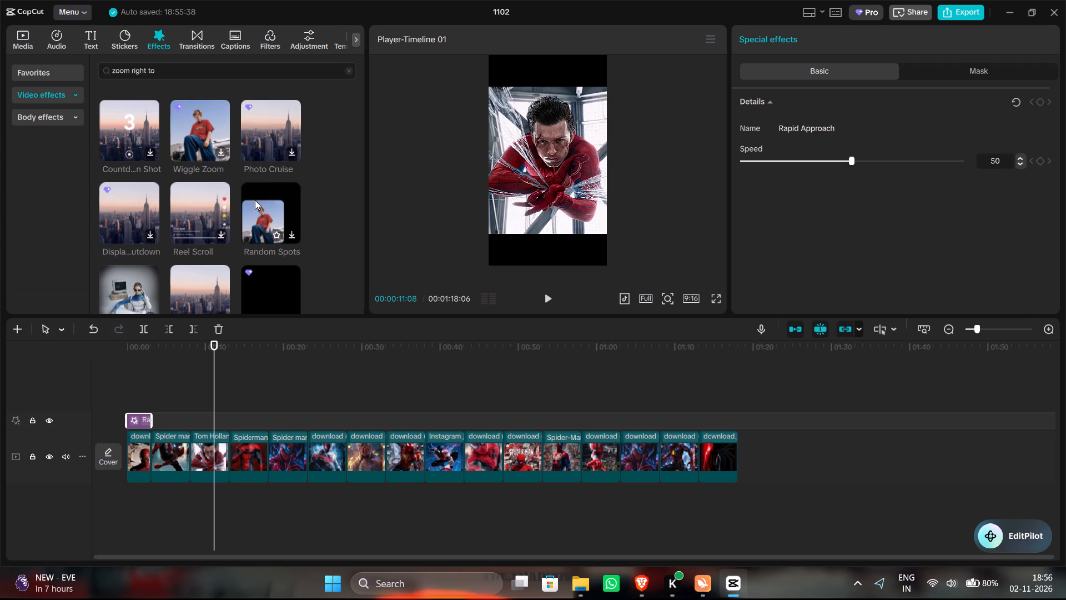
scroll(255, 200, down, 1)
scroll(191, 171, down, 1)
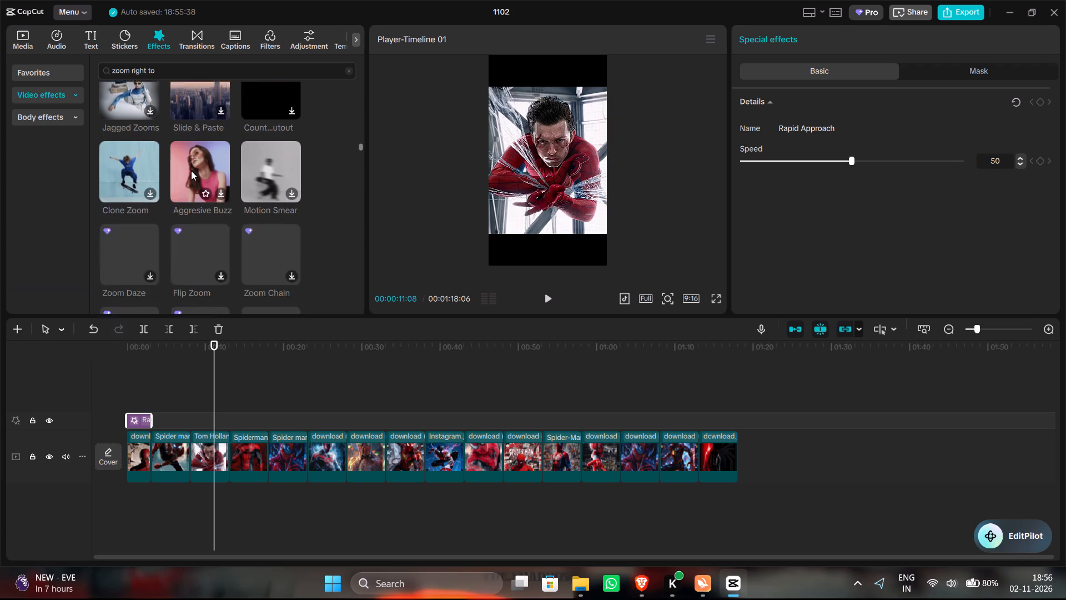
scroll(191, 171, down, 1)
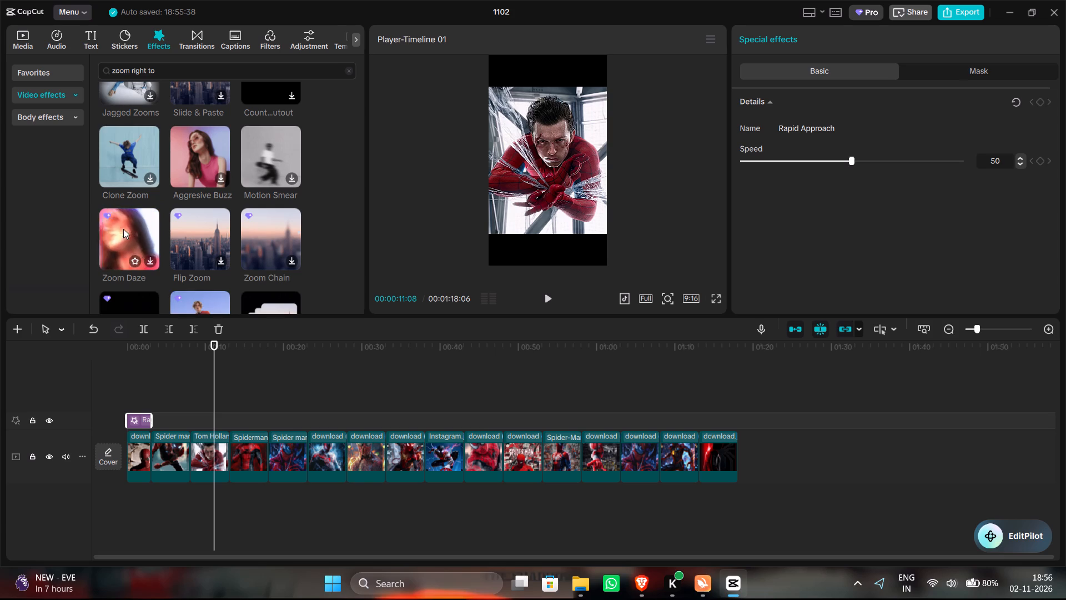
scroll(195, 238, down, 5)
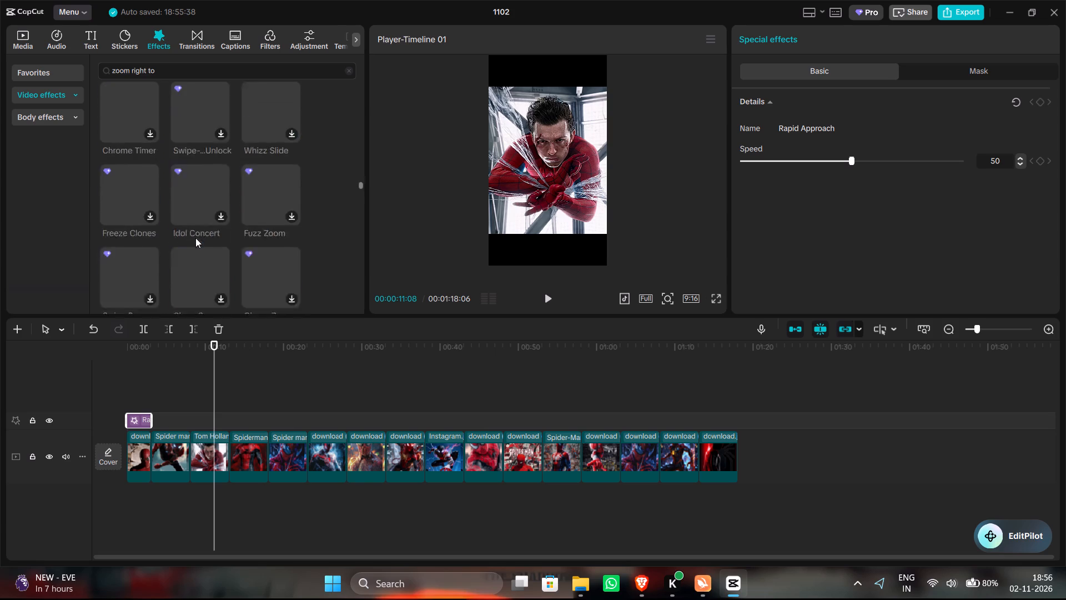
scroll(195, 238, down, 1)
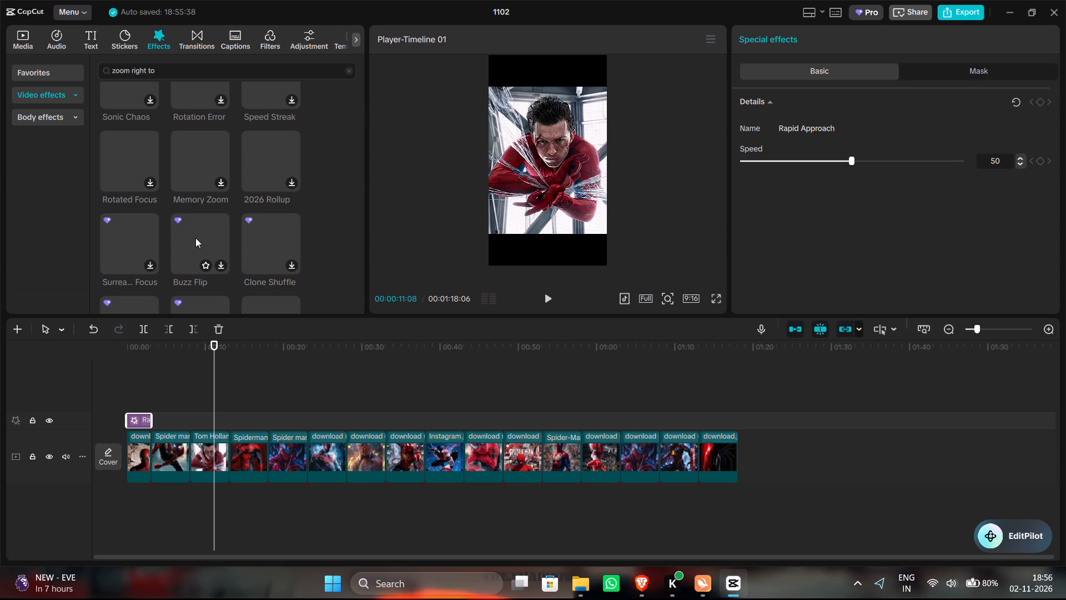
Browse the Trending and Pro body effects and look over the other body effect categories.
click(48, 123)
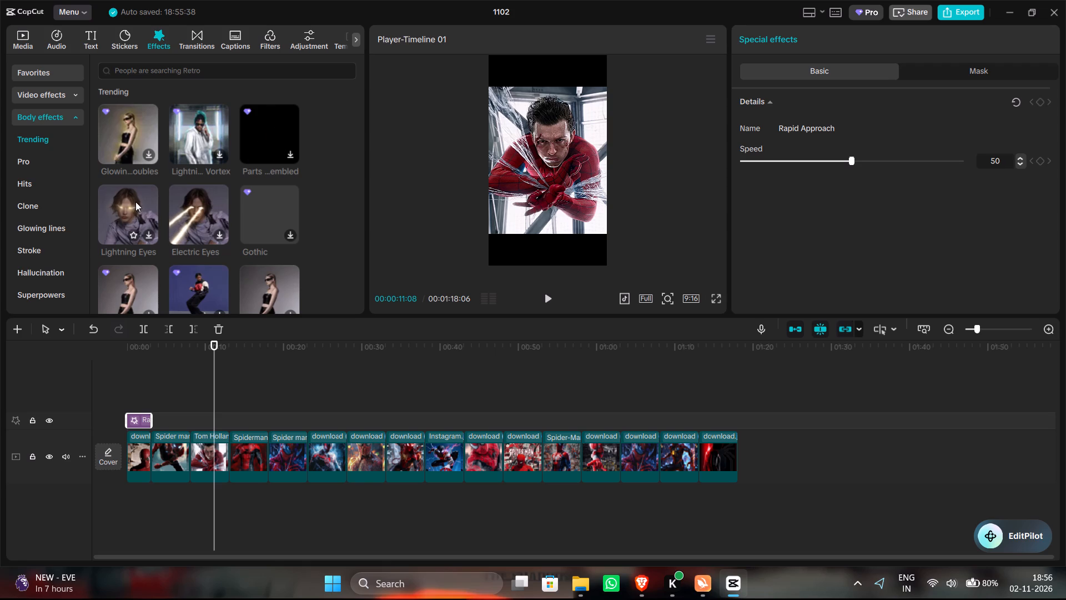
scroll(135, 202, down, 1)
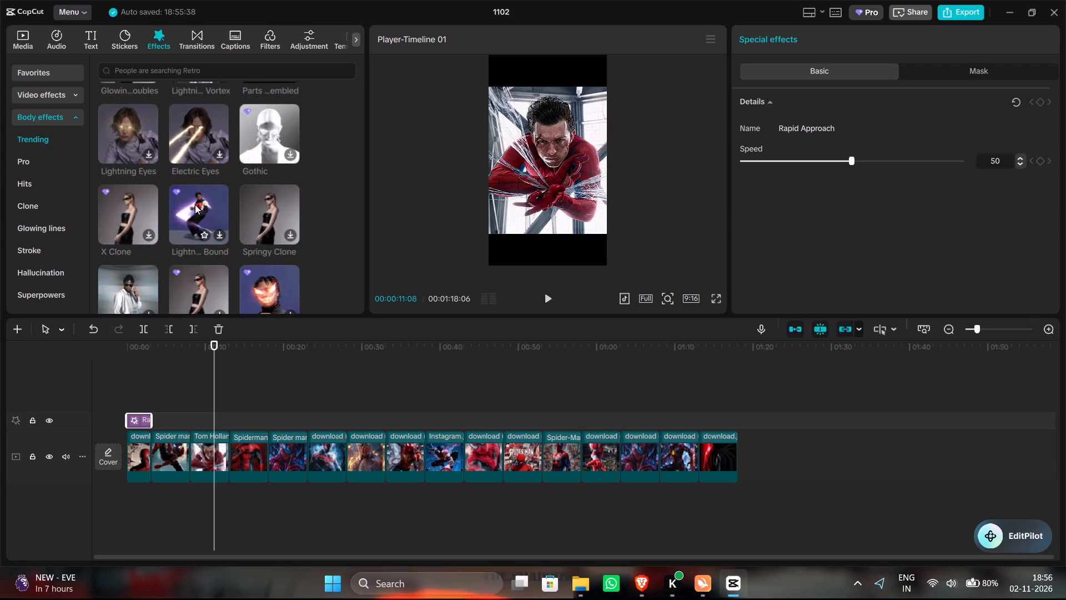
click(19, 160)
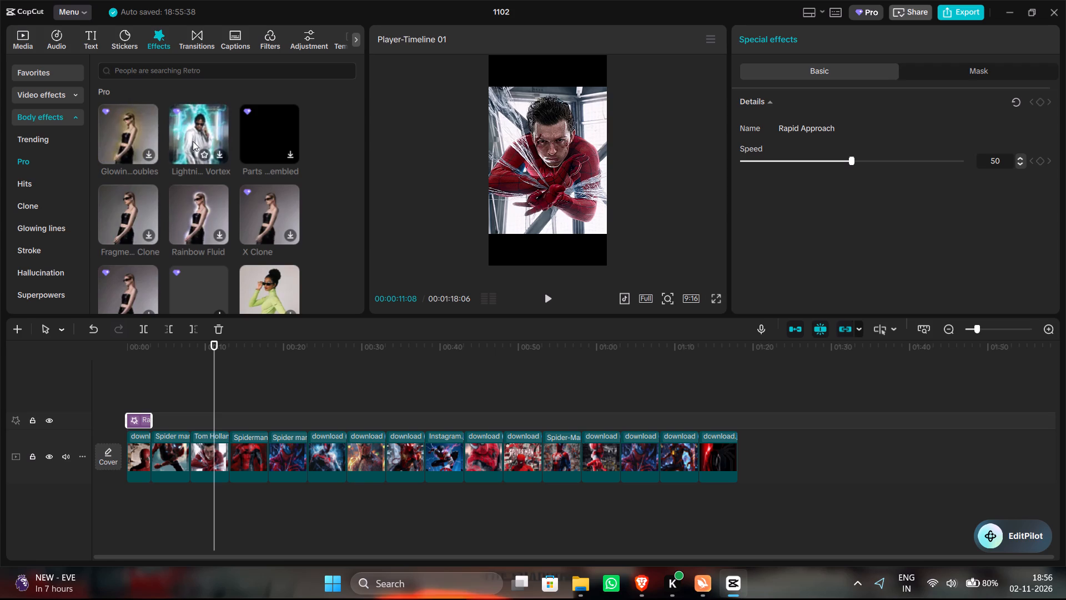
scroll(29, 189, down, 1)
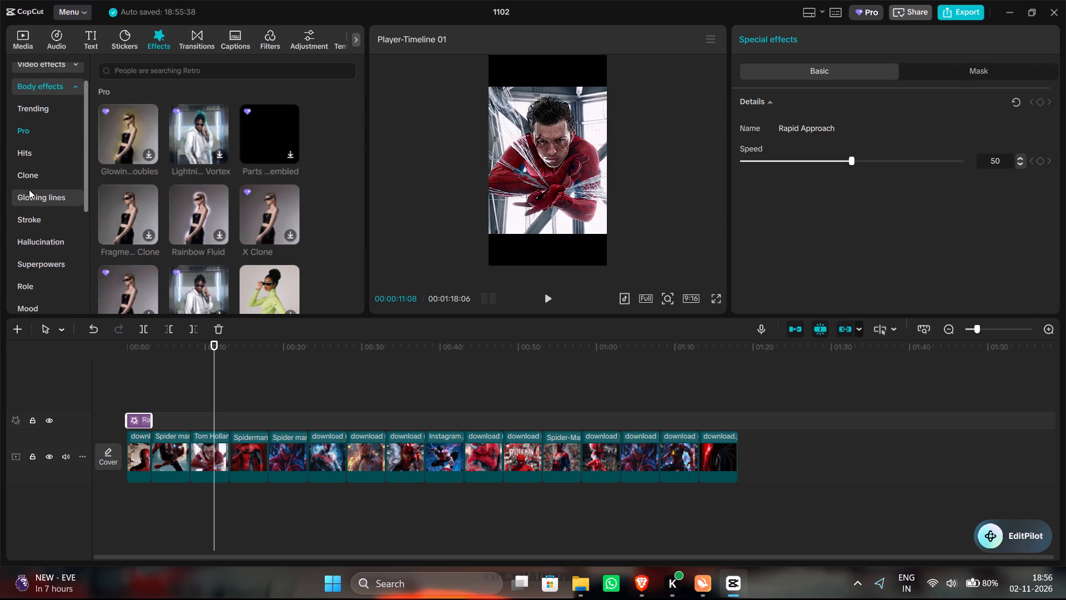
scroll(29, 189, down, 1)
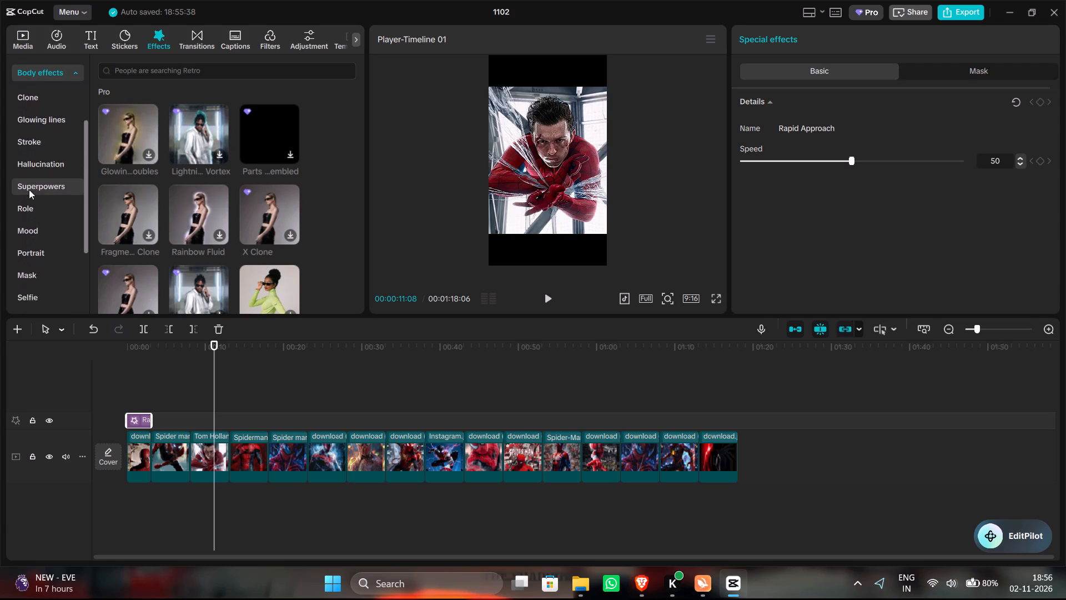
scroll(29, 189, down, 1)
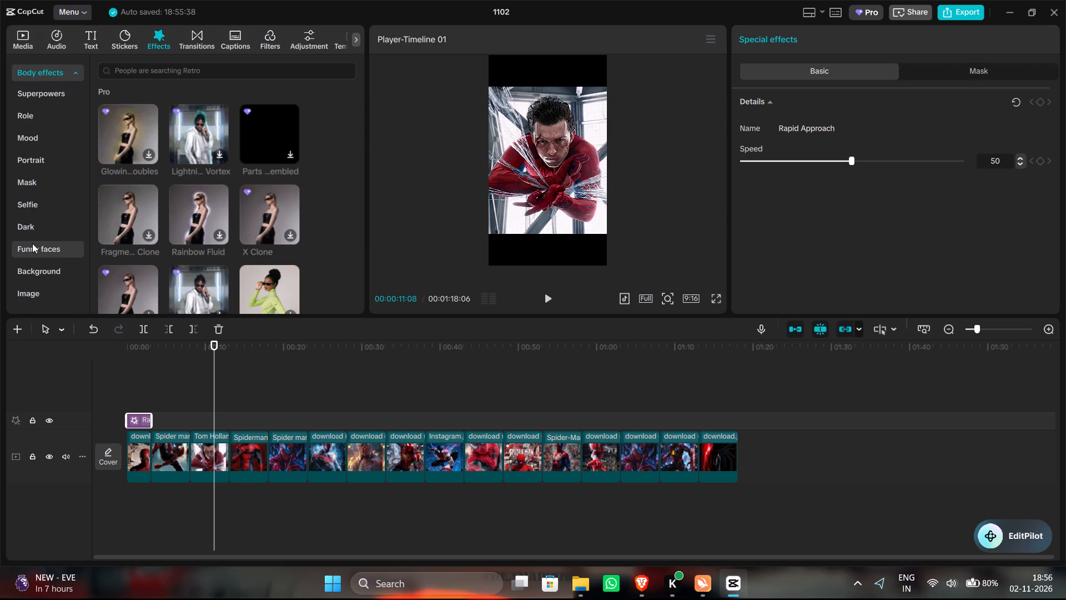
scroll(29, 190, up, 3)
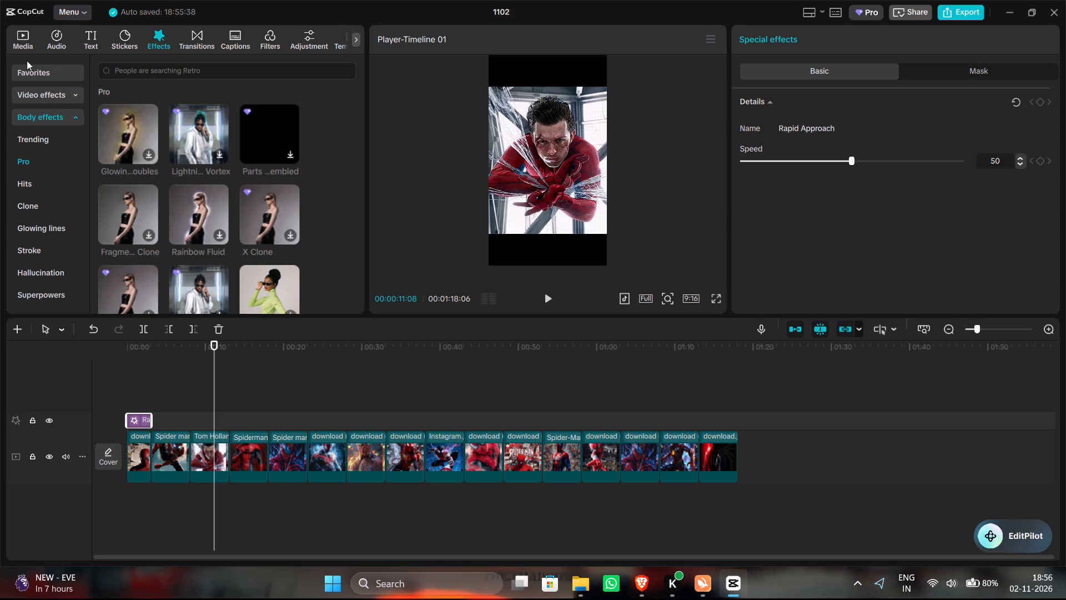
Check the video effect categories and favorite effects, and browse the Hits video effects for a suitable effect.
click(38, 96)
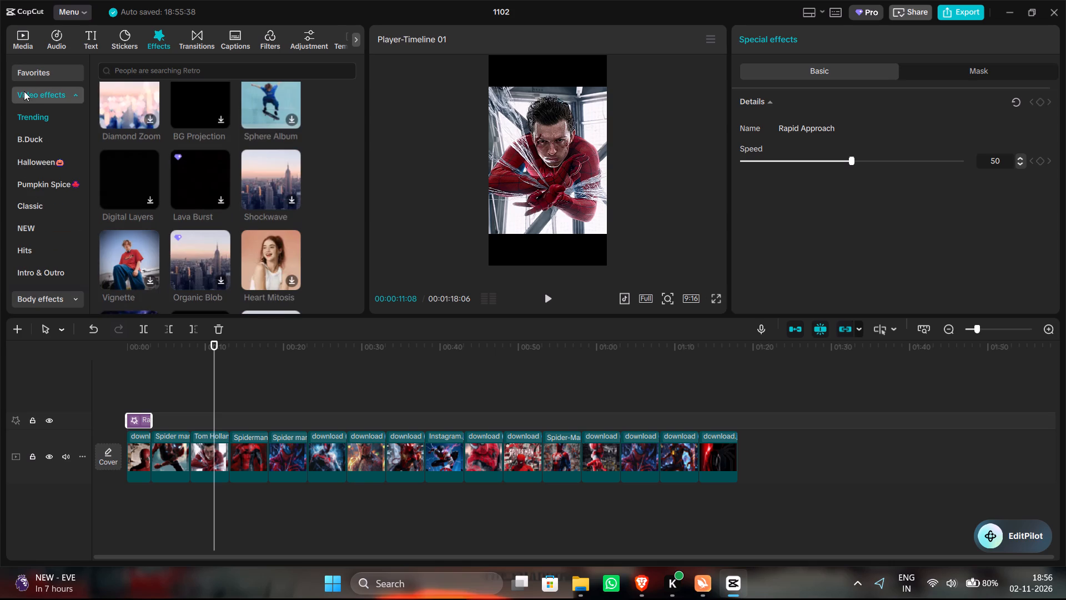
scroll(28, 158, down, 3)
scroll(28, 158, up, 4)
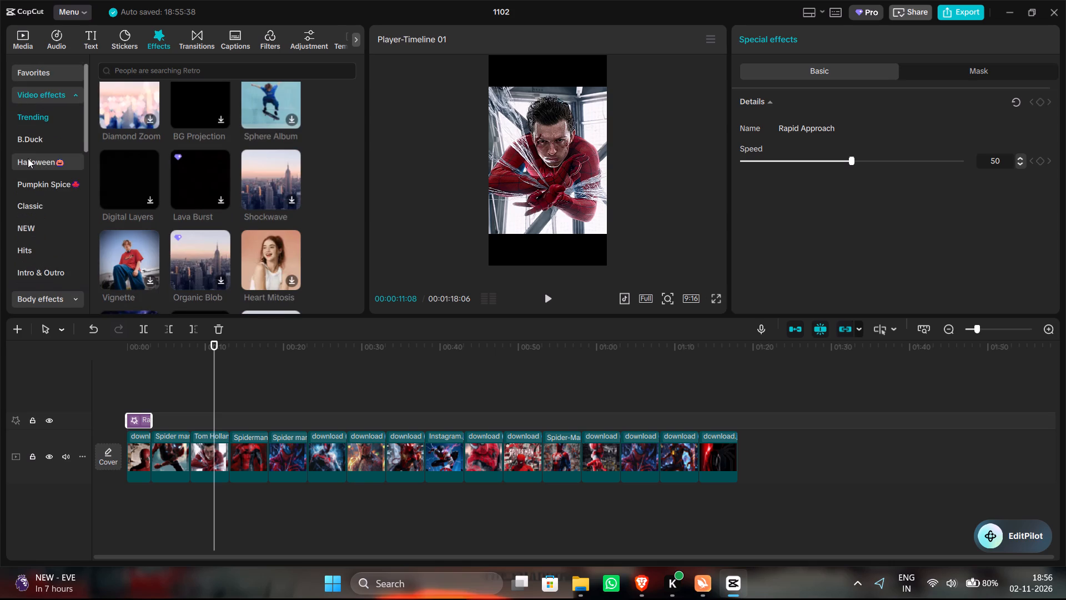
scroll(28, 158, up, 2)
click(34, 72)
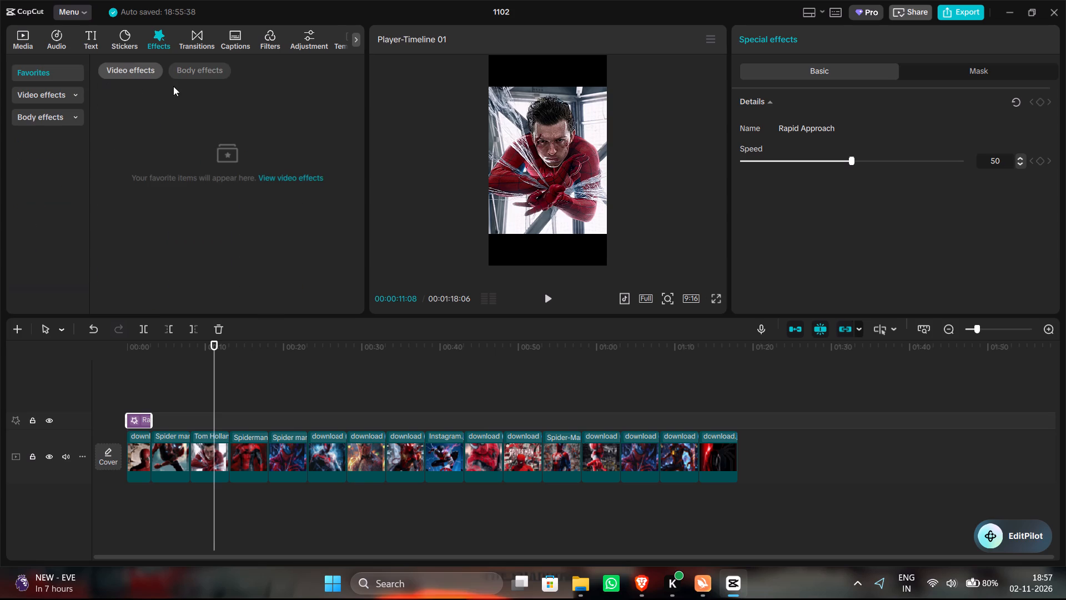
click(62, 92)
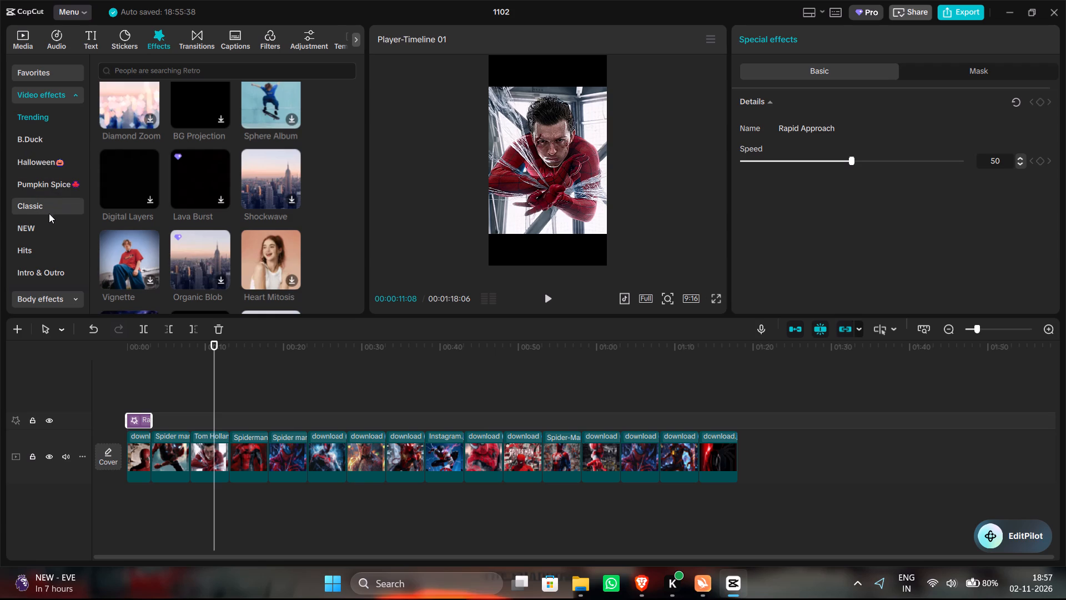
click(46, 252)
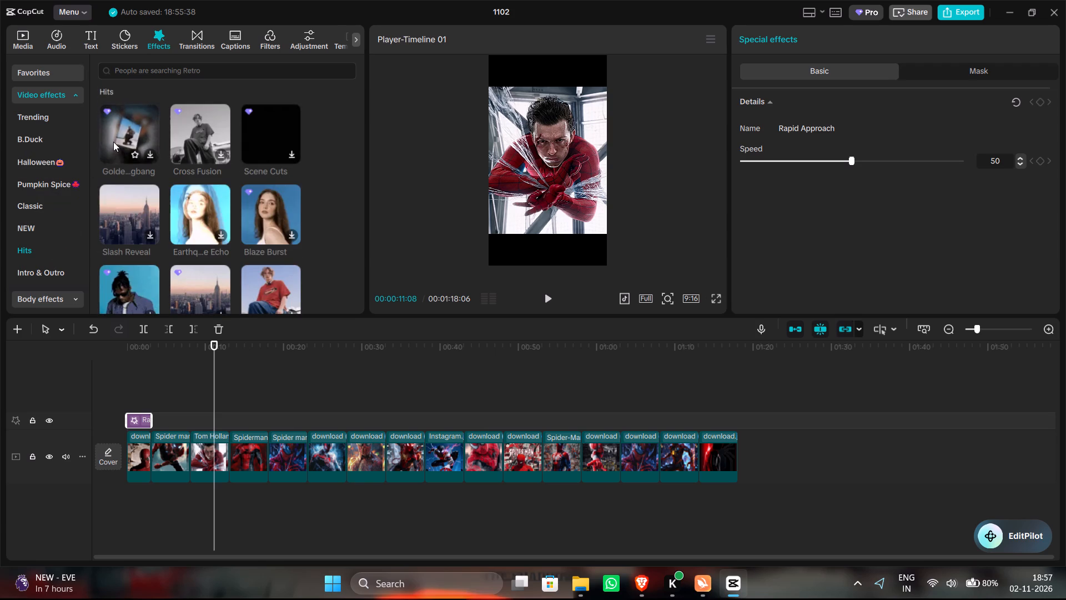
scroll(113, 142, down, 1)
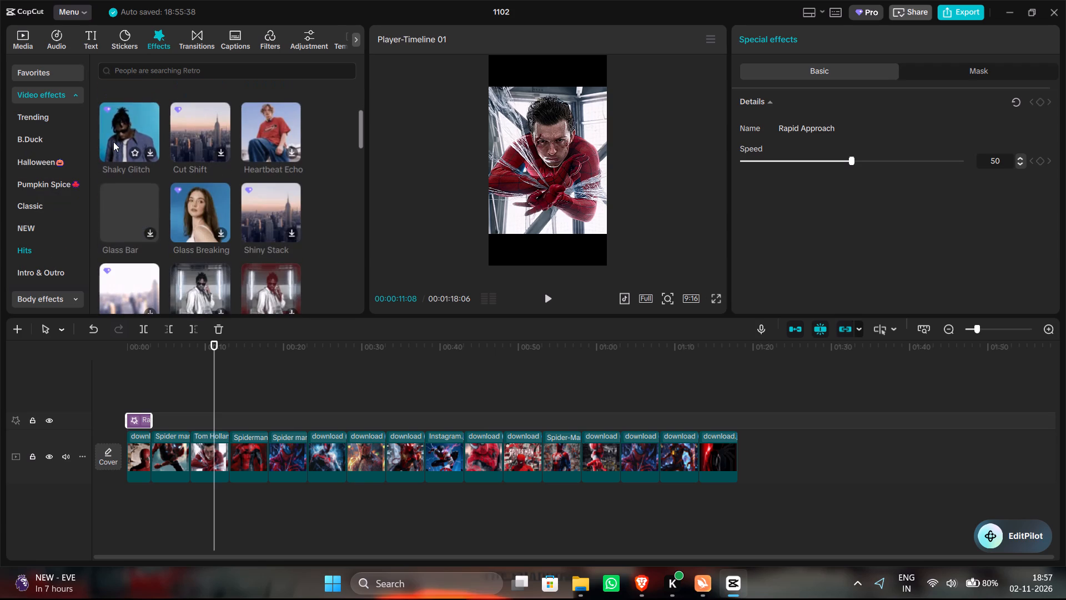
scroll(113, 142, down, 1)
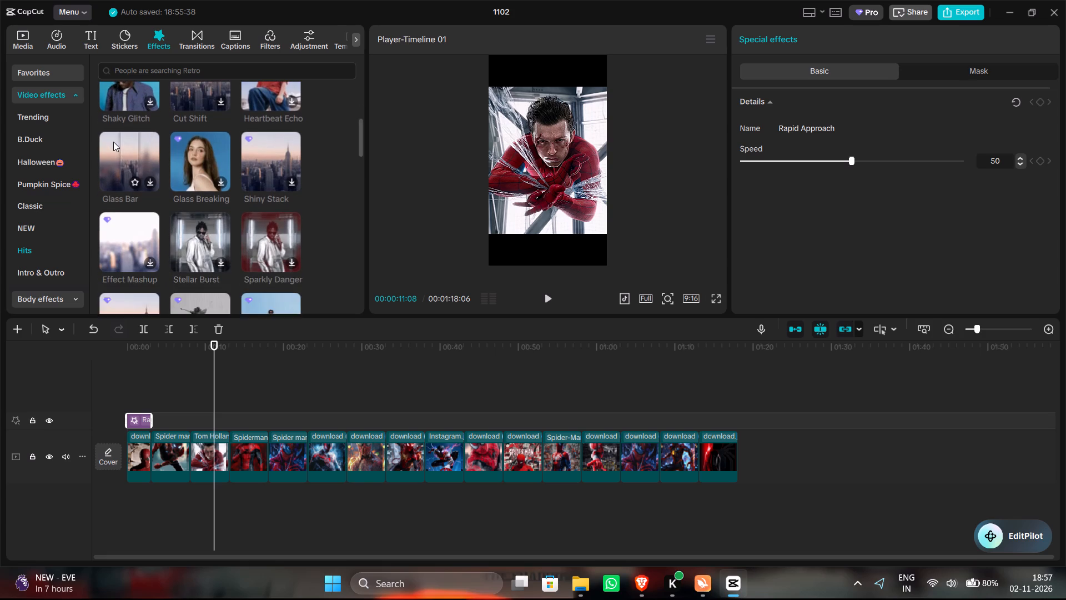
scroll(113, 142, down, 1)
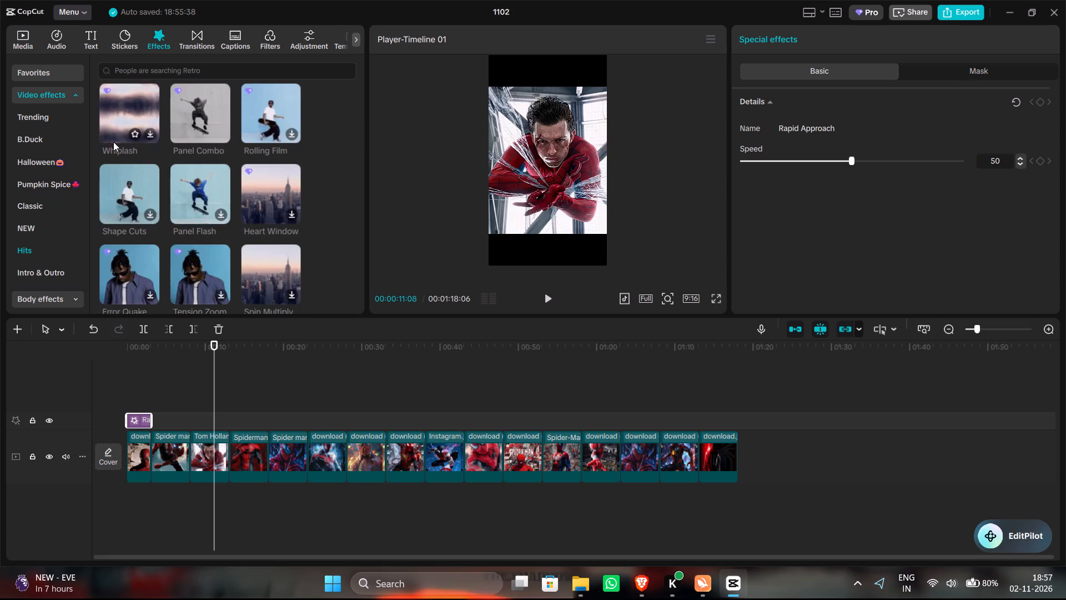
scroll(113, 142, down, 2)
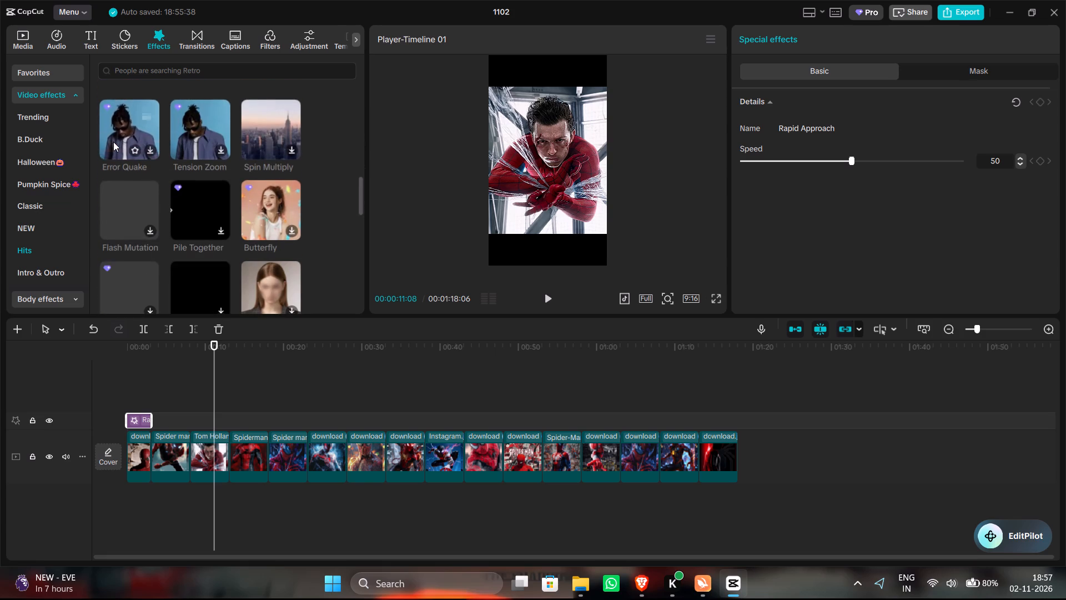
scroll(125, 195, down, 1)
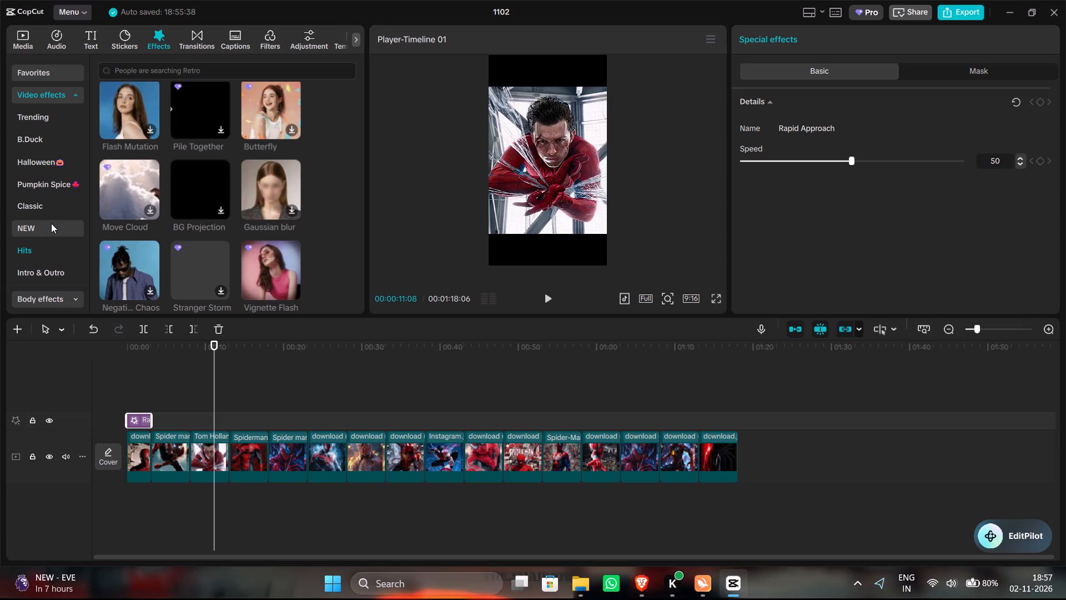
Browse the Motion video effects, previewing the zoom, pan and shake effects for one that suits the clips.
scroll(51, 223, down, 1)
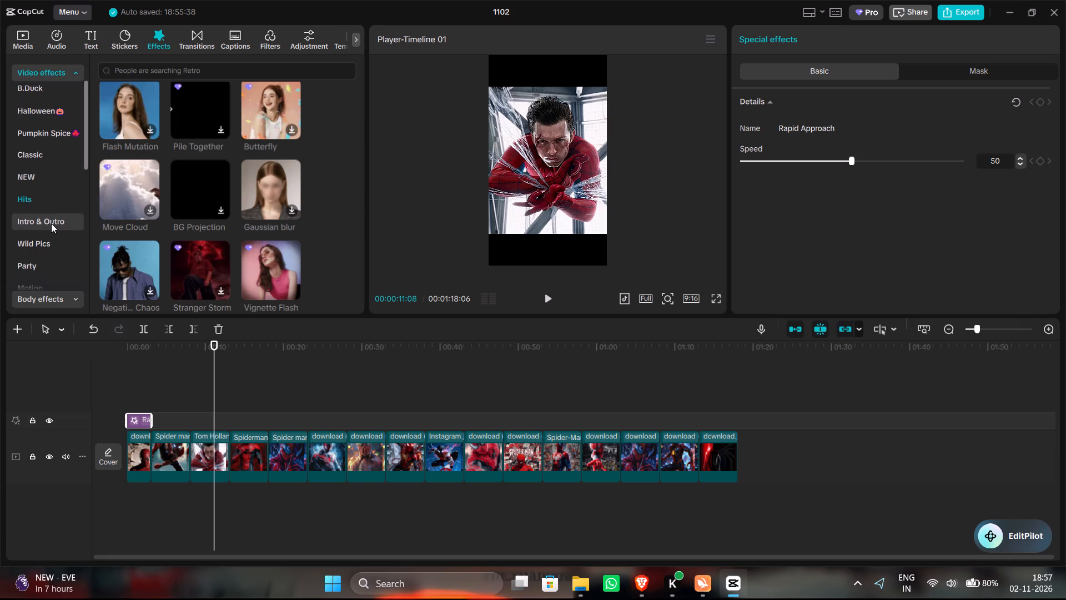
scroll(51, 223, down, 1)
click(51, 223)
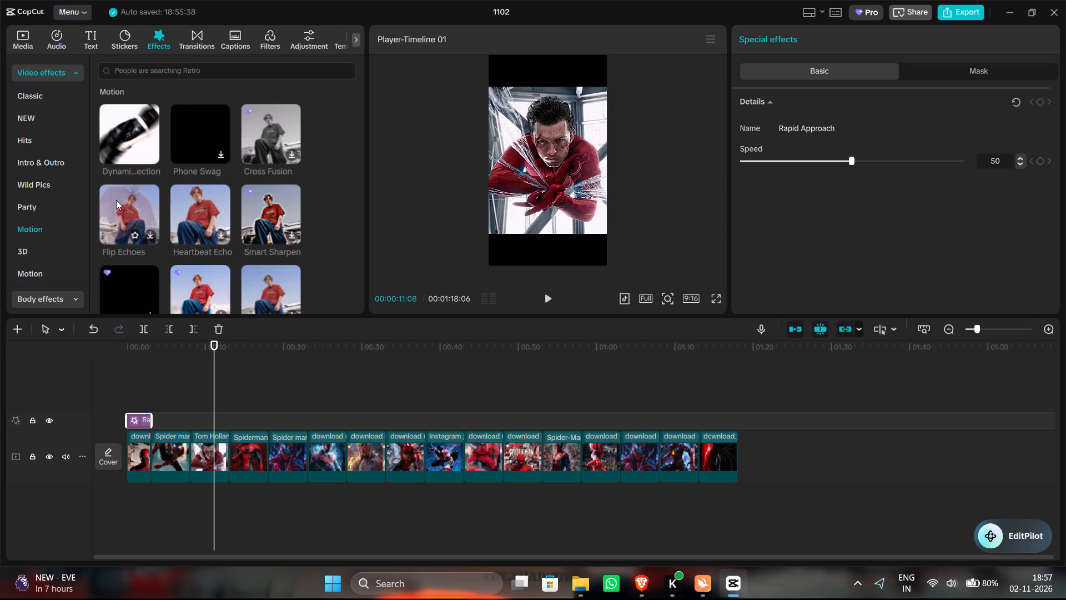
scroll(116, 200, down, 1)
scroll(116, 200, up, 1)
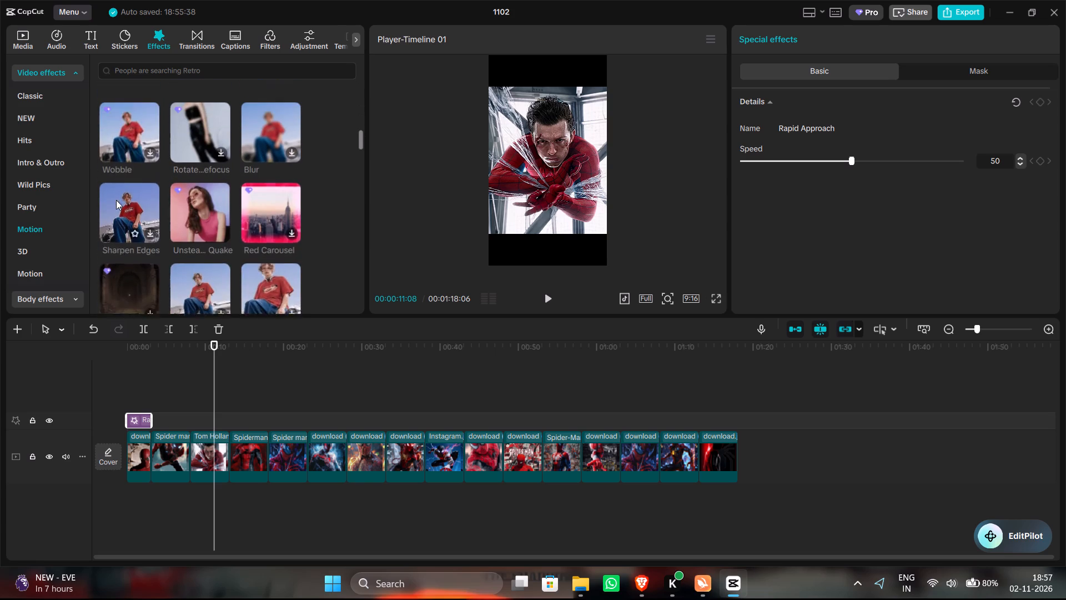
scroll(116, 200, up, 1)
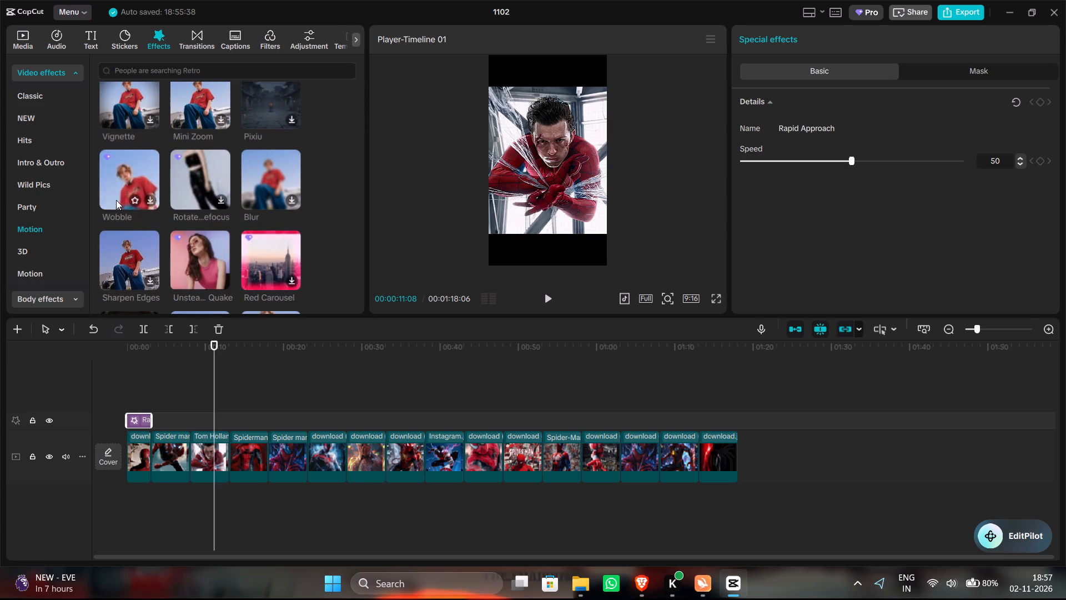
scroll(116, 200, down, 3)
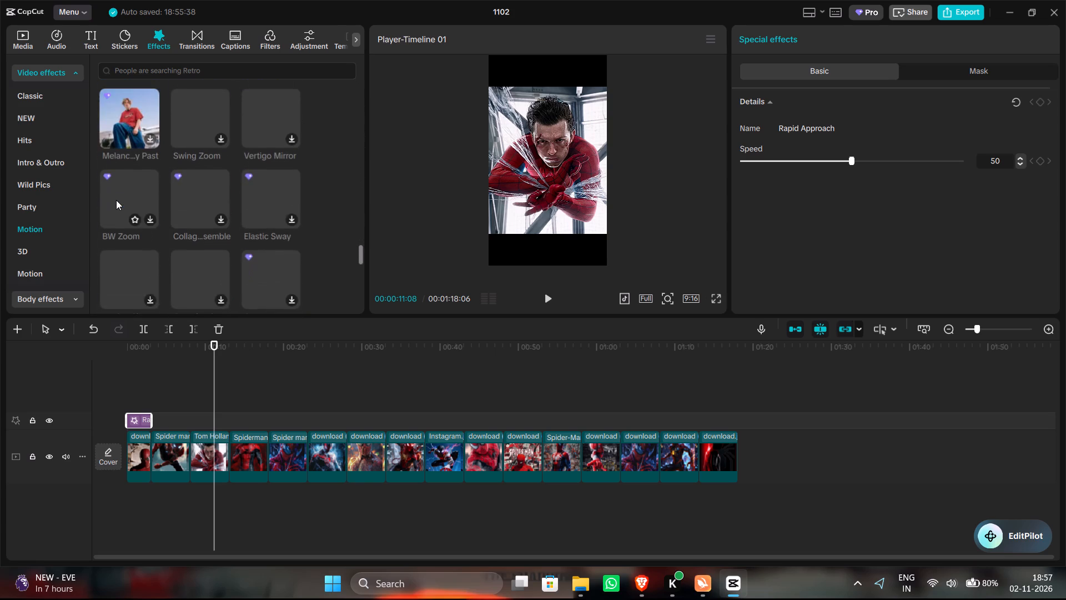
scroll(116, 200, down, 1)
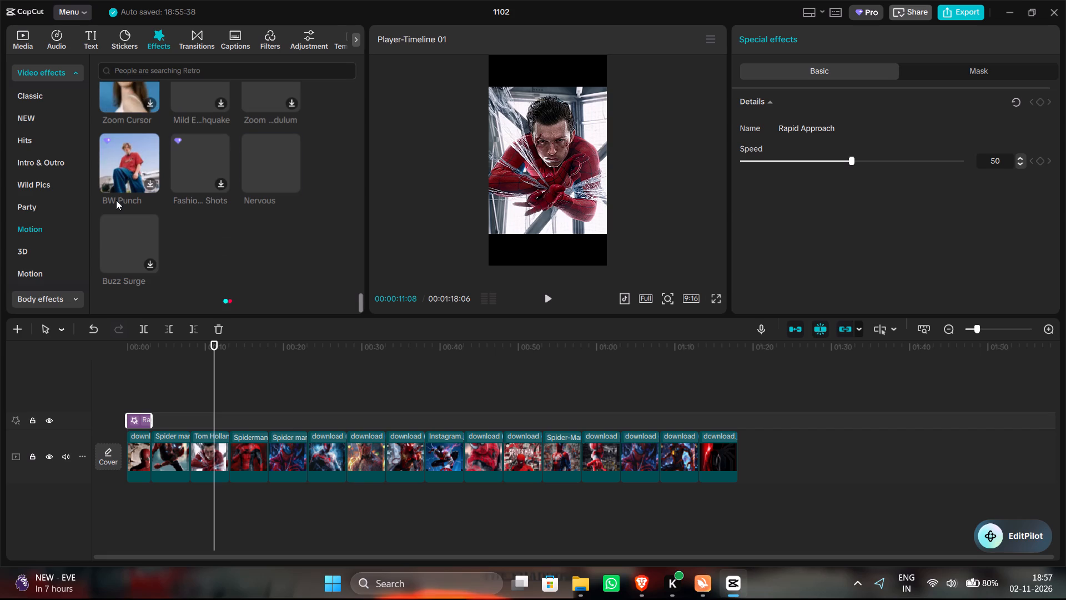
scroll(116, 200, down, 2)
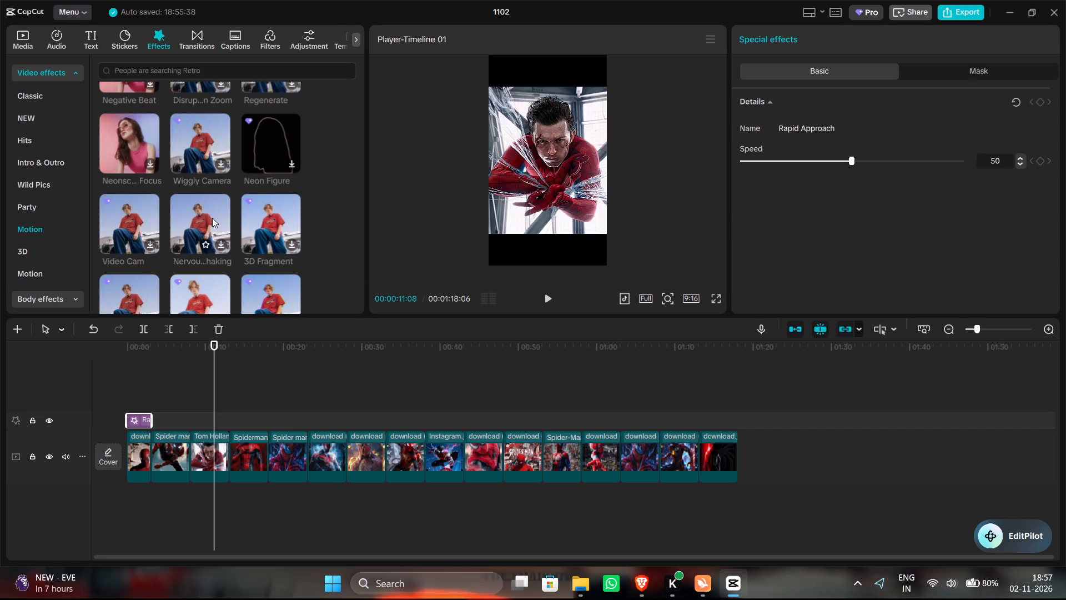
scroll(144, 221, down, 1)
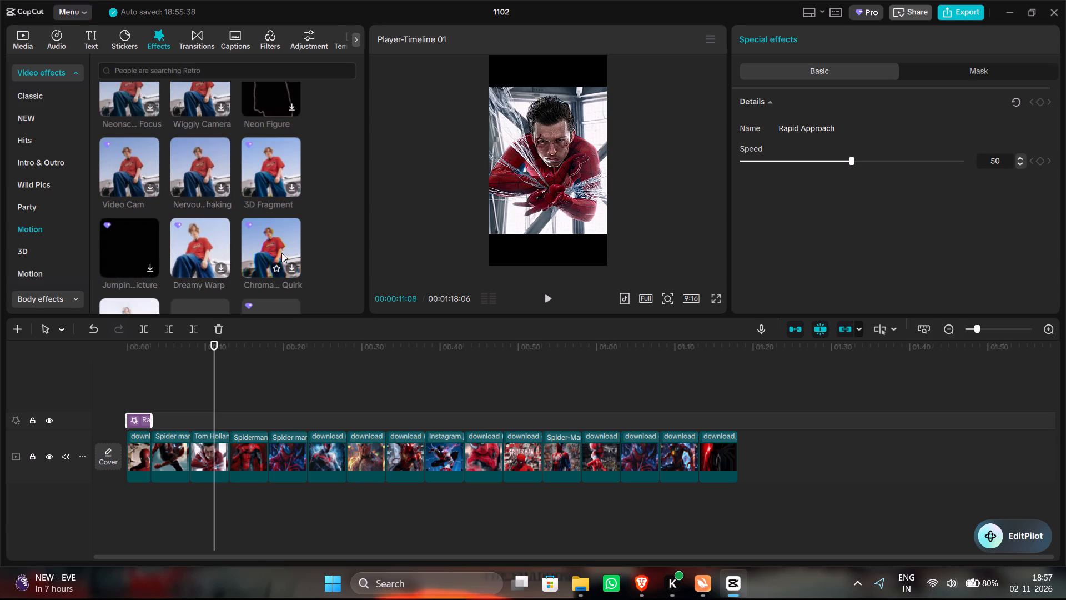
scroll(281, 253, down, 1)
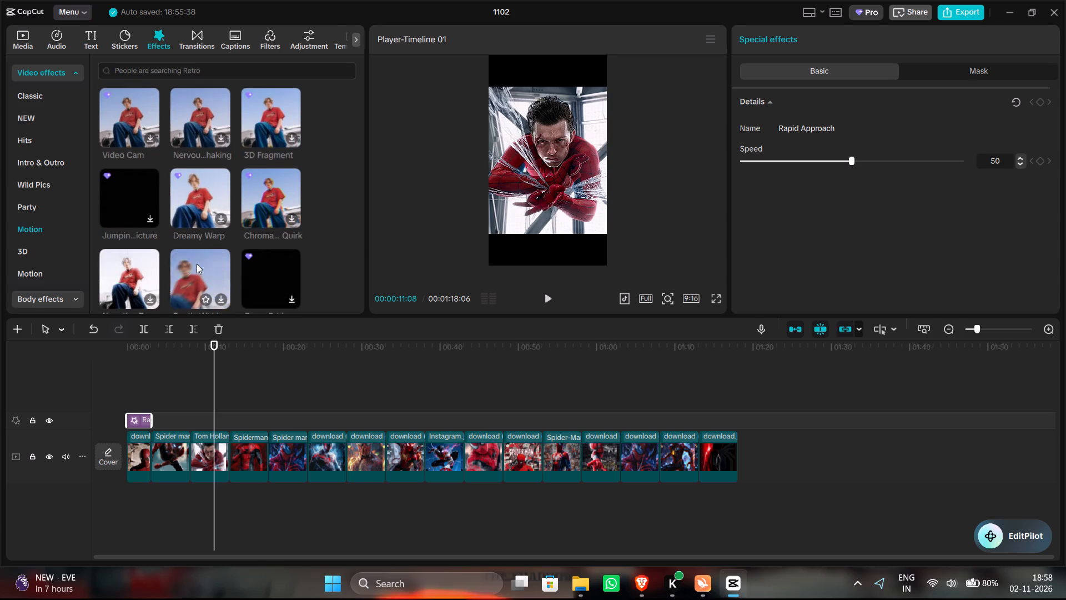
scroll(197, 264, down, 2)
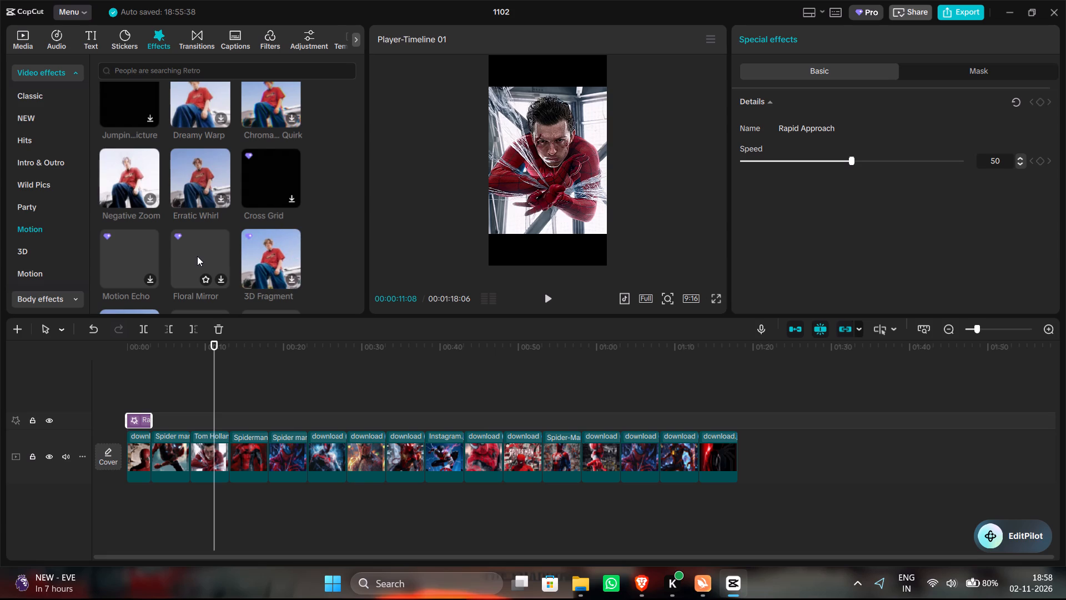
scroll(197, 256, down, 1)
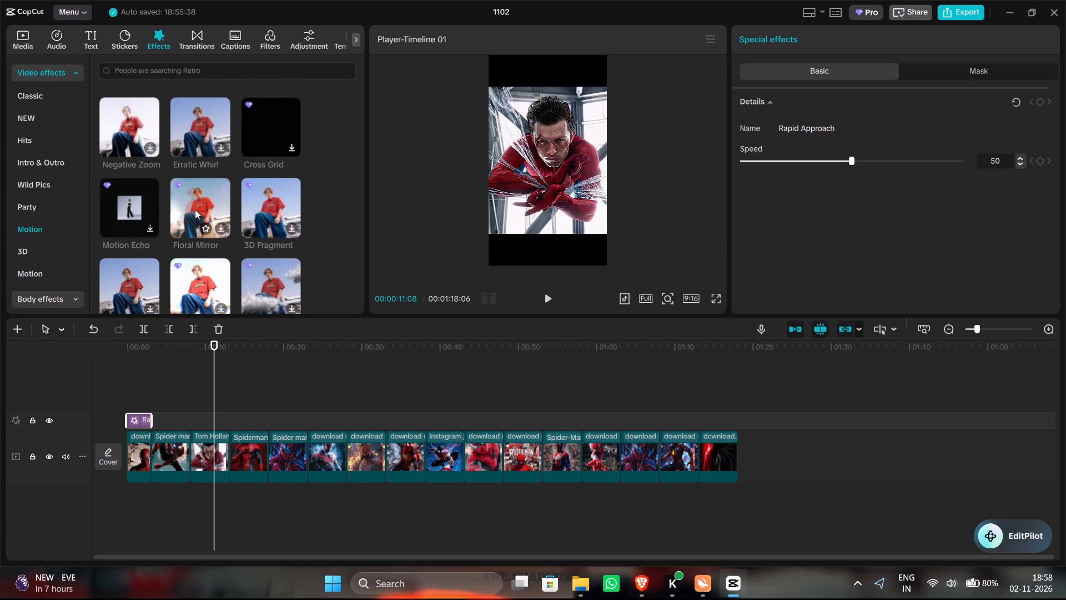
scroll(195, 209, down, 1)
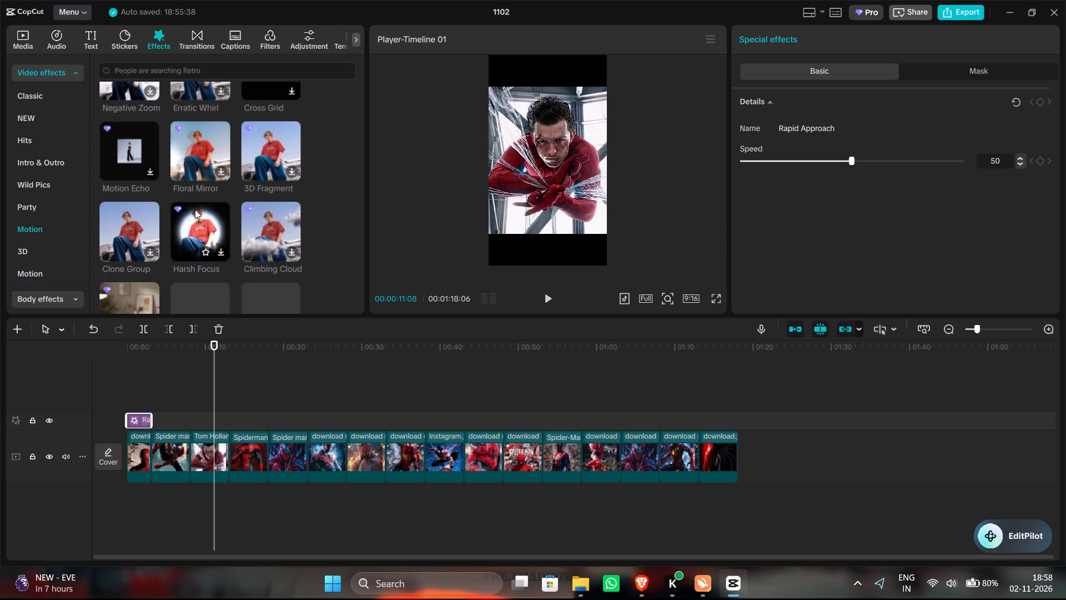
scroll(195, 209, down, 2)
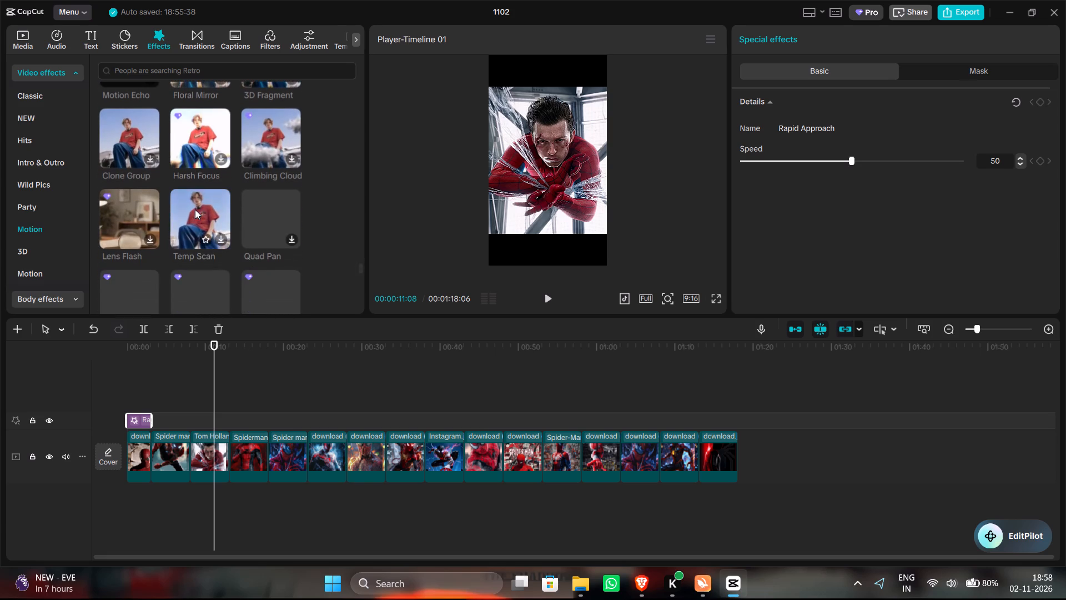
scroll(195, 209, down, 1)
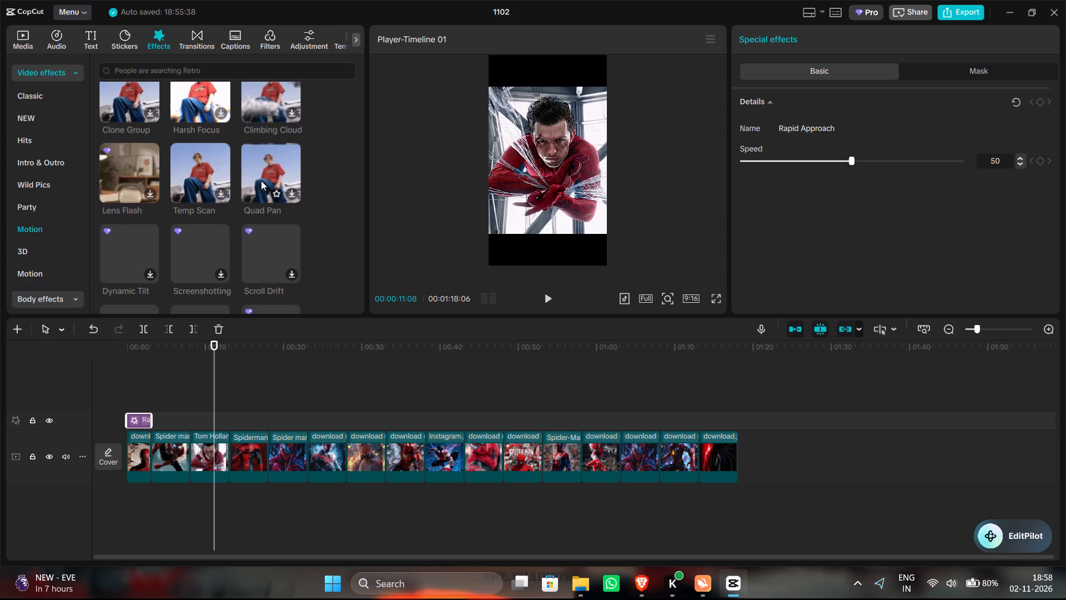
scroll(261, 181, down, 1)
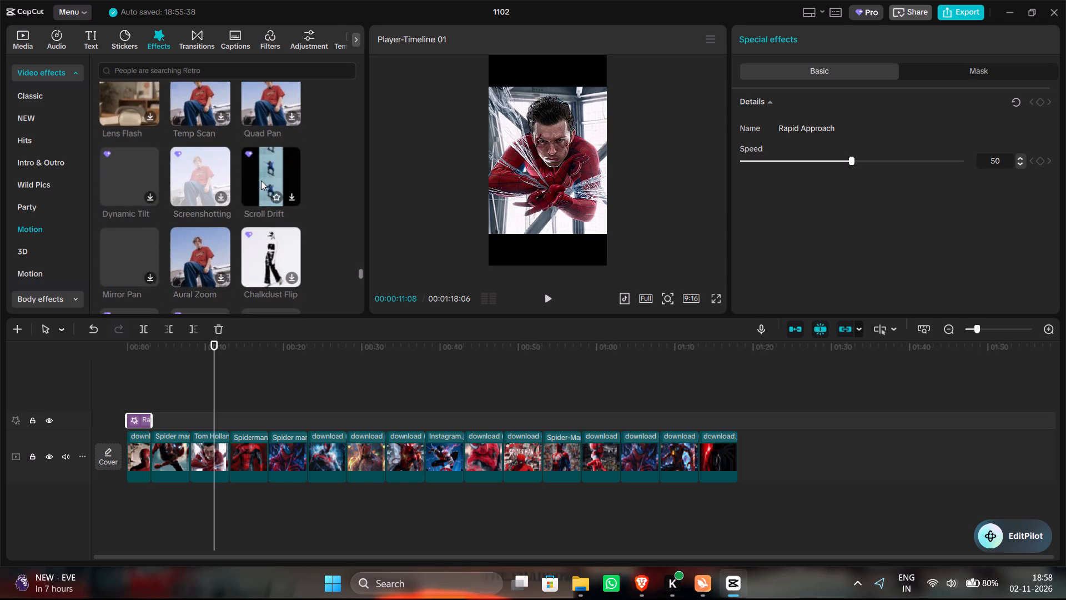
scroll(261, 181, down, 2)
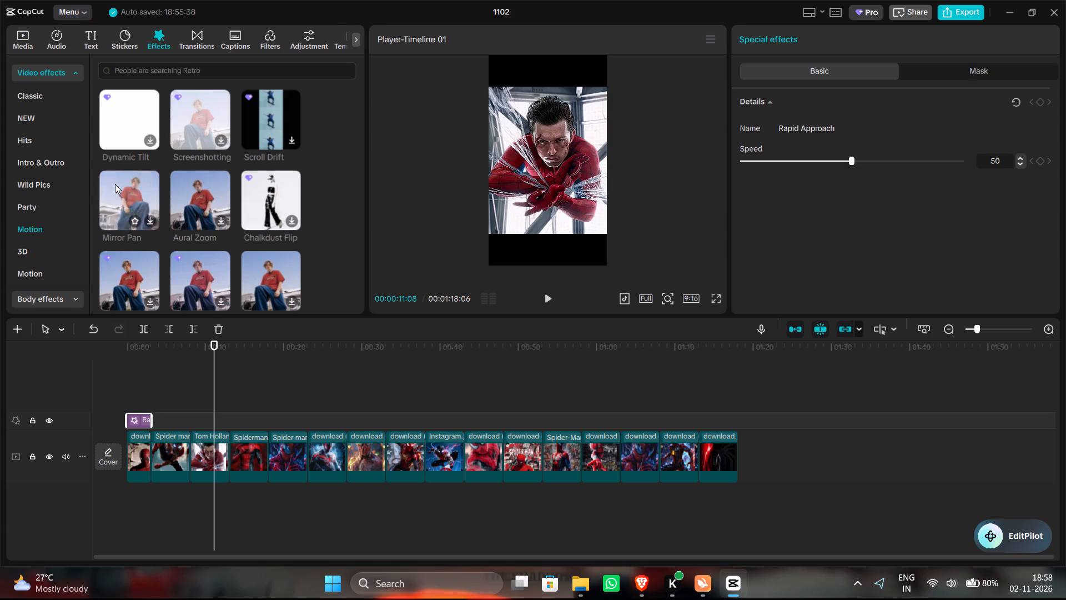
scroll(115, 184, down, 1)
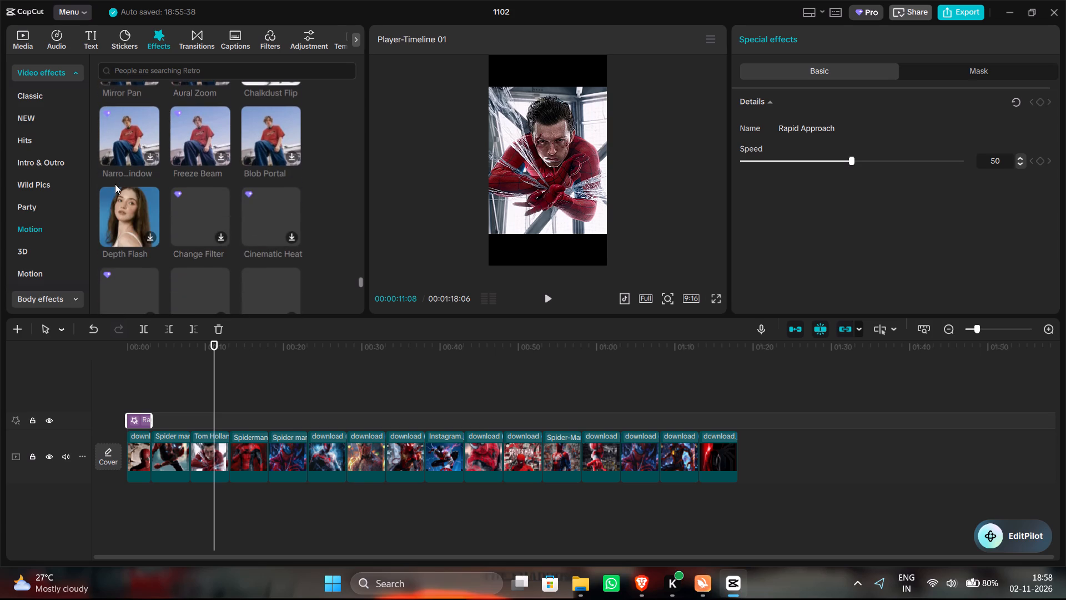
scroll(115, 184, up, 1)
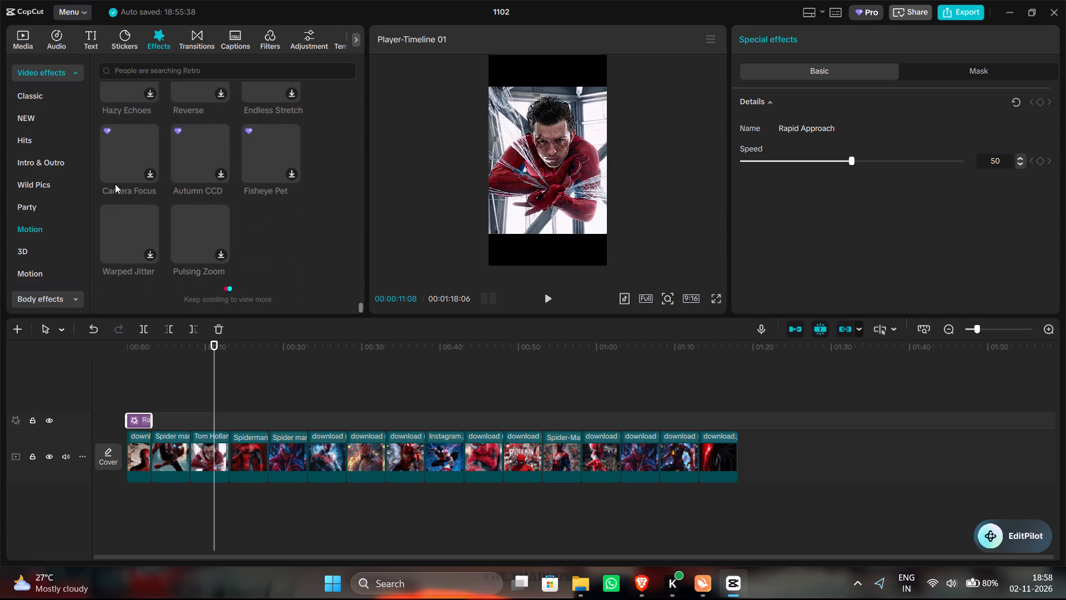
scroll(115, 184, up, 1)
Look through the 3D video effects for a suitable motion effect.
scroll(115, 184, down, 1)
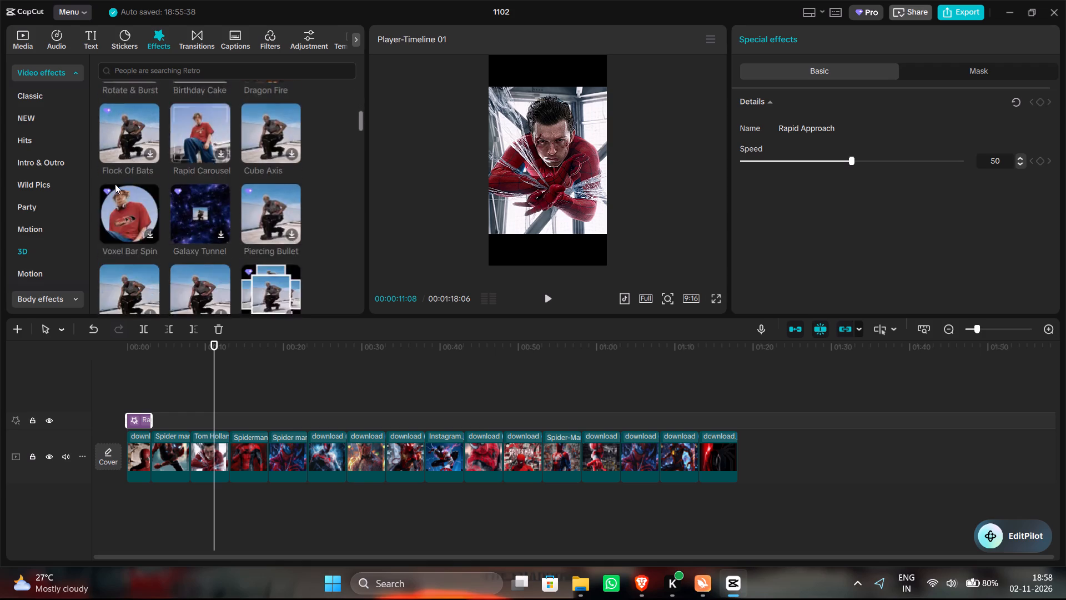
scroll(115, 184, down, 1)
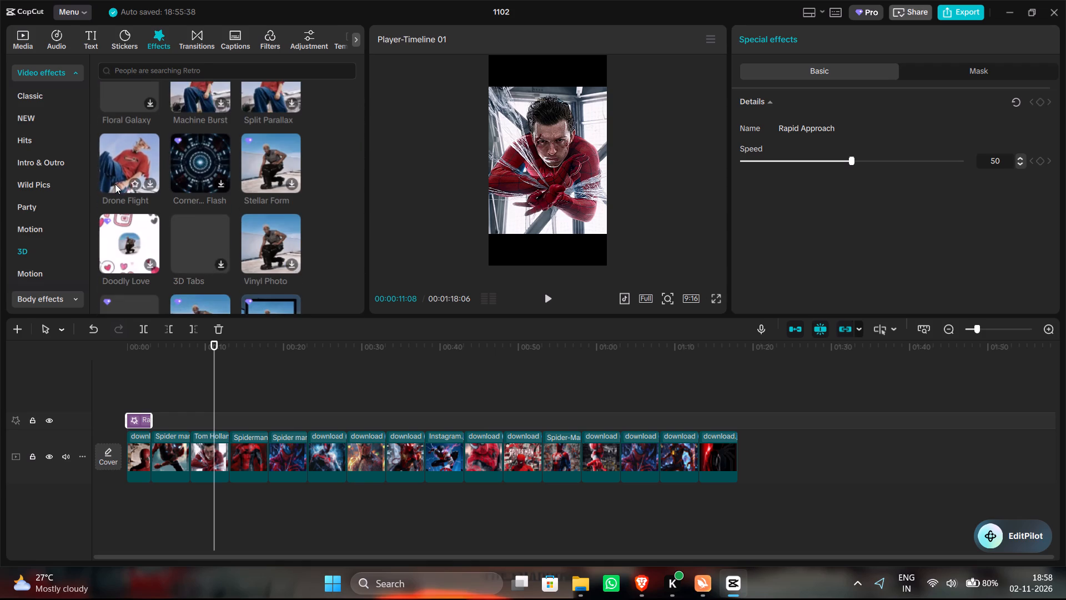
scroll(177, 160, up, 1)
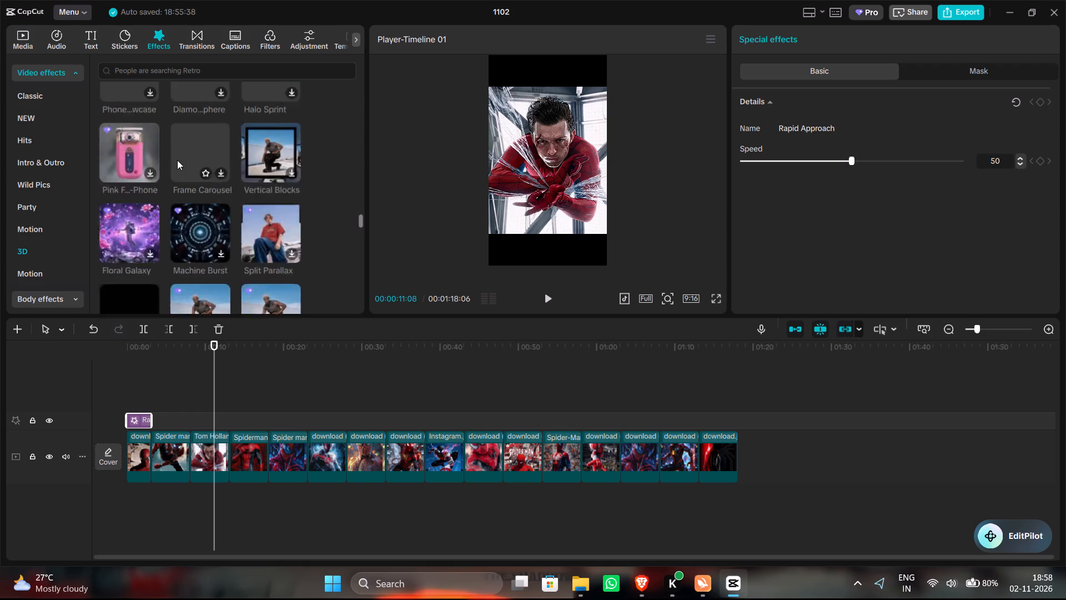
scroll(177, 160, up, 3)
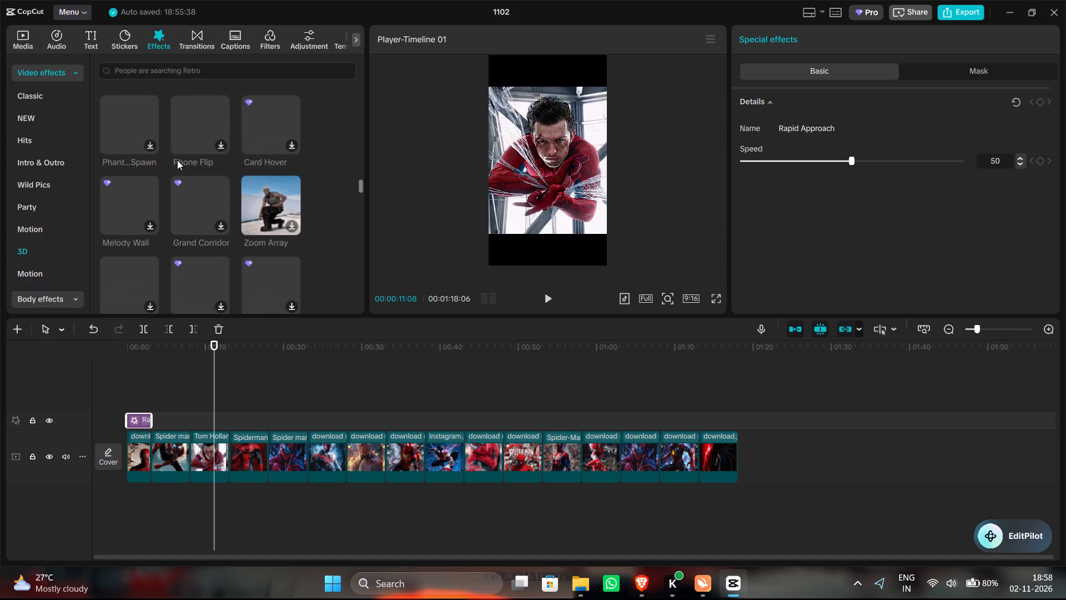
scroll(177, 160, up, 2)
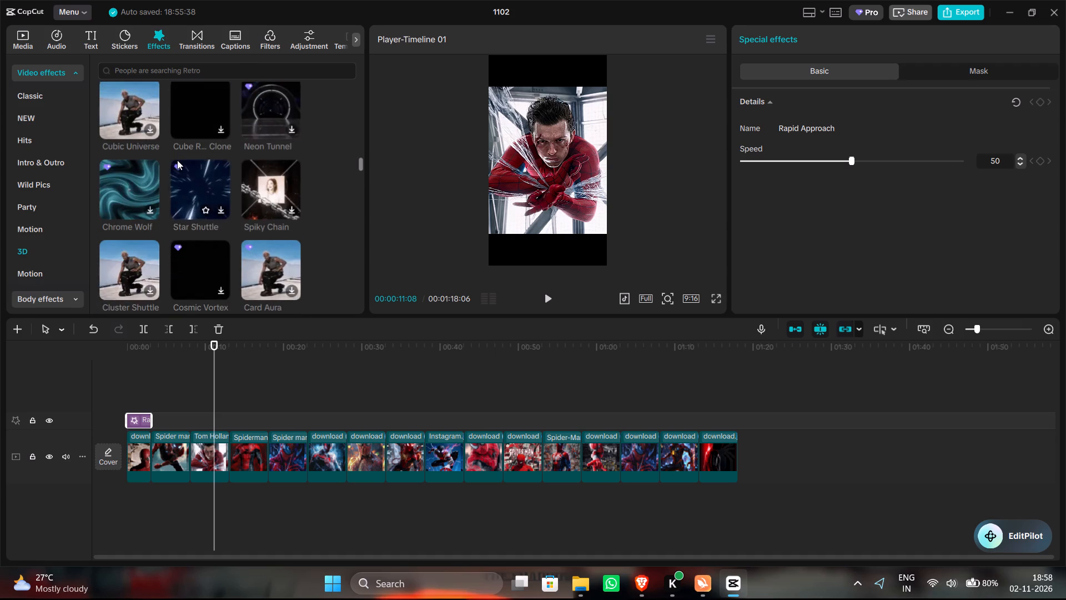
scroll(177, 160, up, 2)
scroll(177, 160, down, 1)
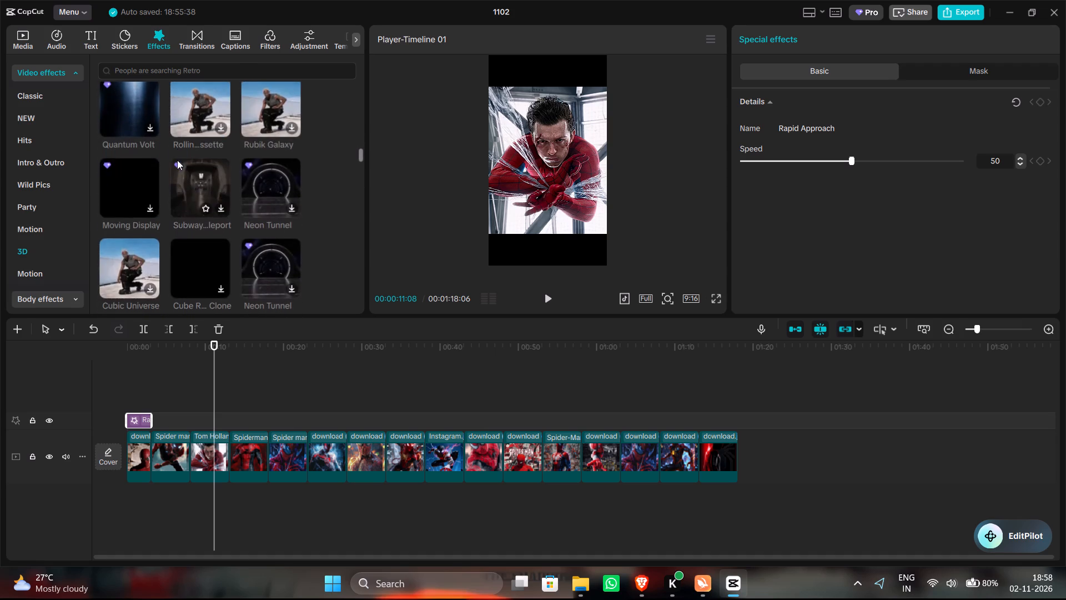
scroll(177, 160, up, 3)
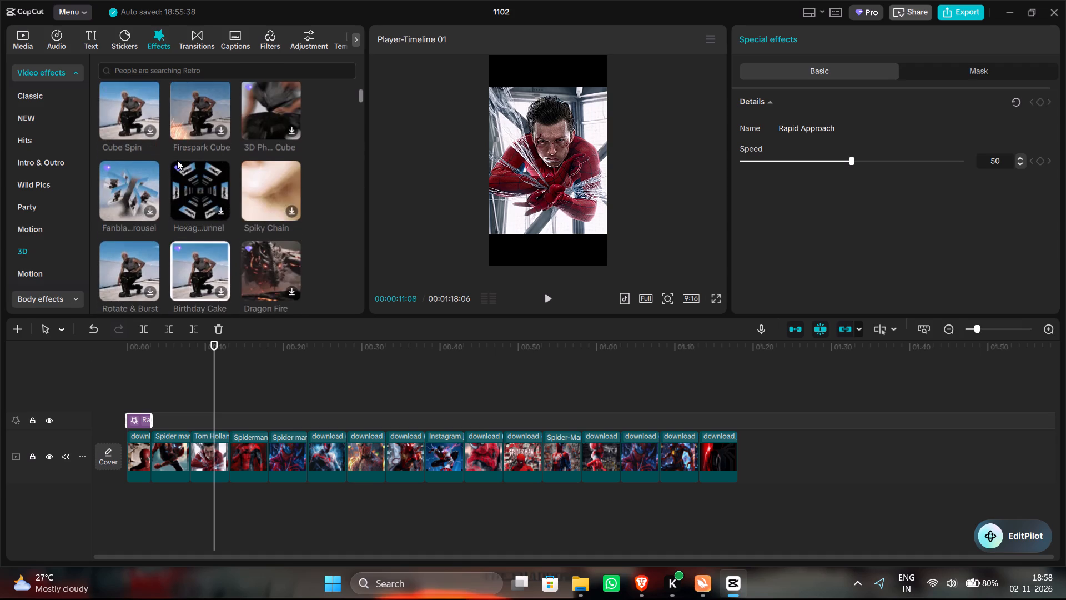
scroll(177, 160, up, 2)
scroll(177, 160, down, 12)
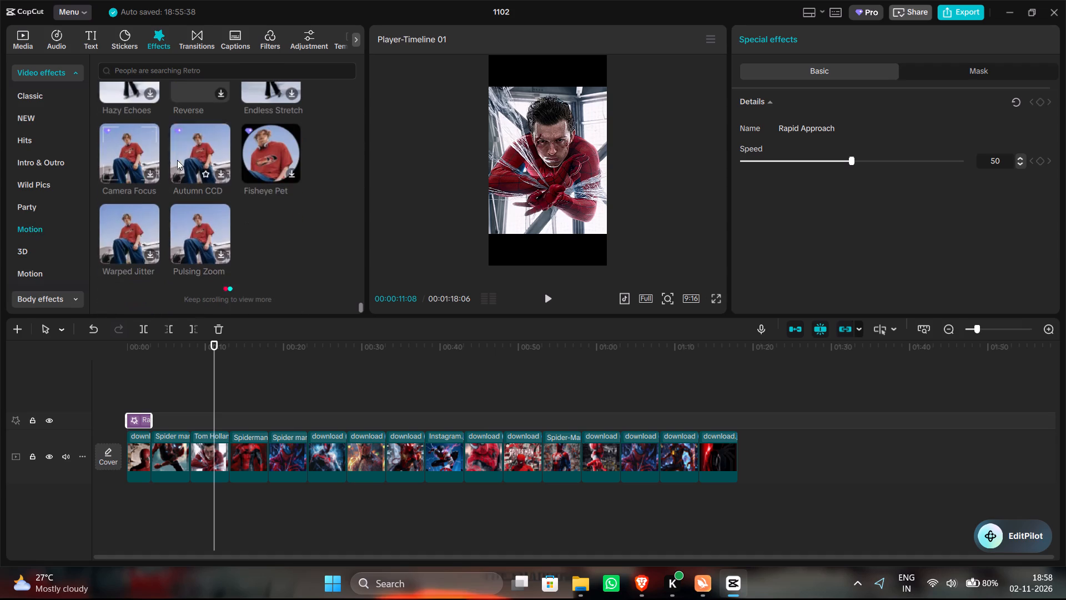
Go back through the Motion video effects, previewing those near the end of the category for one that suits the clips.
click(46, 231)
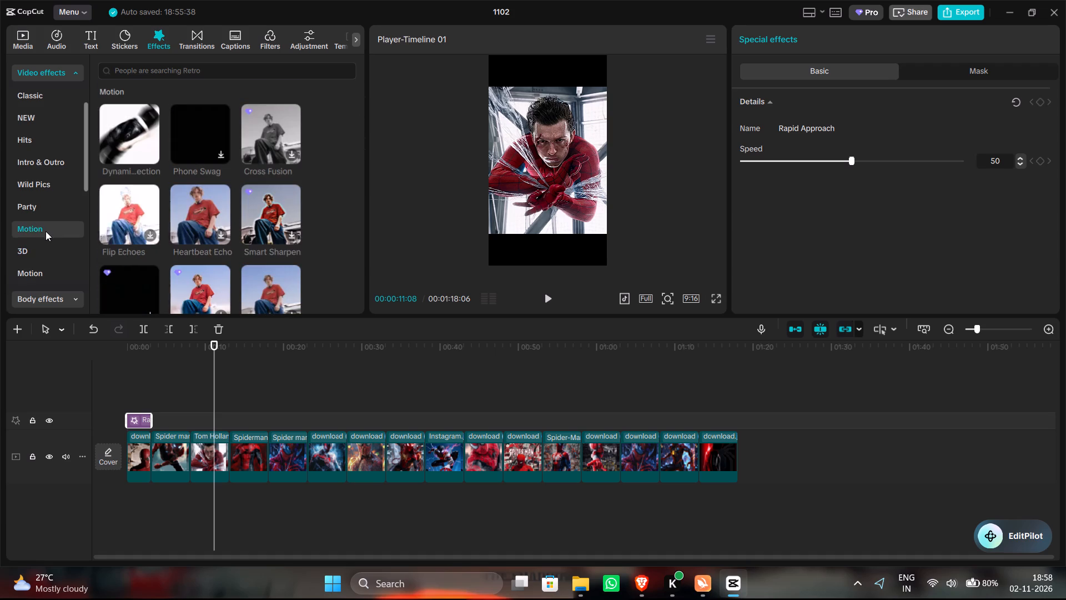
scroll(155, 227, down, 2)
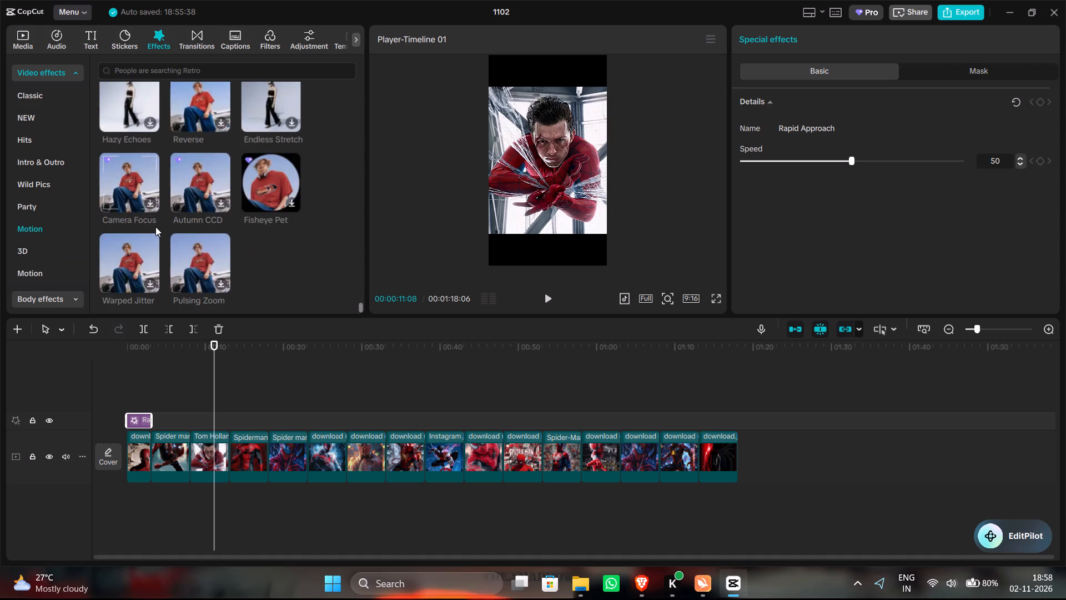
scroll(155, 227, down, 1)
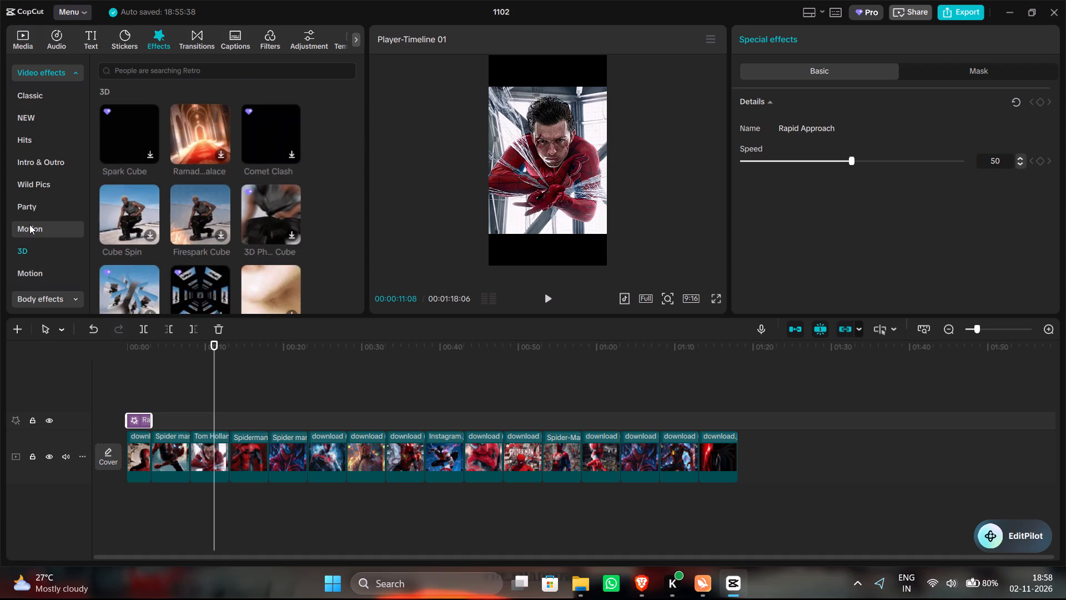
click(29, 224)
scroll(207, 210, down, 1)
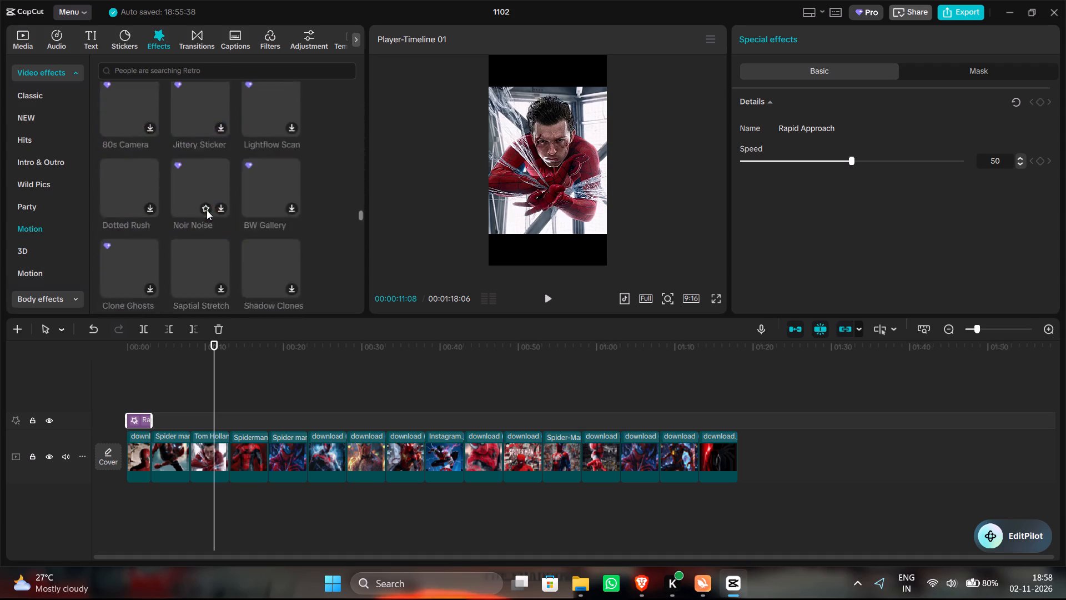
scroll(207, 210, down, 1)
scroll(207, 210, up, 2)
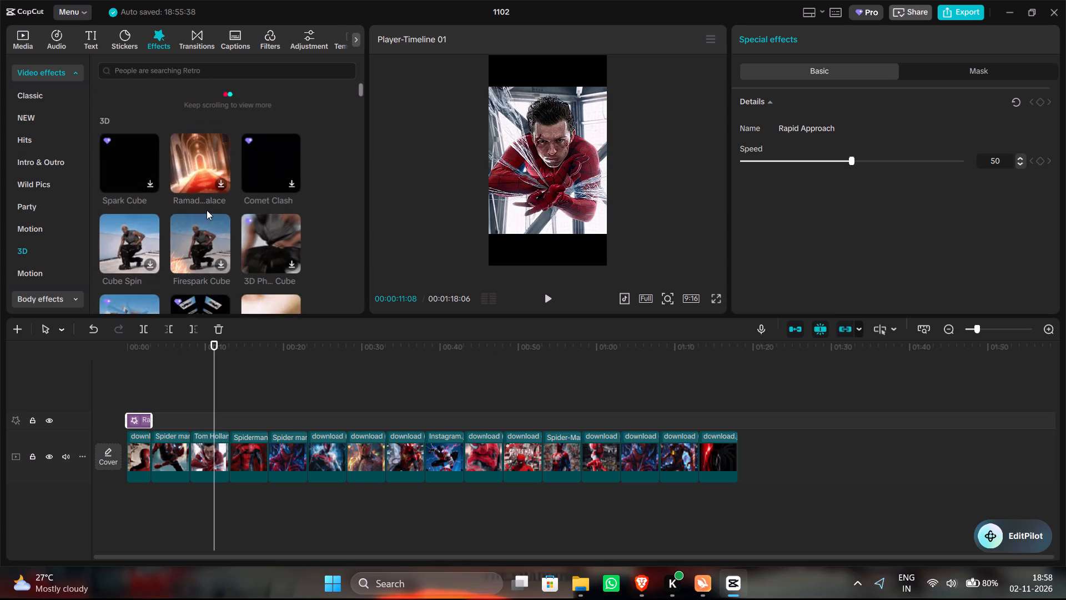
scroll(207, 210, up, 2)
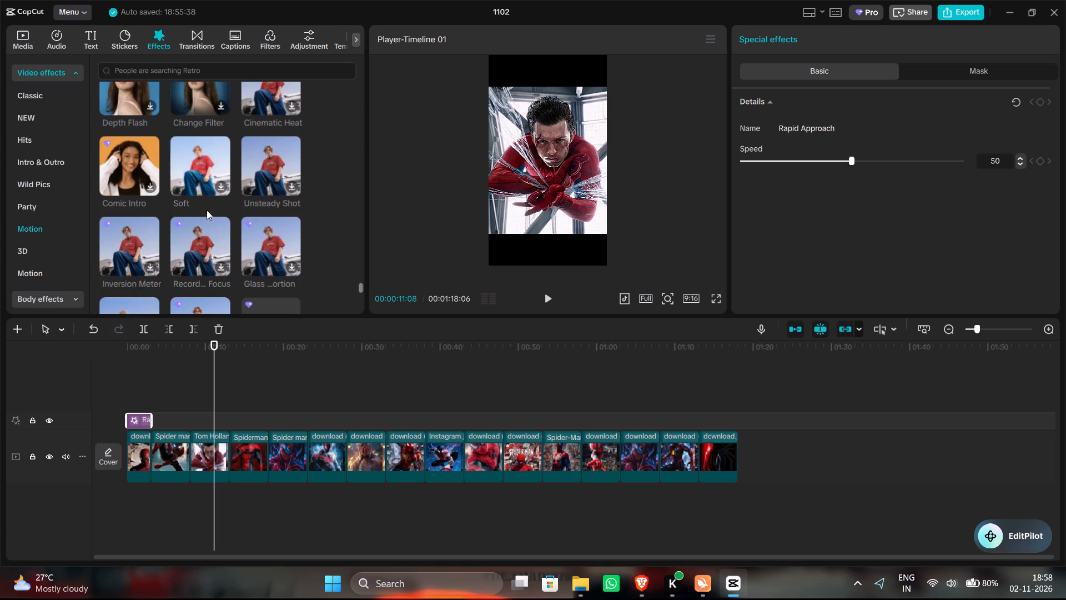
scroll(207, 210, up, 1)
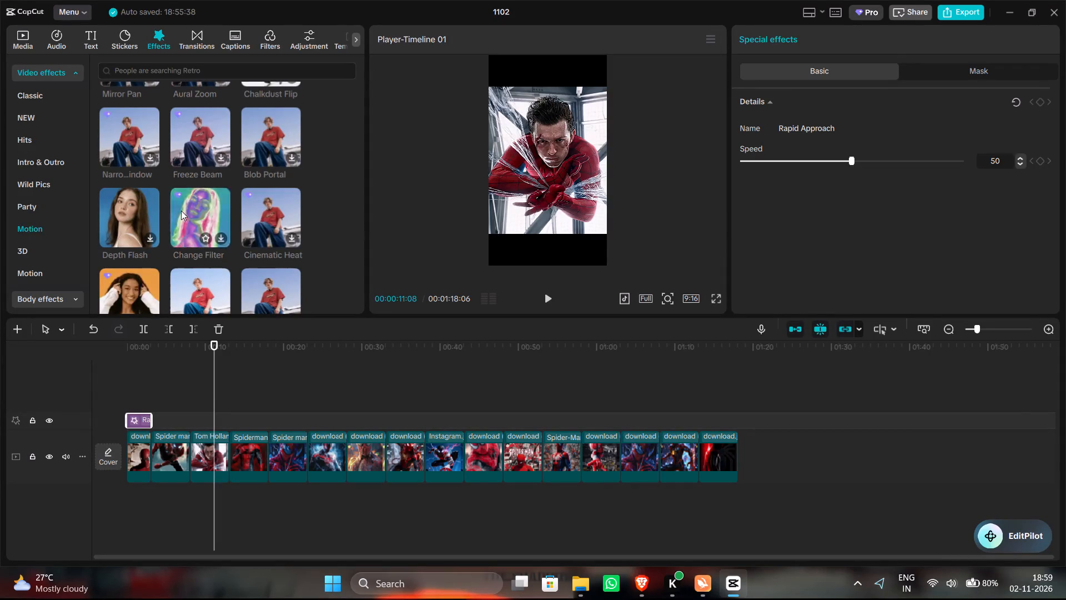
scroll(240, 212, down, 1)
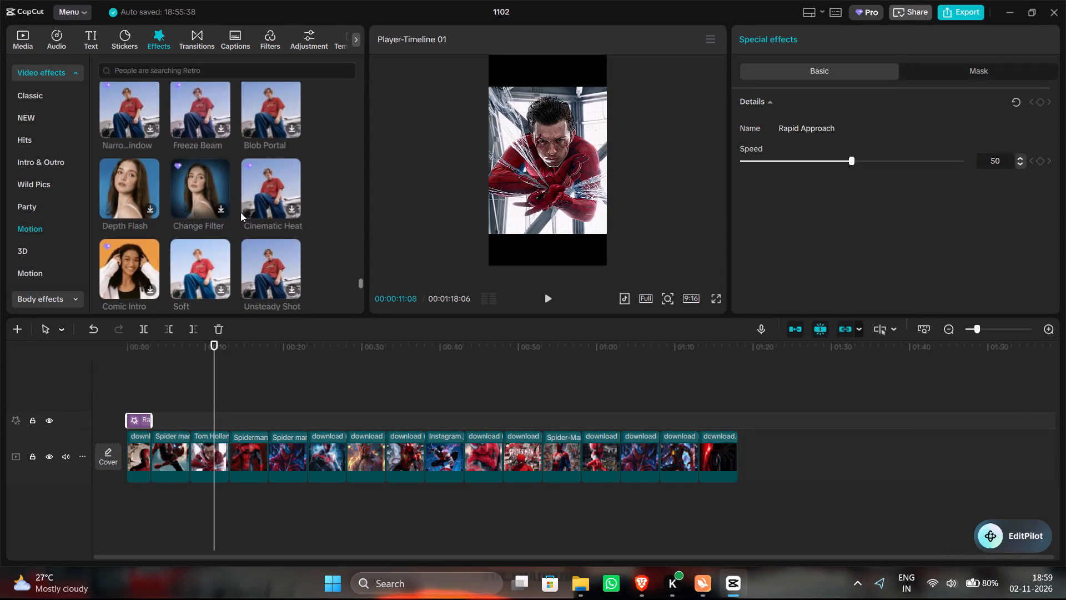
scroll(240, 212, down, 1)
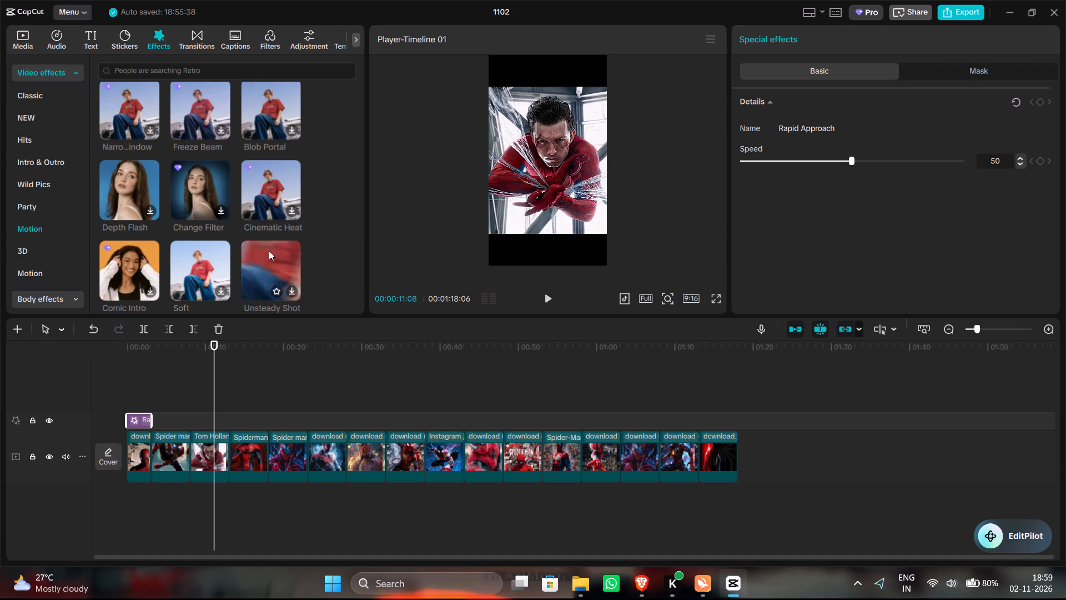
scroll(269, 251, down, 1)
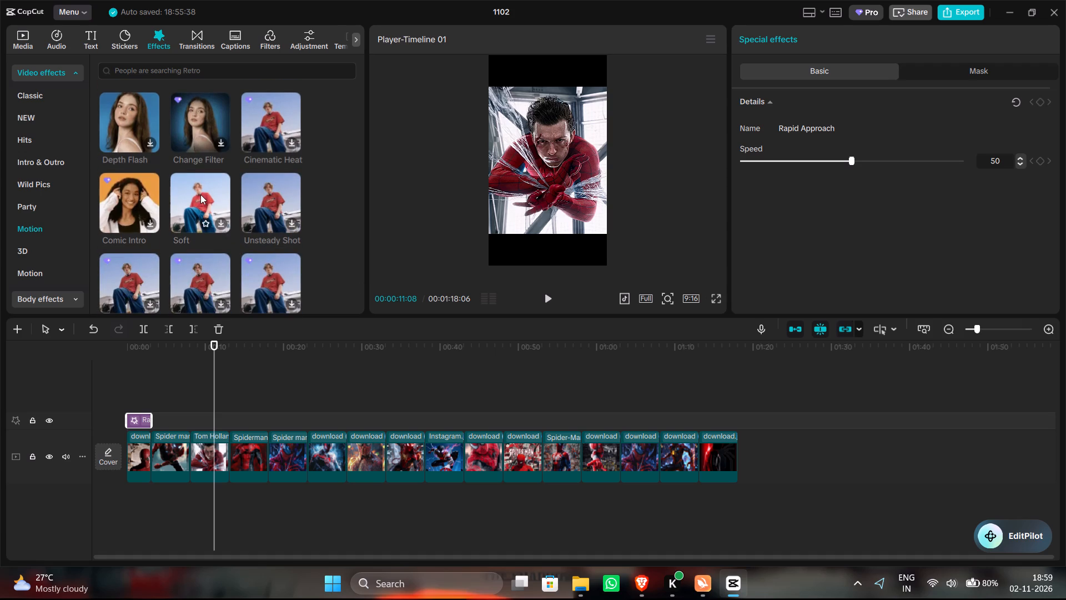
scroll(196, 286, down, 1)
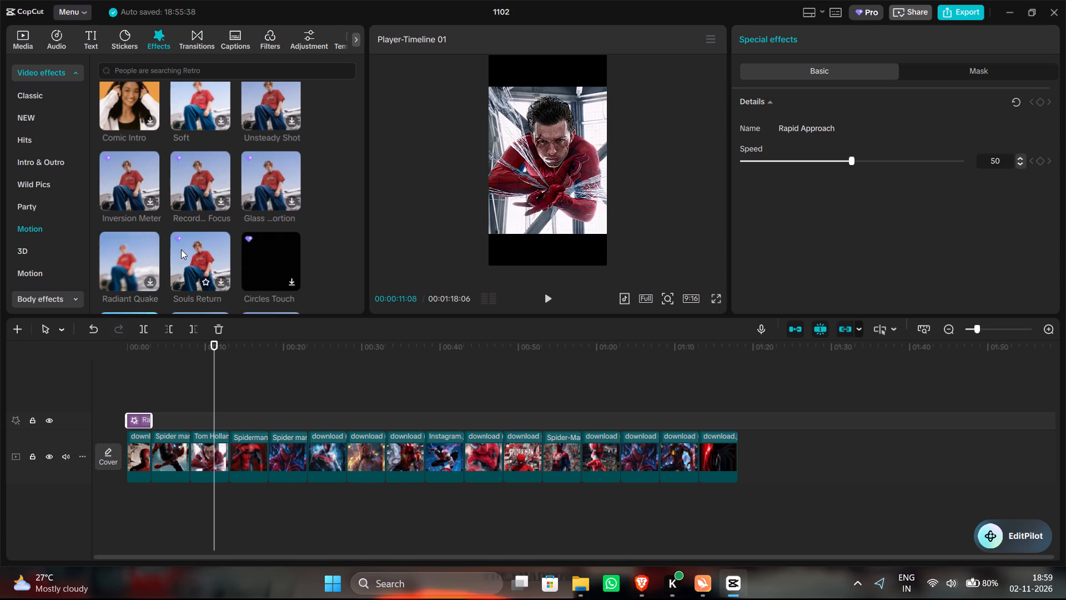
scroll(270, 188, down, 1)
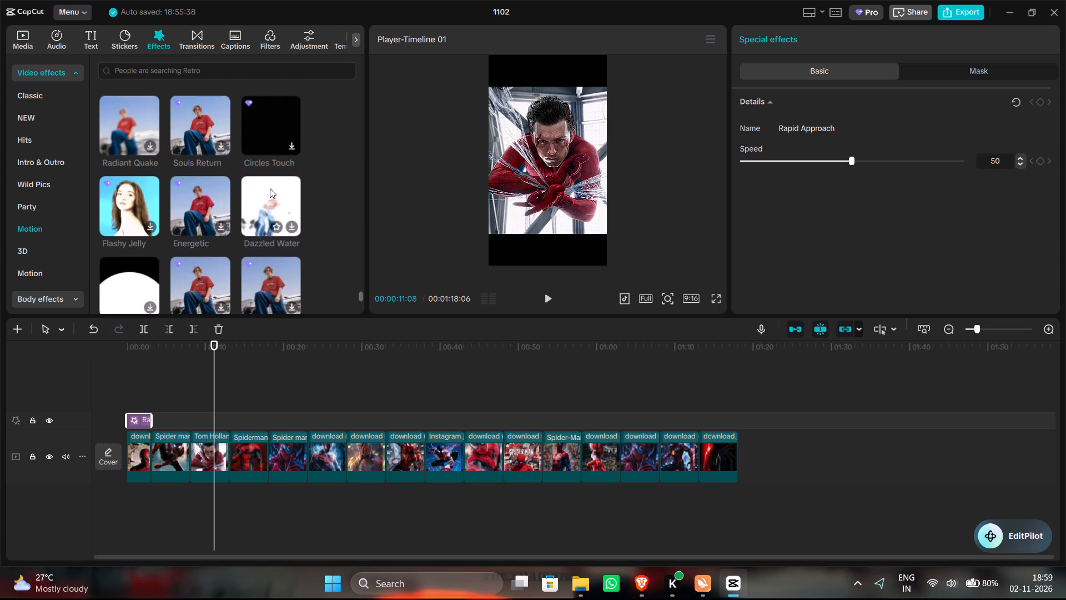
scroll(182, 189, down, 1)
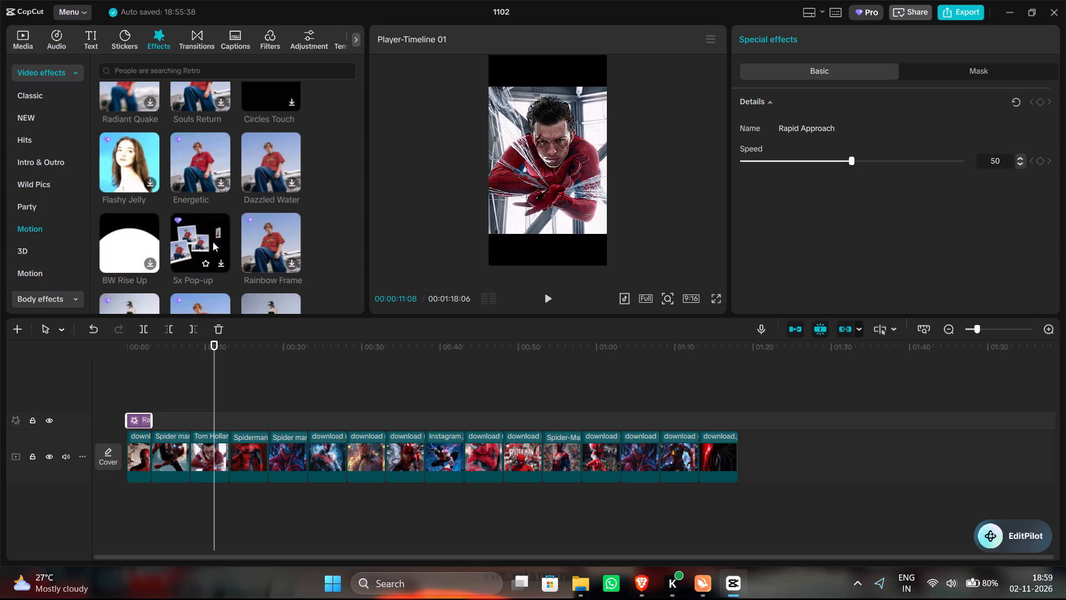
scroll(255, 237, down, 1)
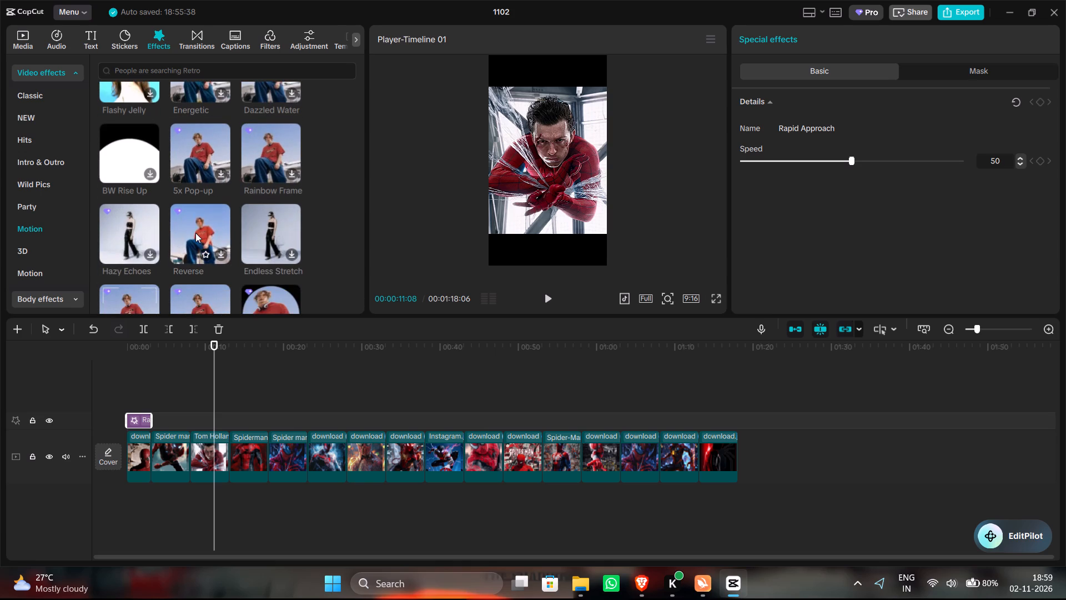
scroll(188, 213, down, 1)
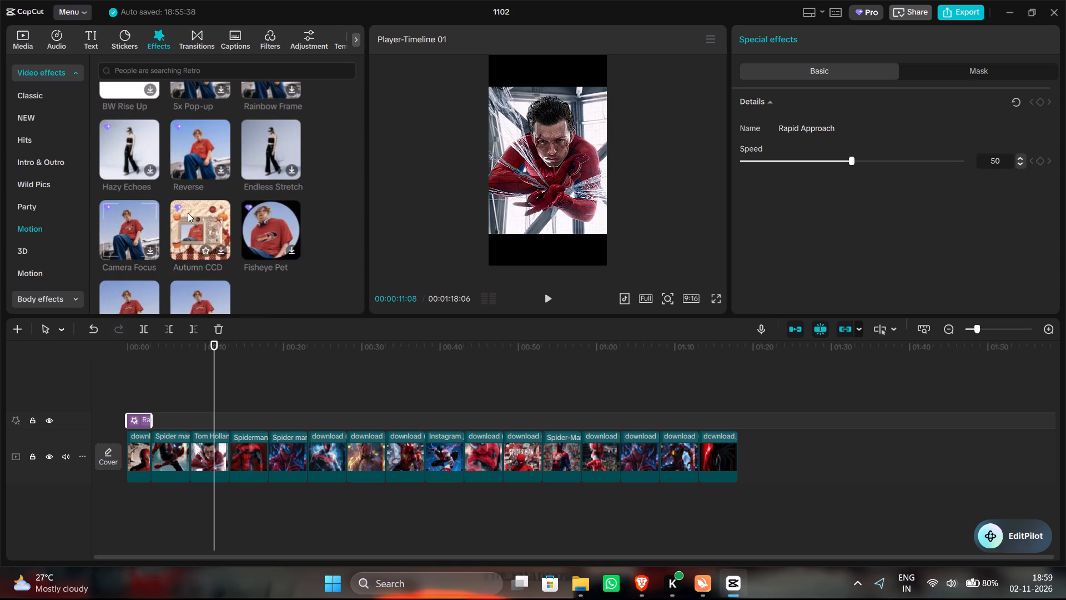
scroll(278, 226, down, 1)
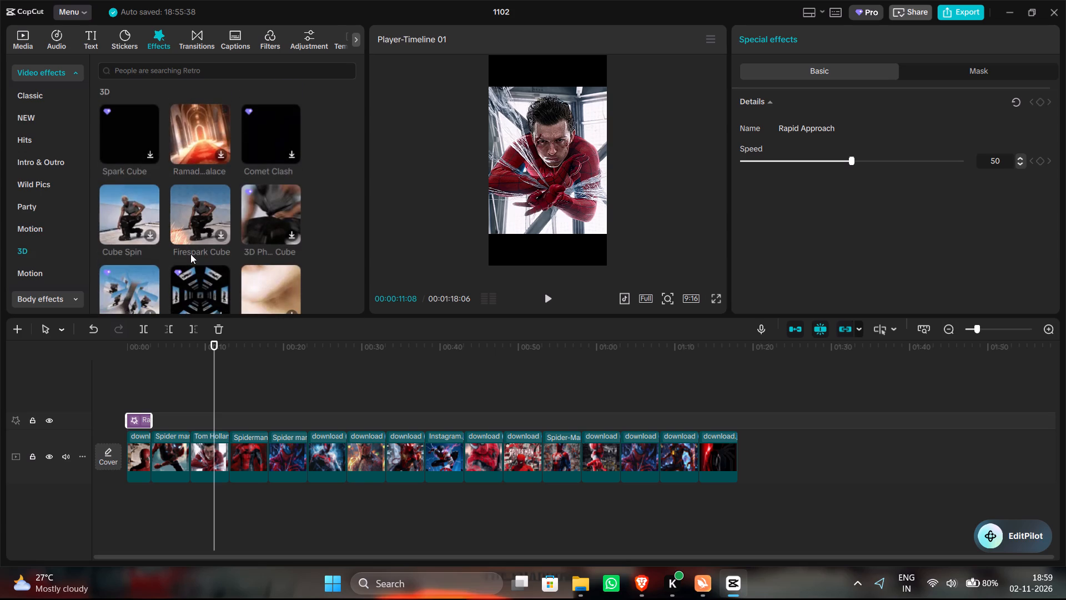
scroll(190, 254, up, 1)
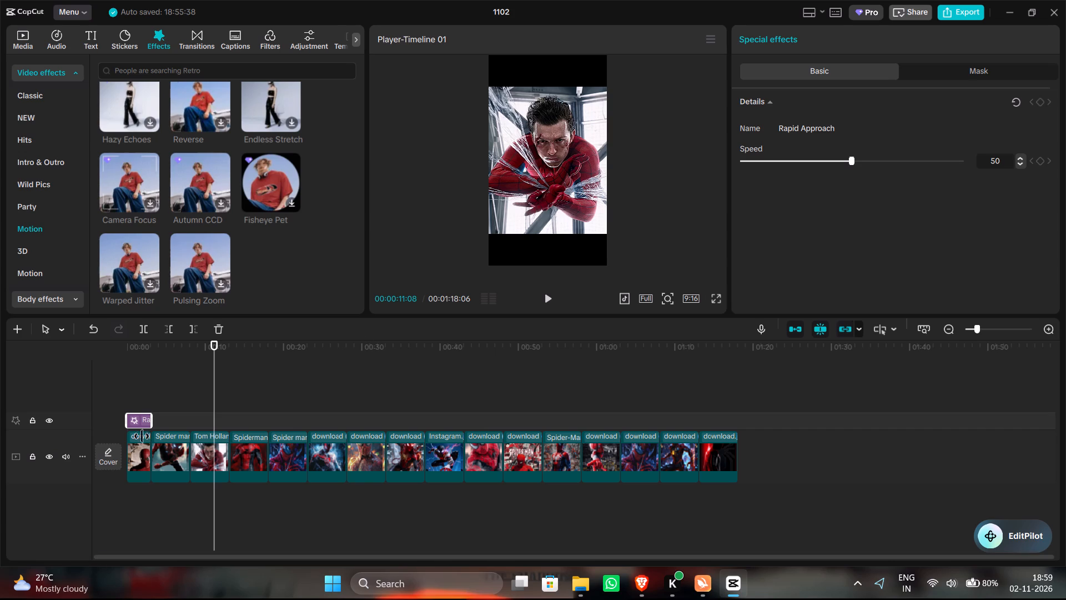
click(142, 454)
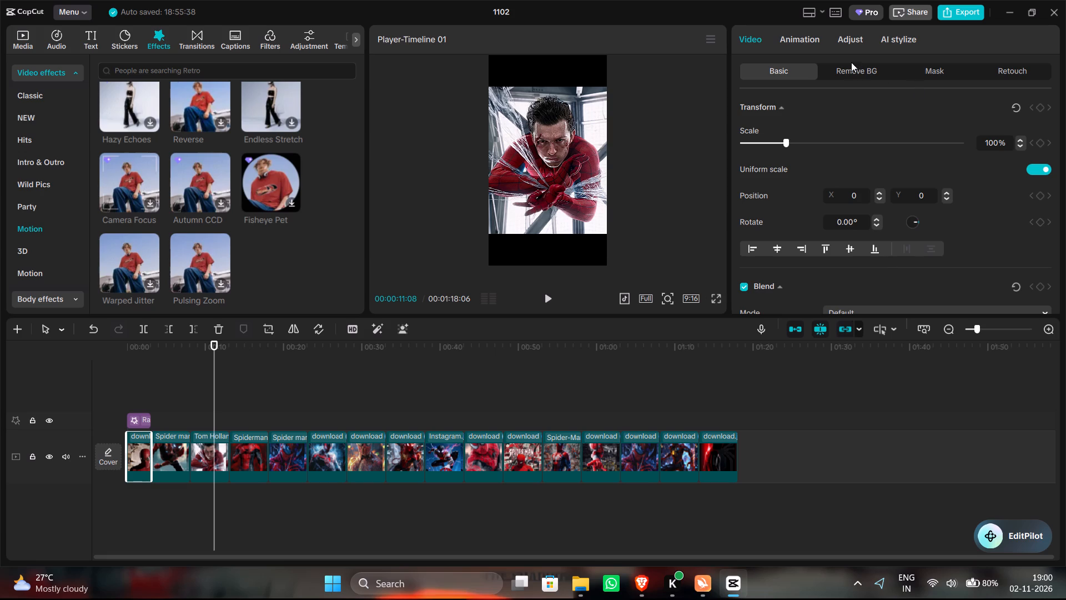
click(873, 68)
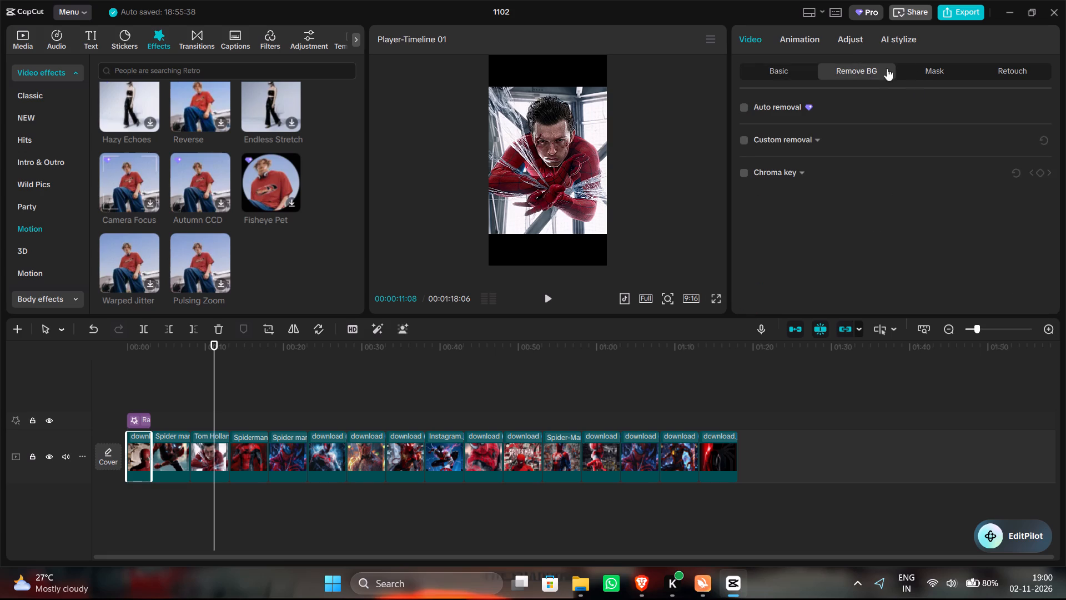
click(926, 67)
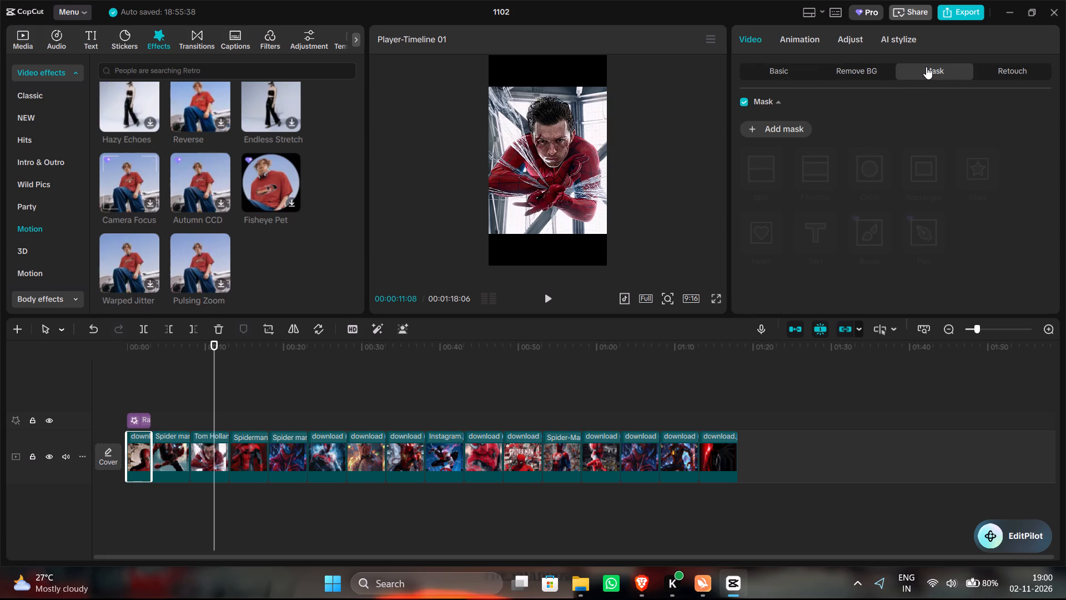
Enlarge the Tom Holland clip in the preview until it fills the full height of the 9:16 frame.
click(570, 157)
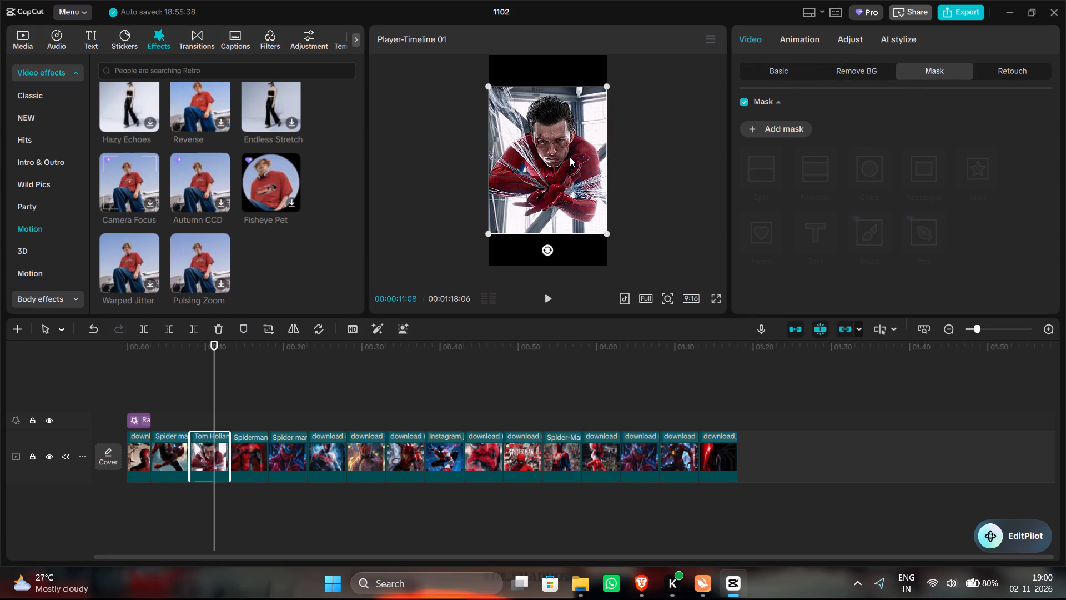
drag(605, 233, 597, 304)
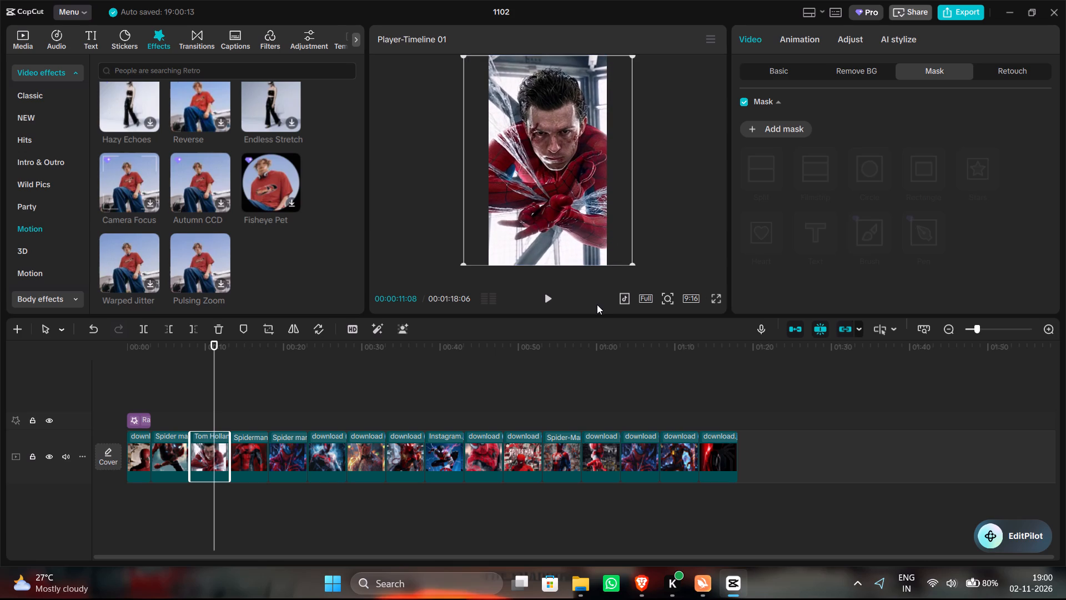
click(668, 236)
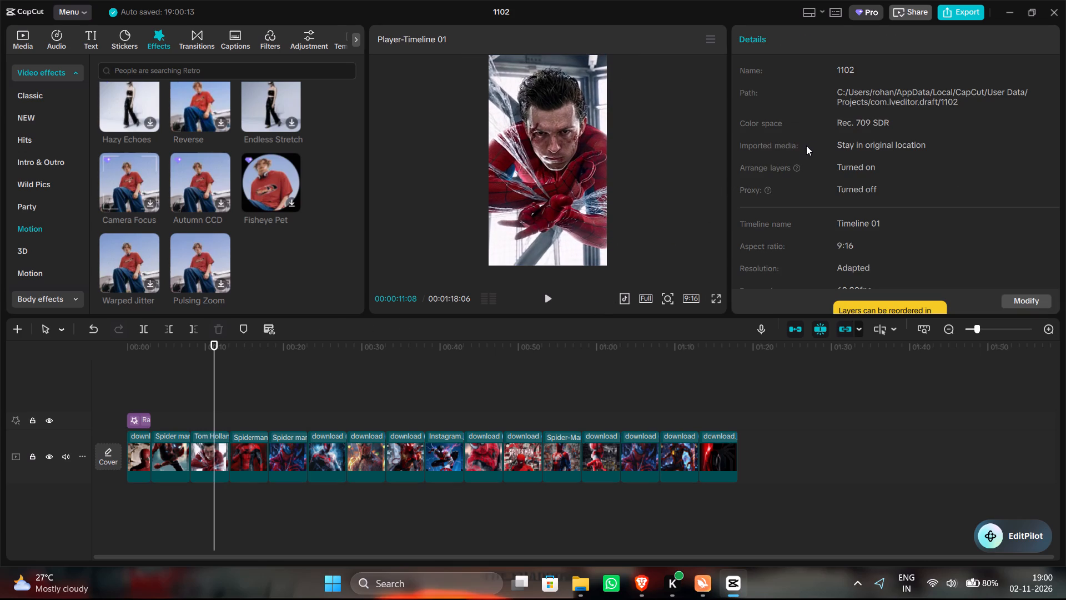
Look through the face retouch options for the Tom Holland clip.
click(583, 206)
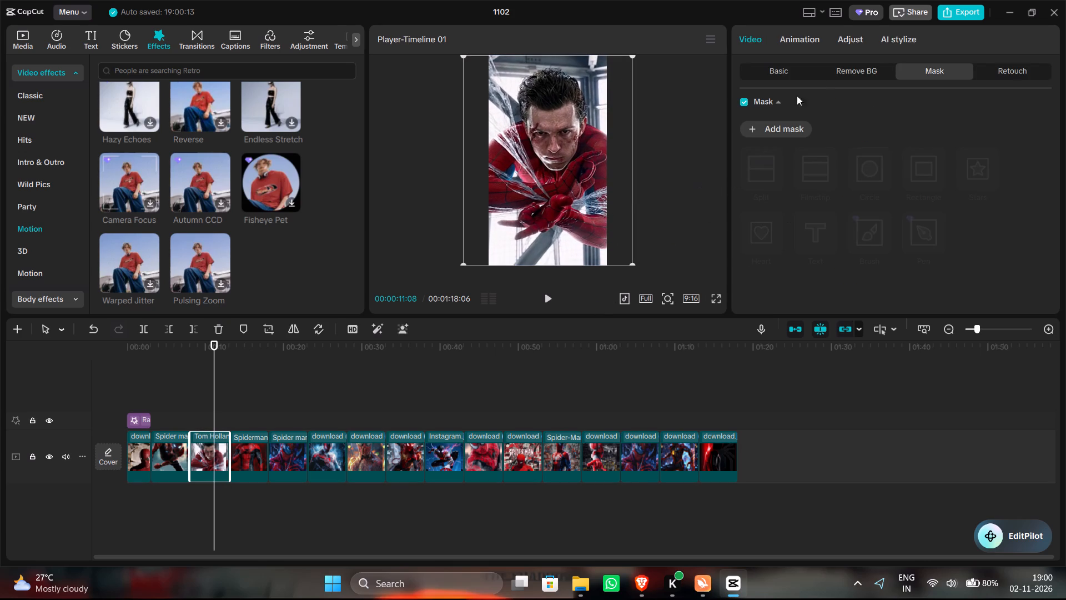
click(992, 69)
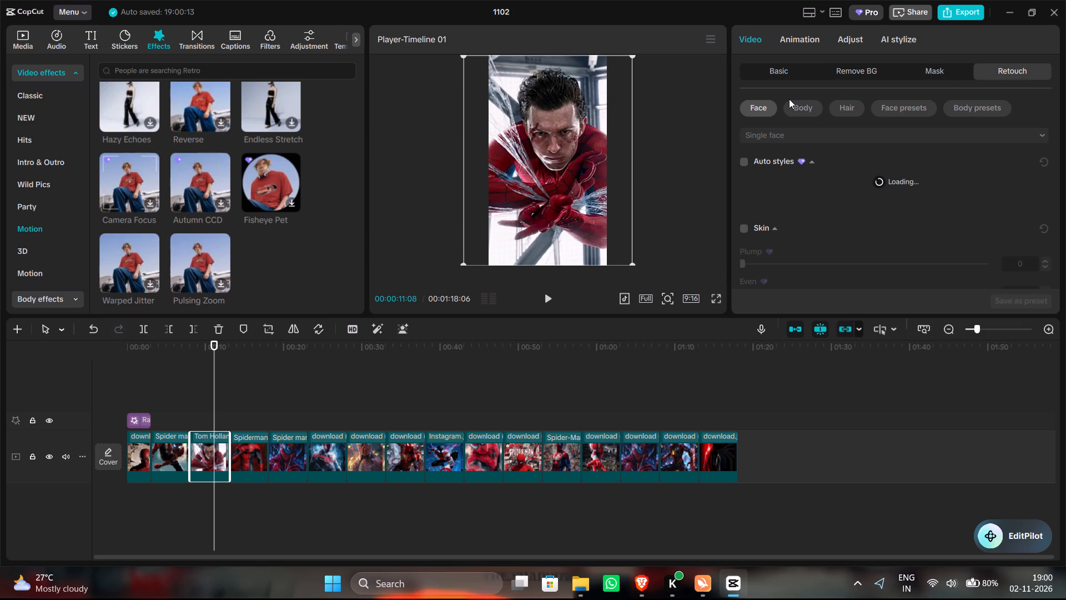
scroll(789, 99, down, 8)
scroll(789, 99, up, 3)
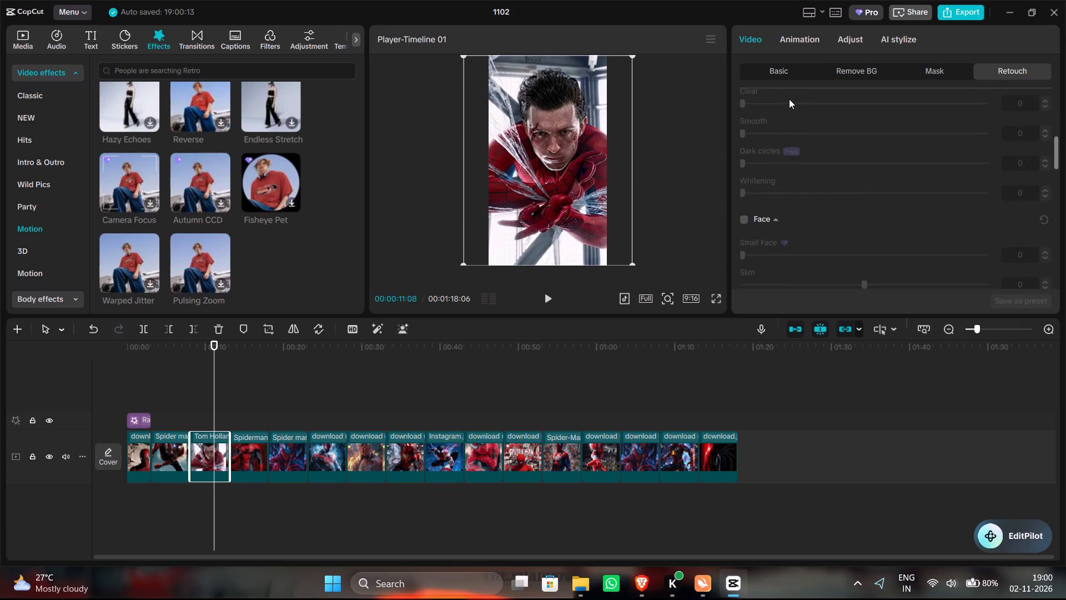
scroll(789, 99, up, 4)
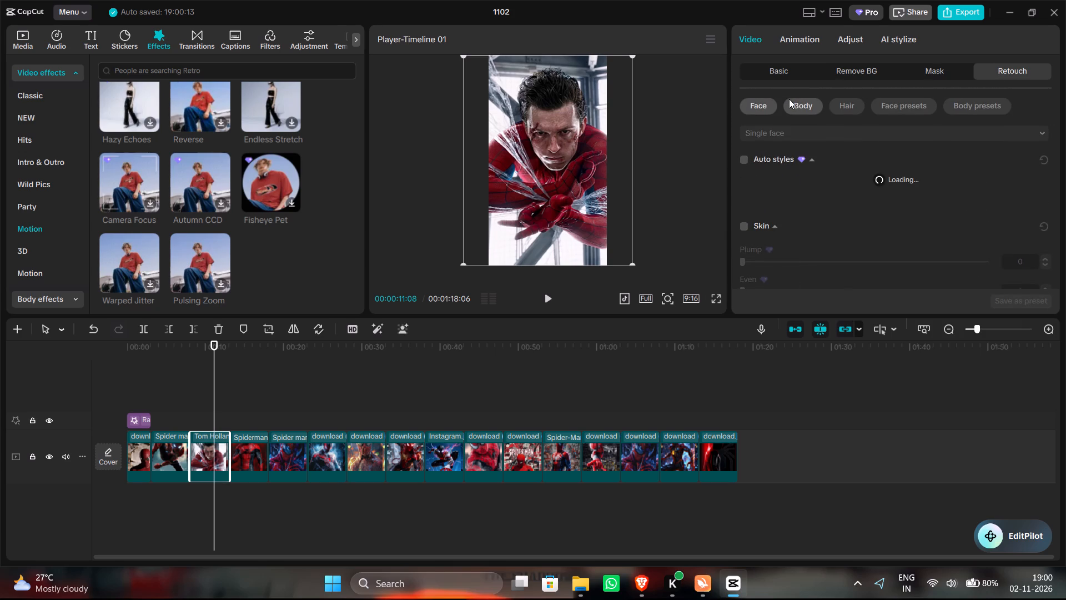
Apply the Side Slide entrance animation from the Trending set to the Tom Holland clip.
click(790, 41)
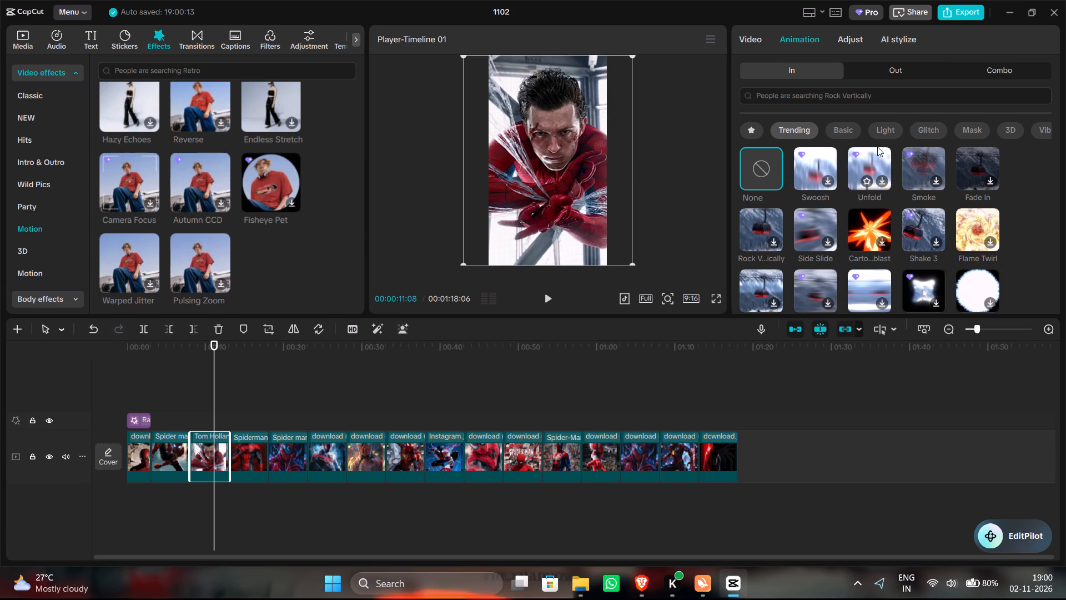
scroll(909, 132, left, 1)
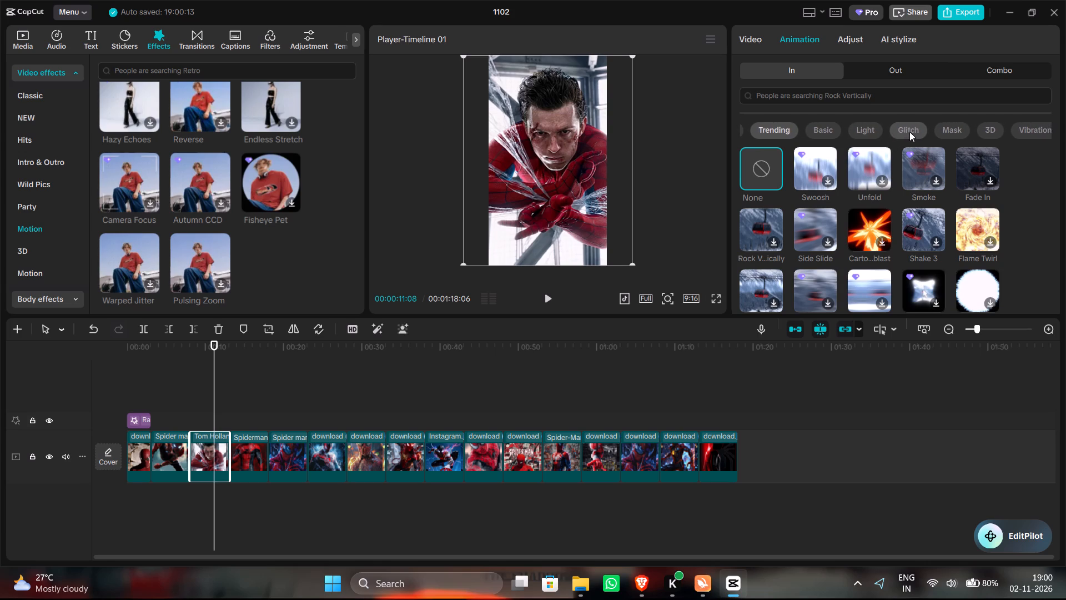
scroll(909, 132, left, 1)
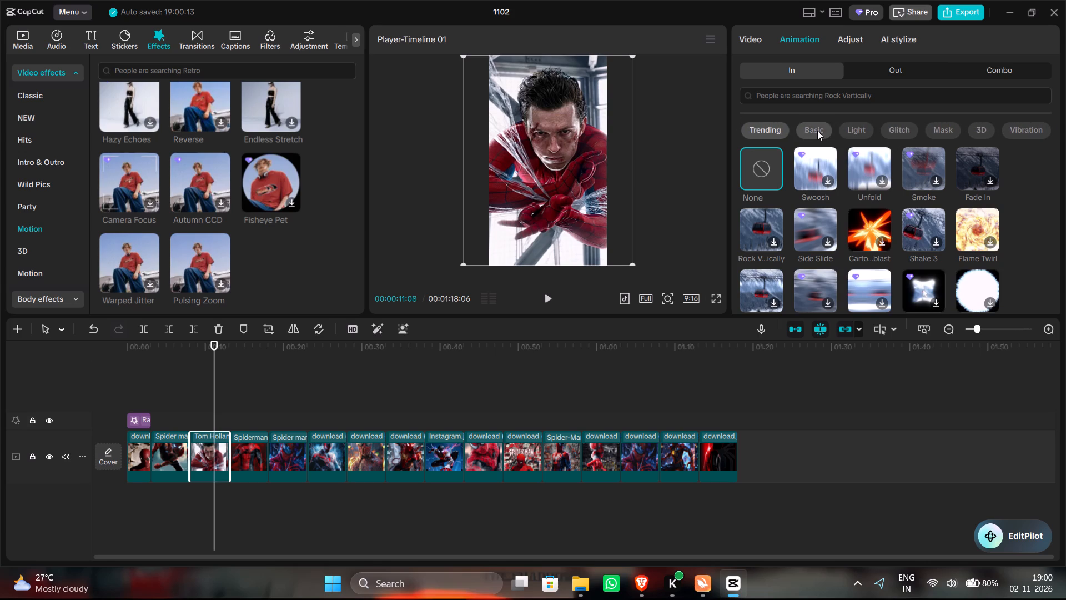
scroll(966, 133, right, 1)
drag(966, 133, 985, 132)
click(985, 132)
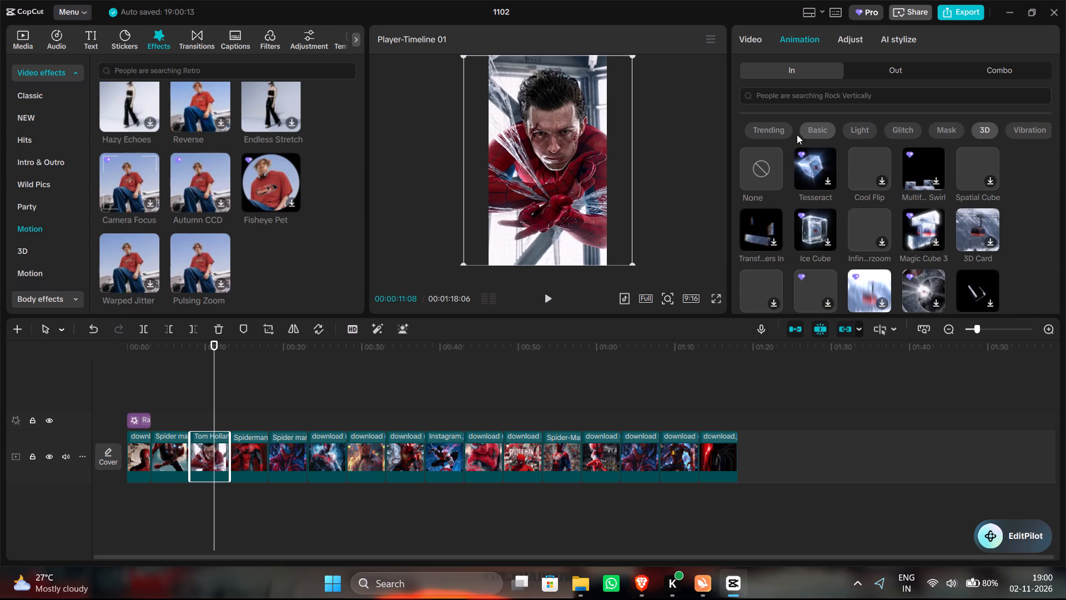
scroll(806, 161, down, 2)
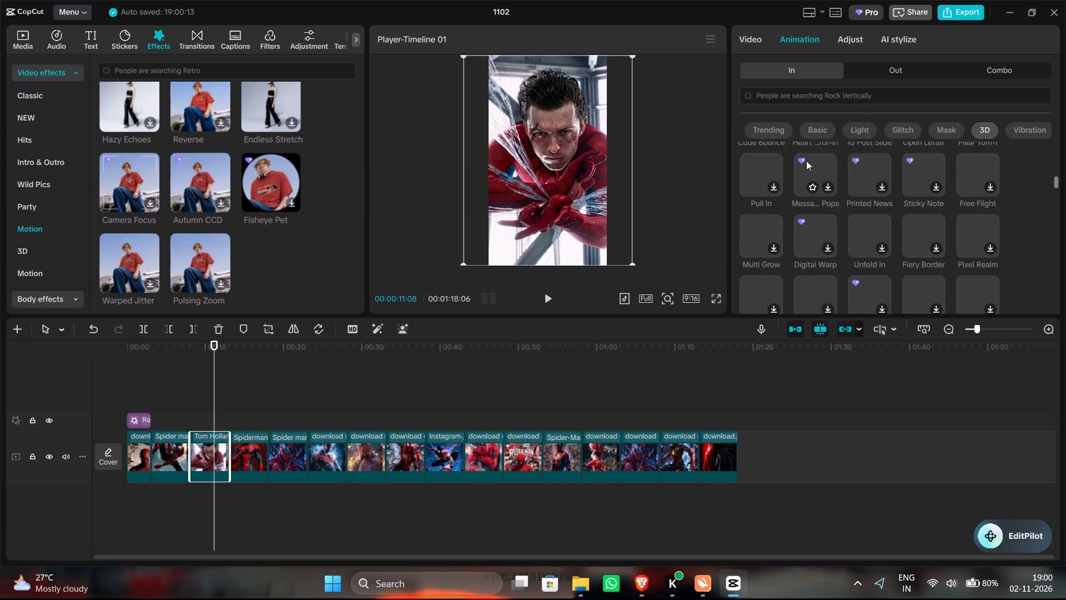
scroll(806, 161, up, 5)
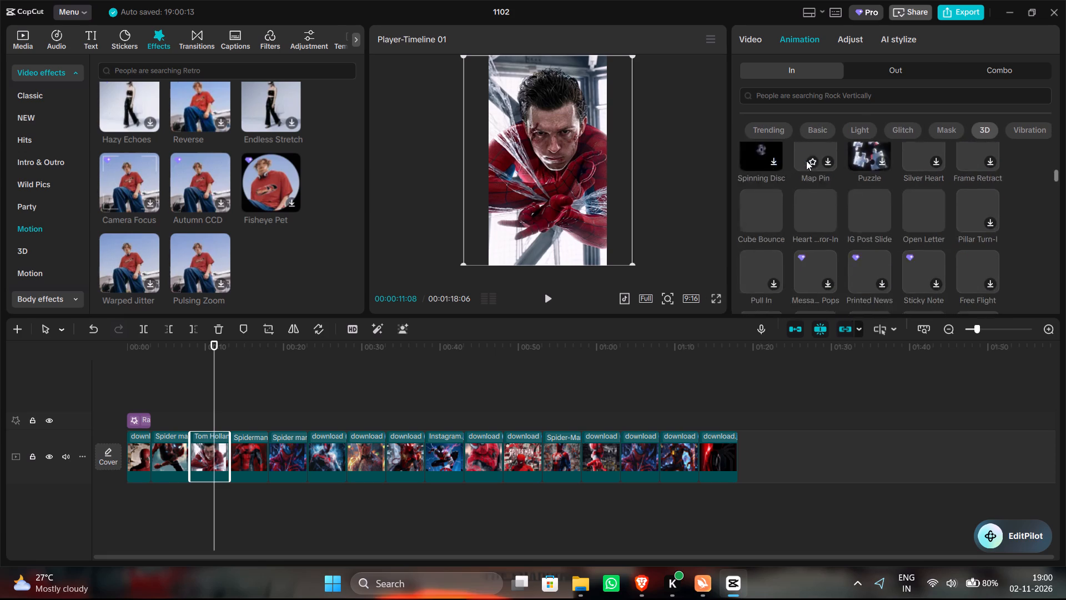
click(785, 127)
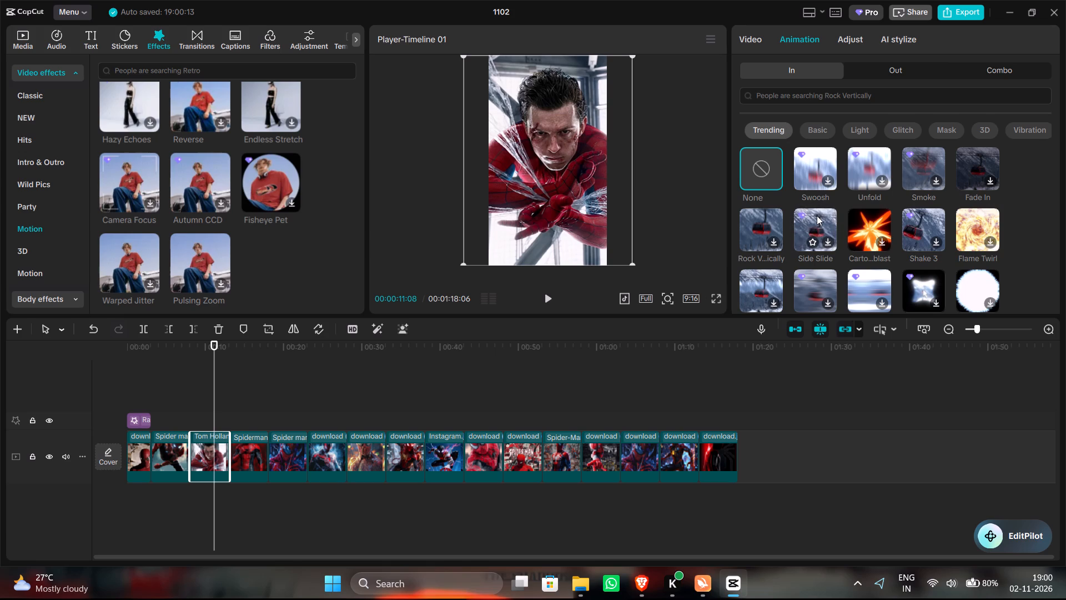
click(817, 216)
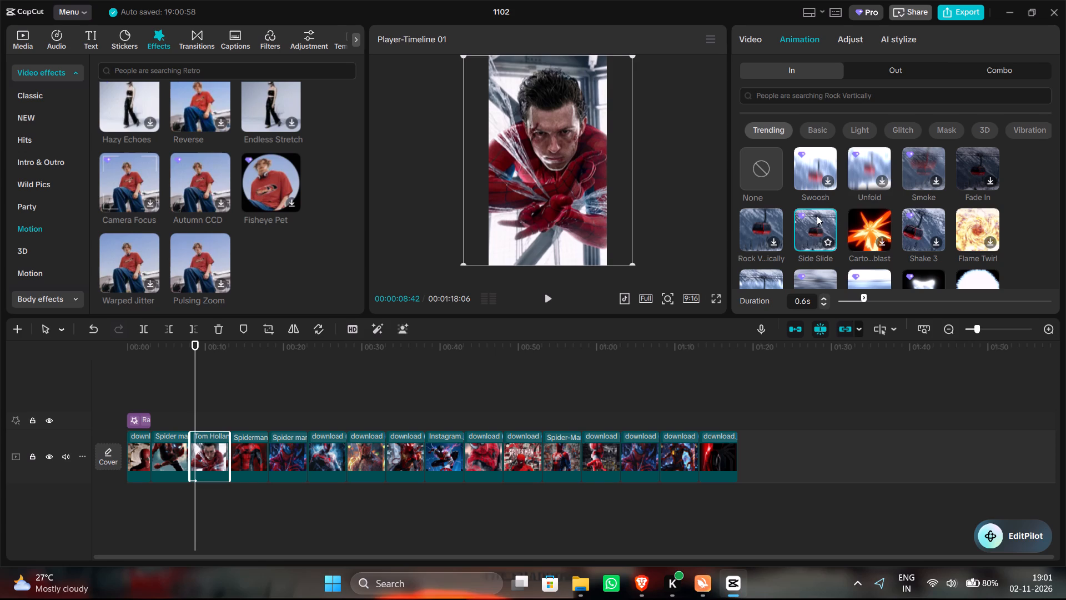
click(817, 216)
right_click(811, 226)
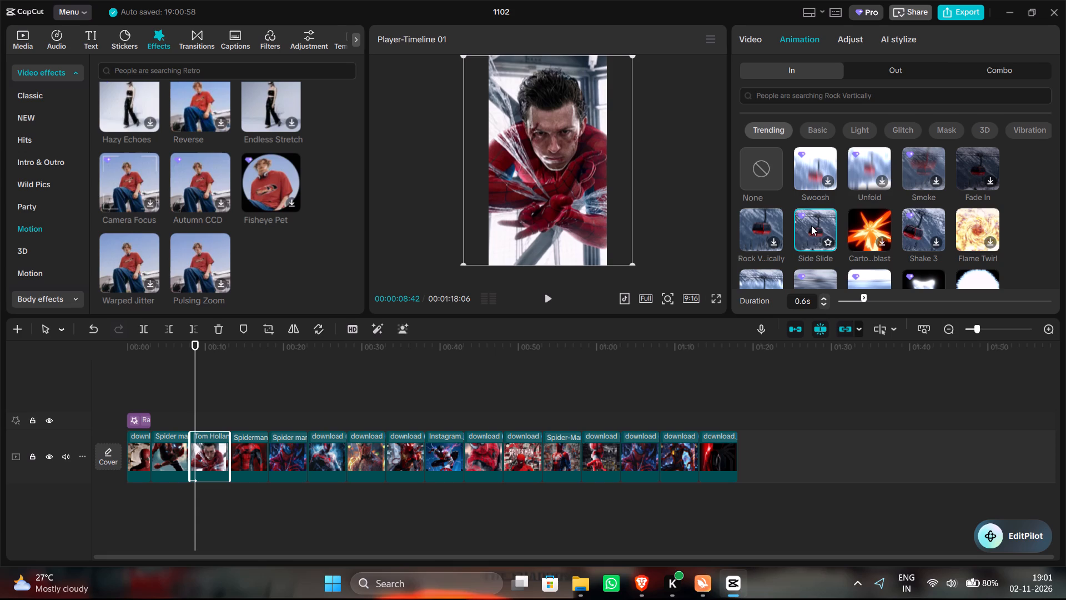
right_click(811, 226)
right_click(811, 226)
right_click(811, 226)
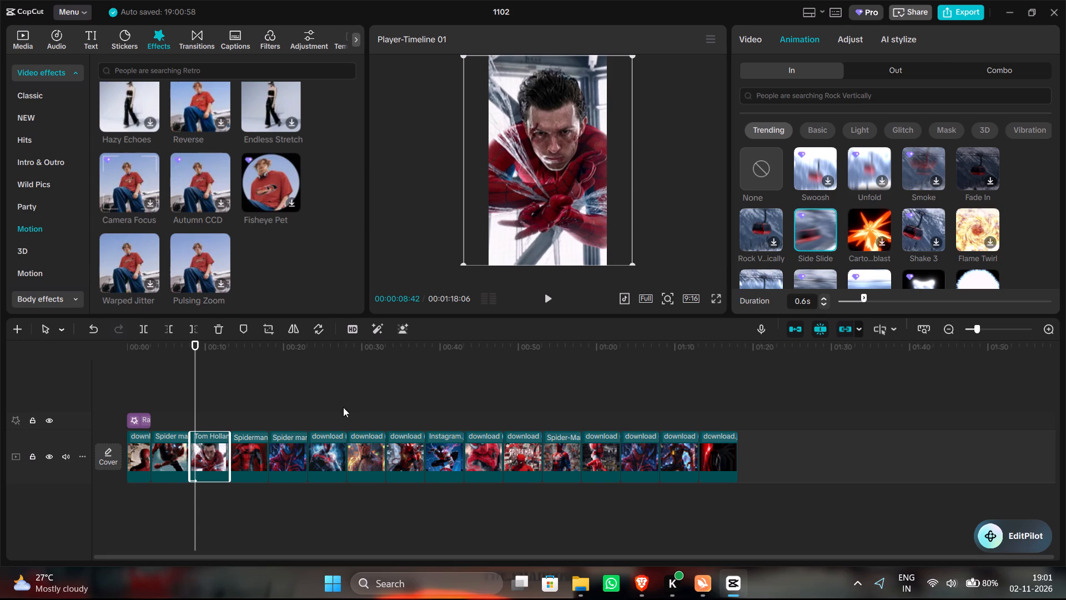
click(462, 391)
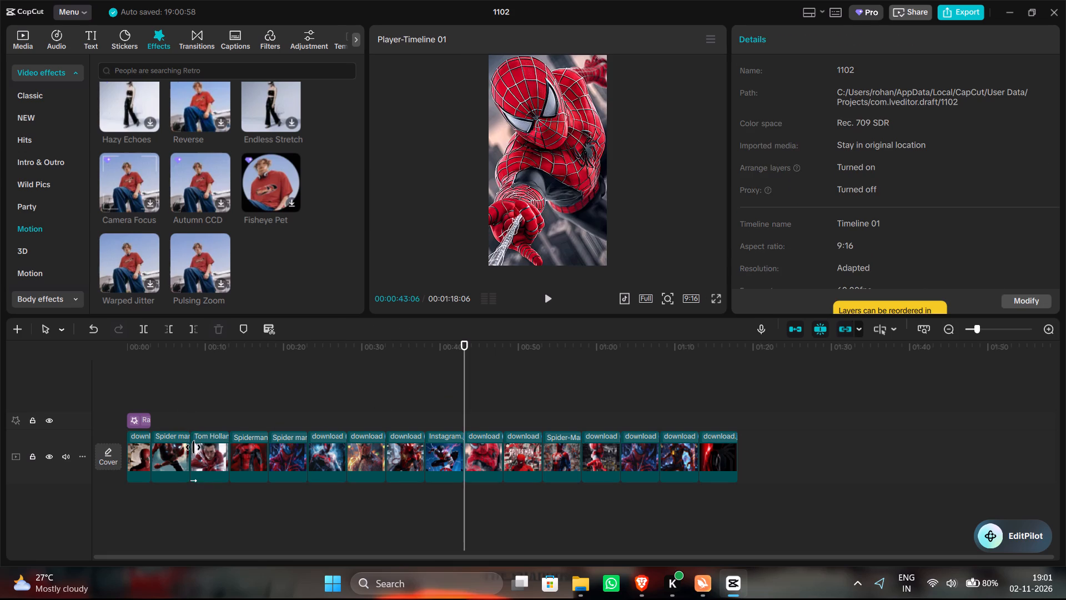
Extend the Tom Holland clip by a few frames at its start edge.
click(193, 447)
click(193, 447)
click(193, 447)
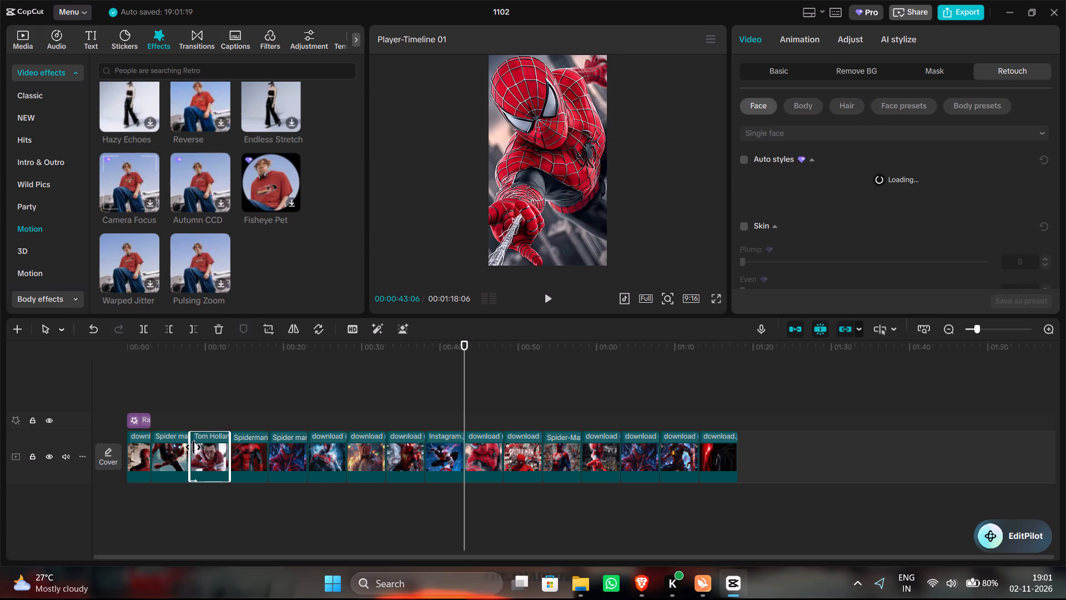
drag(193, 447, 190, 461)
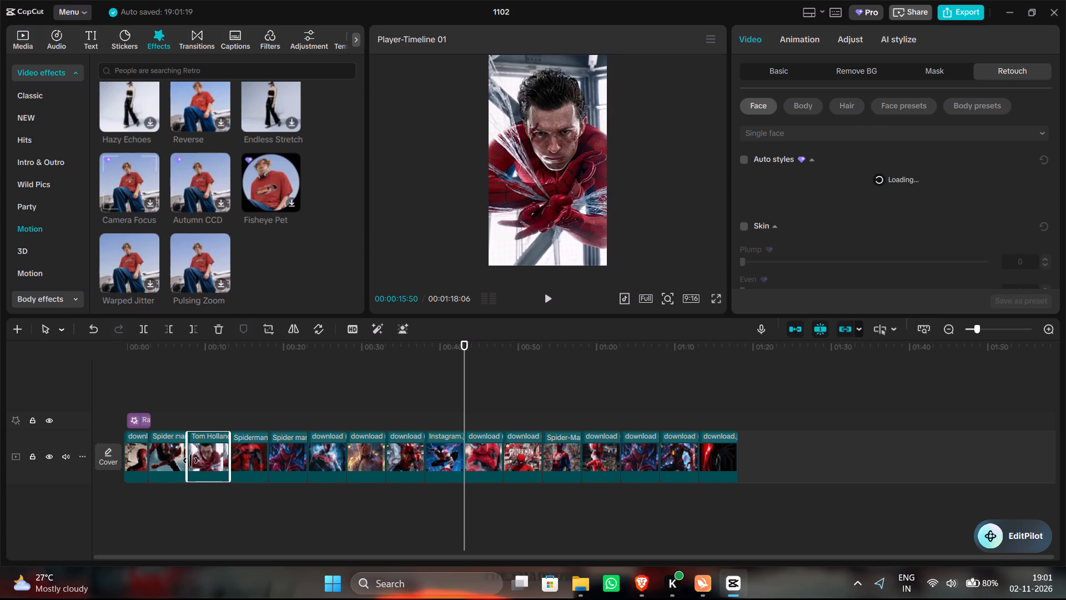
drag(190, 461, 193, 460)
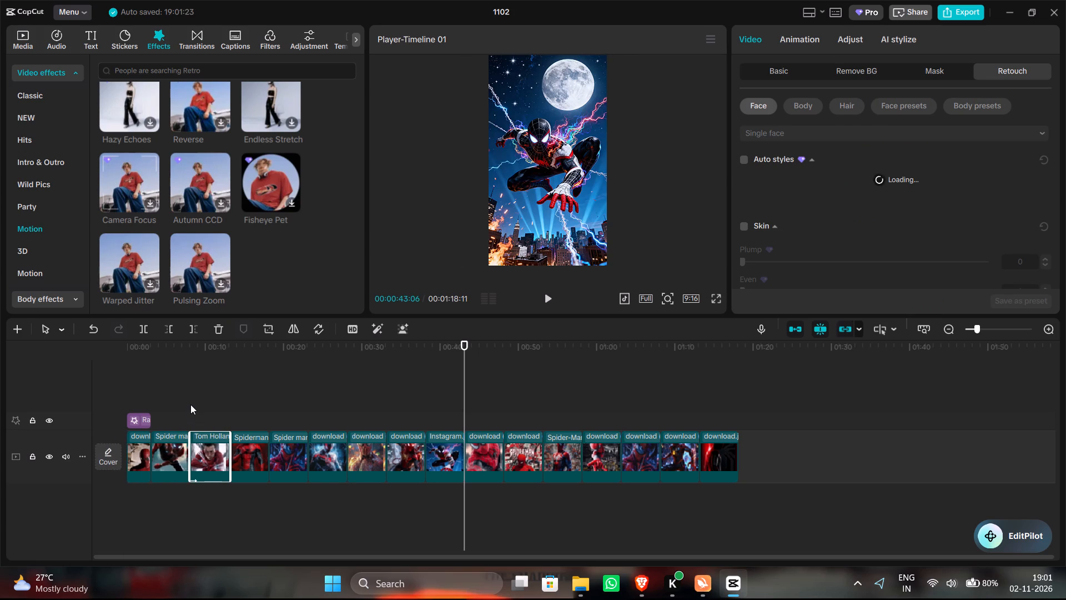
Play the timeline from just before the Tom Holland clip to check its Side Slide entrance animation.
click(185, 407)
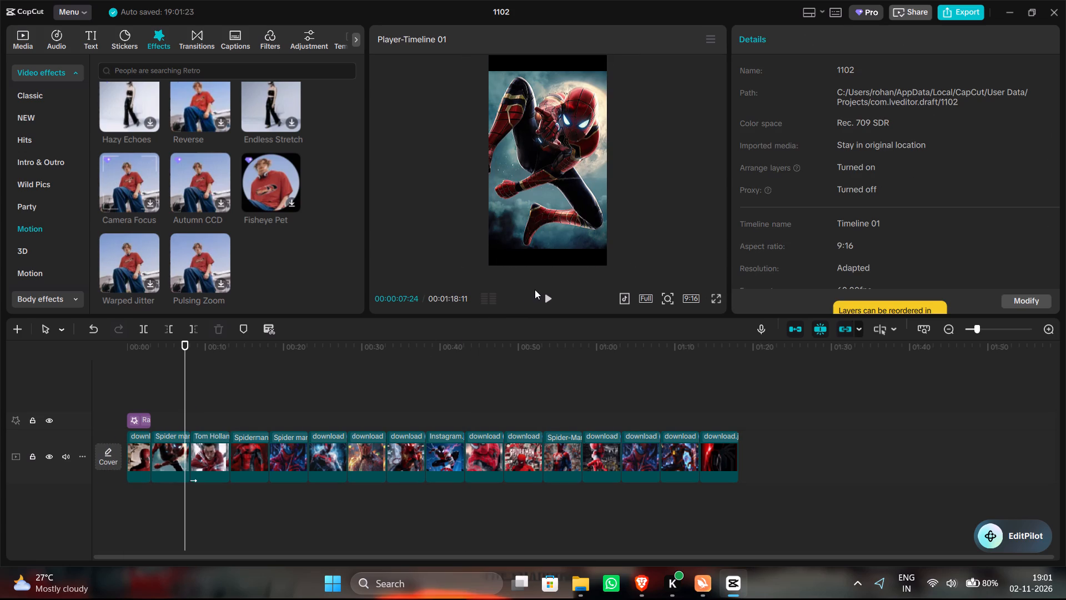
click(545, 294)
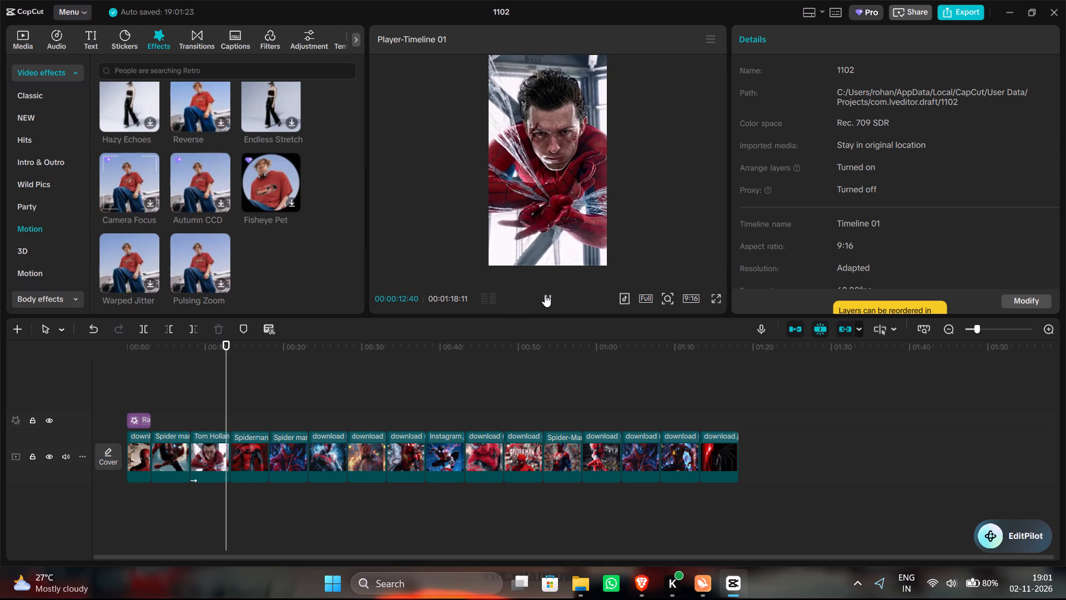
click(545, 294)
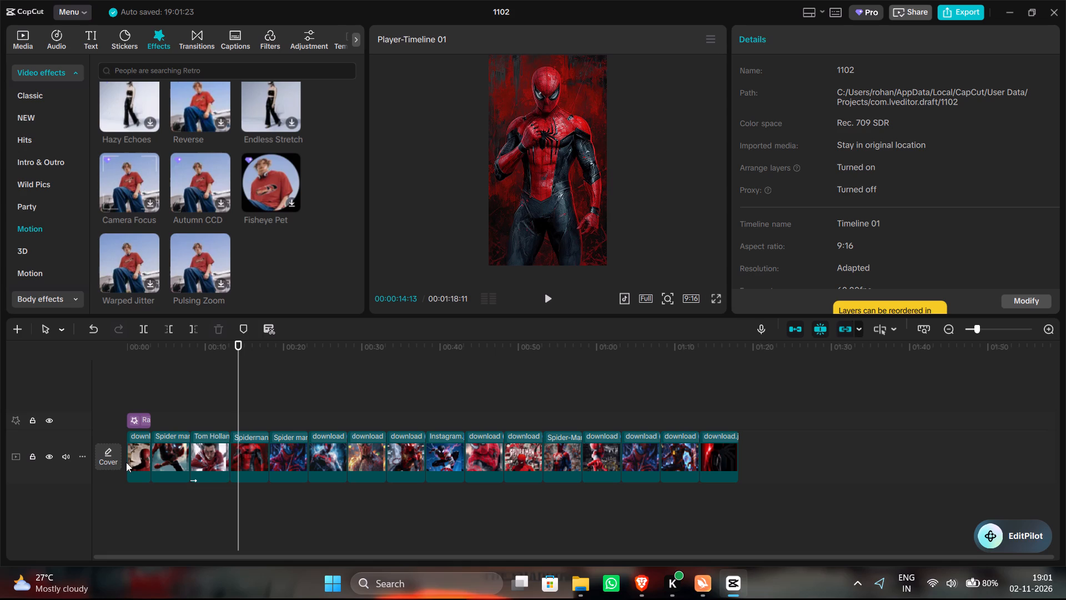
Look through the Trending entrance animations for one that suits the first clip in the timeline.
click(140, 459)
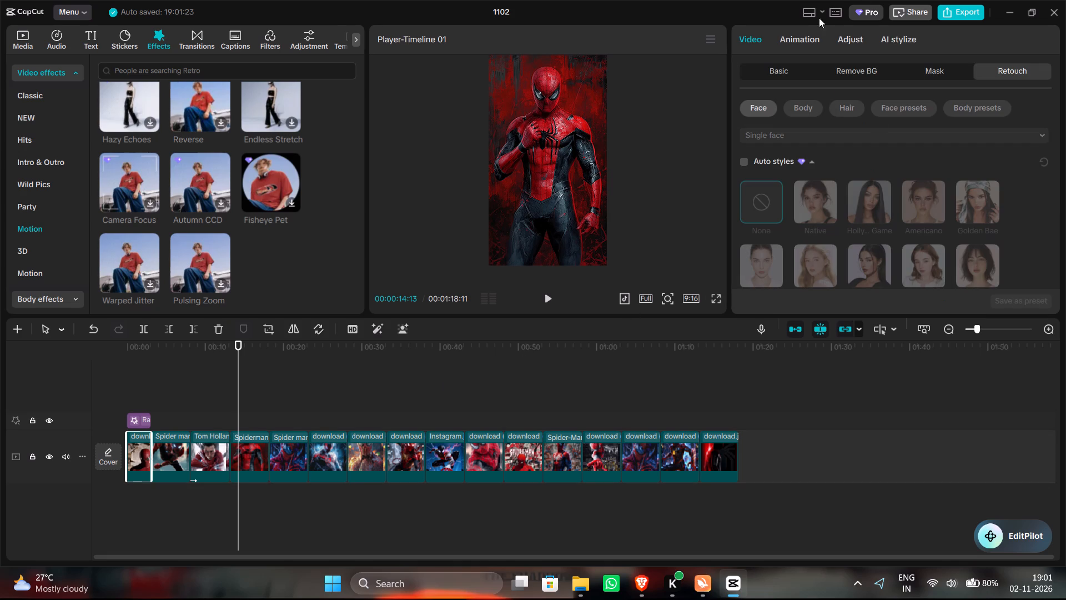
click(811, 43)
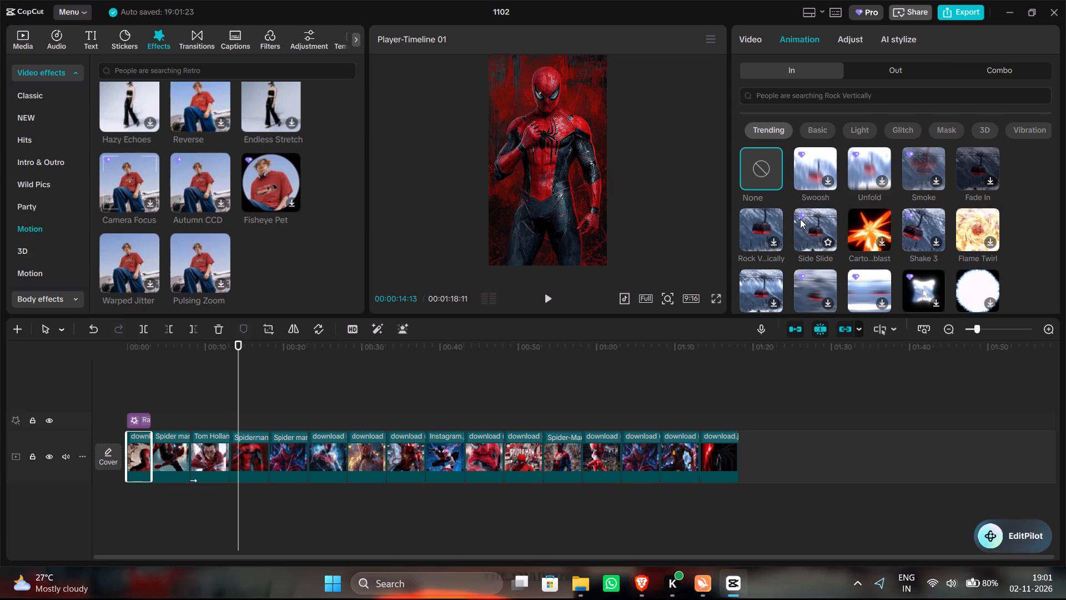
scroll(800, 219, down, 1)
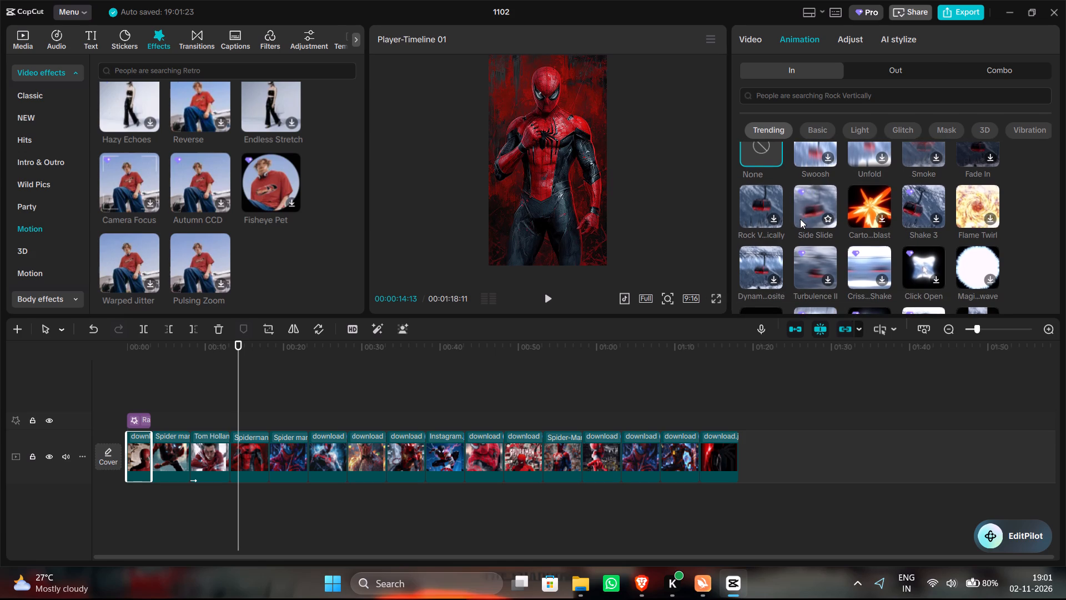
right_click(800, 219)
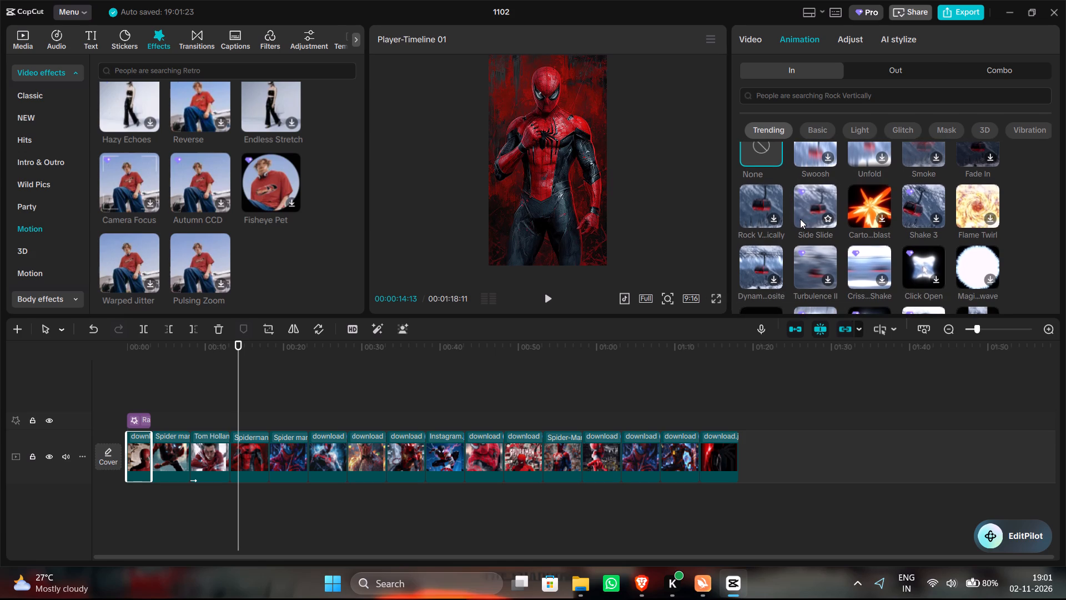
right_click(800, 219)
click(827, 217)
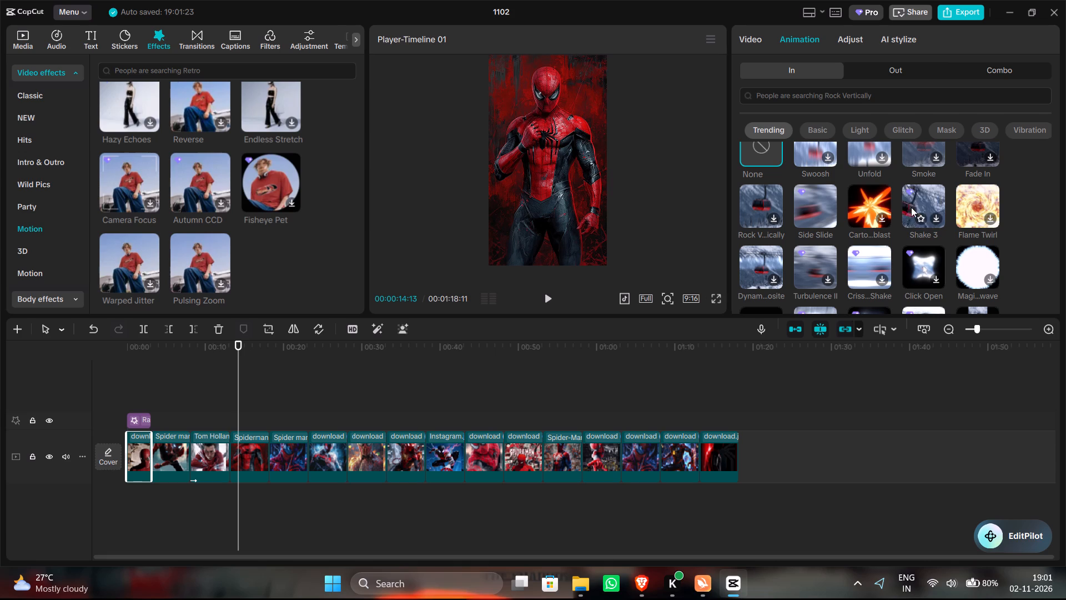
scroll(908, 206, up, 1)
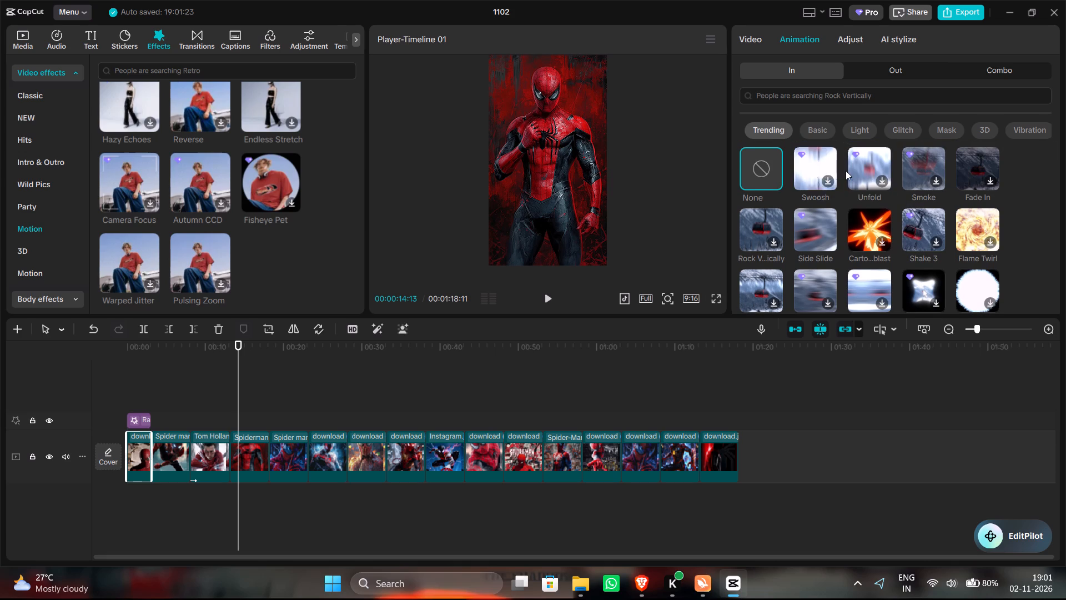
scroll(854, 169, down, 1)
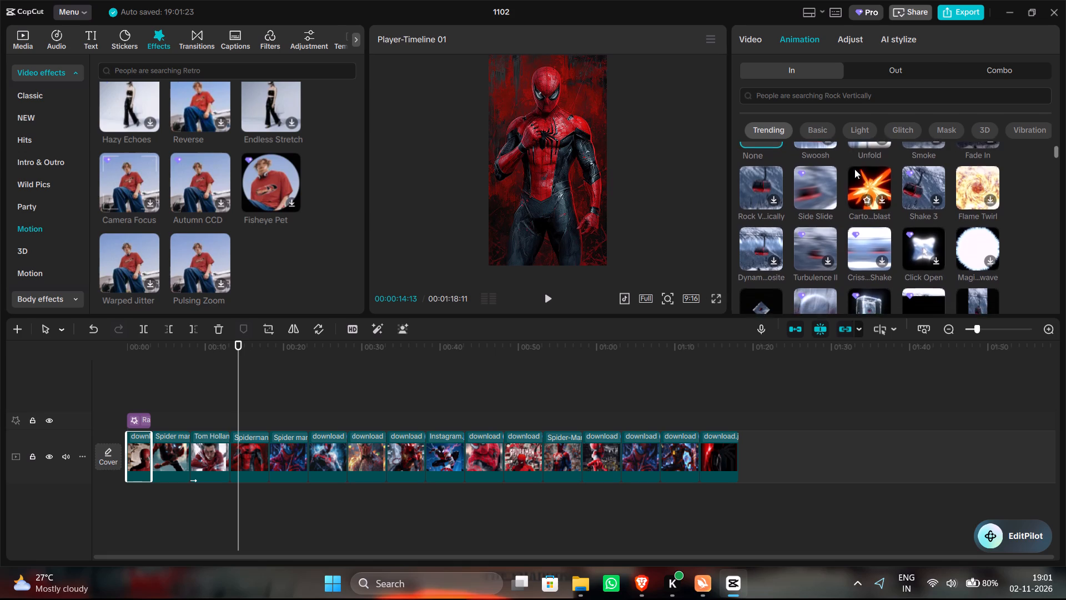
scroll(854, 169, down, 1)
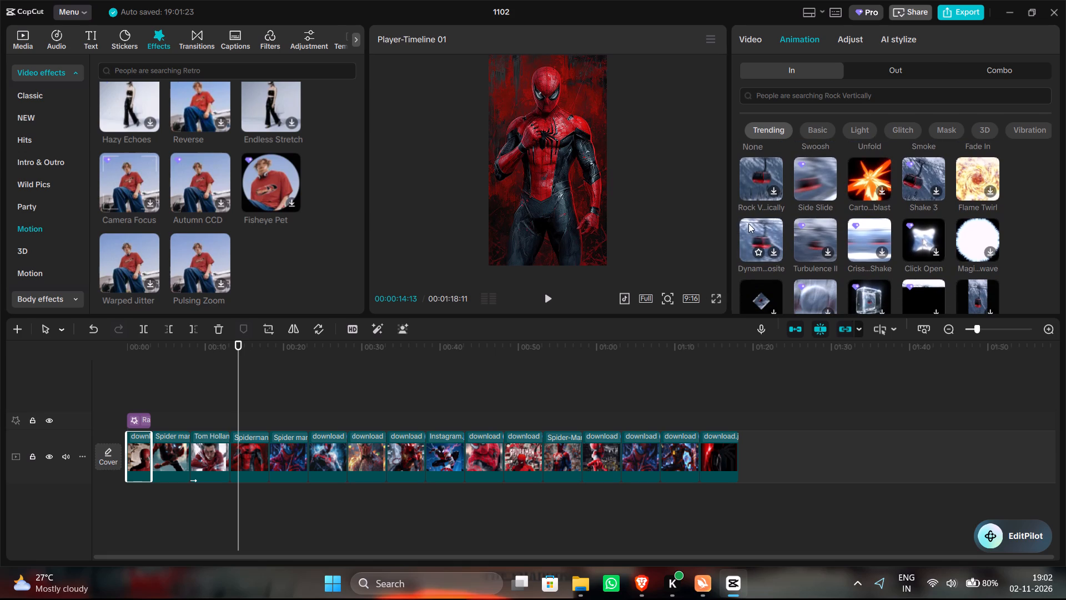
scroll(861, 235, up, 1)
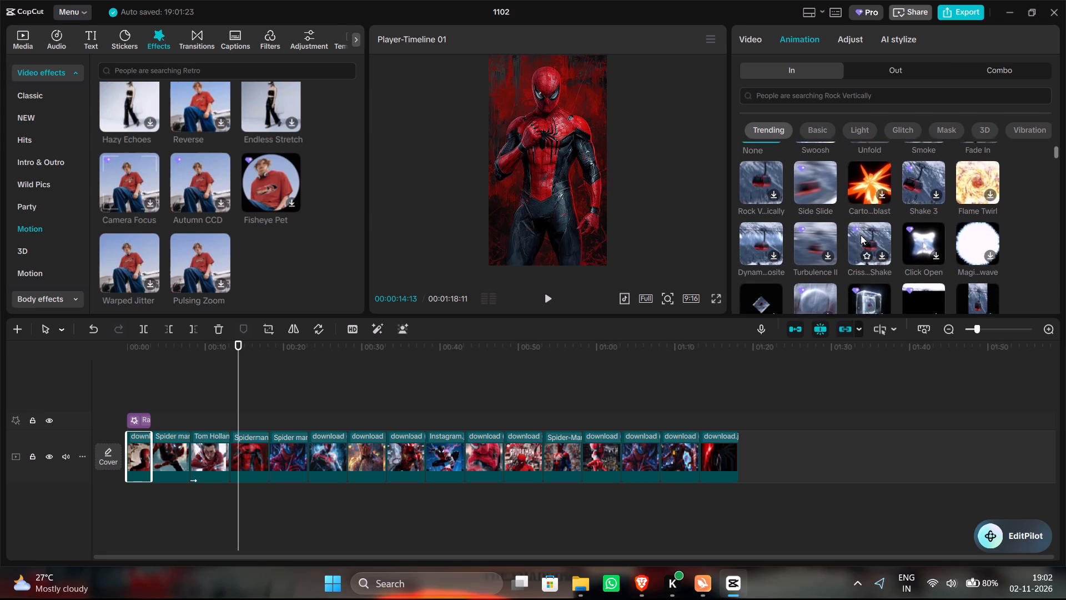
scroll(861, 235, up, 1)
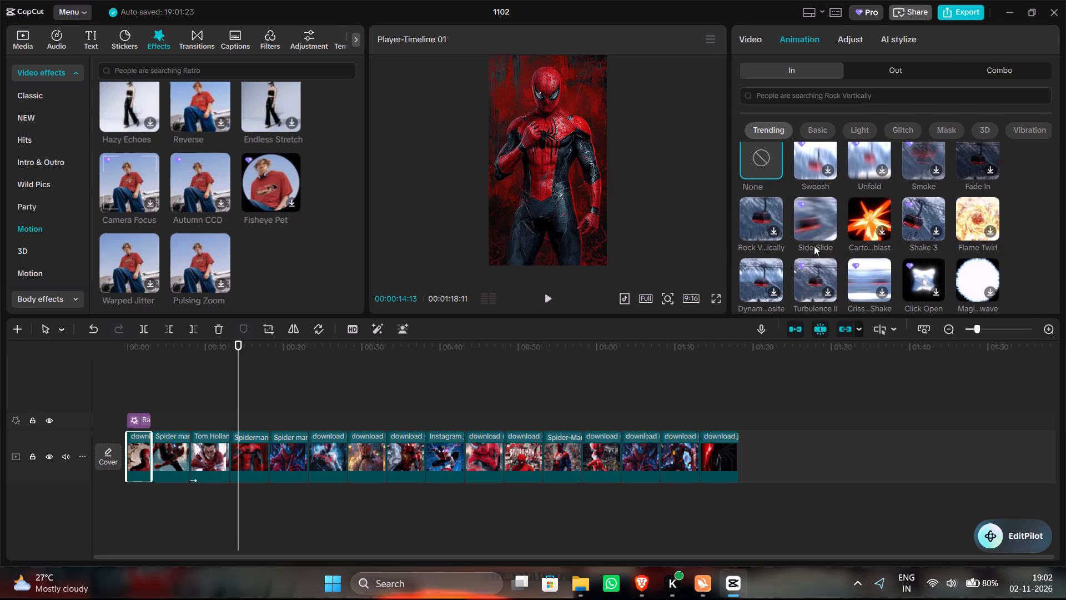
Search the entrance animations for "slide" for the first clip.
drag(846, 87, 844, 92)
click(844, 92)
text(slide)
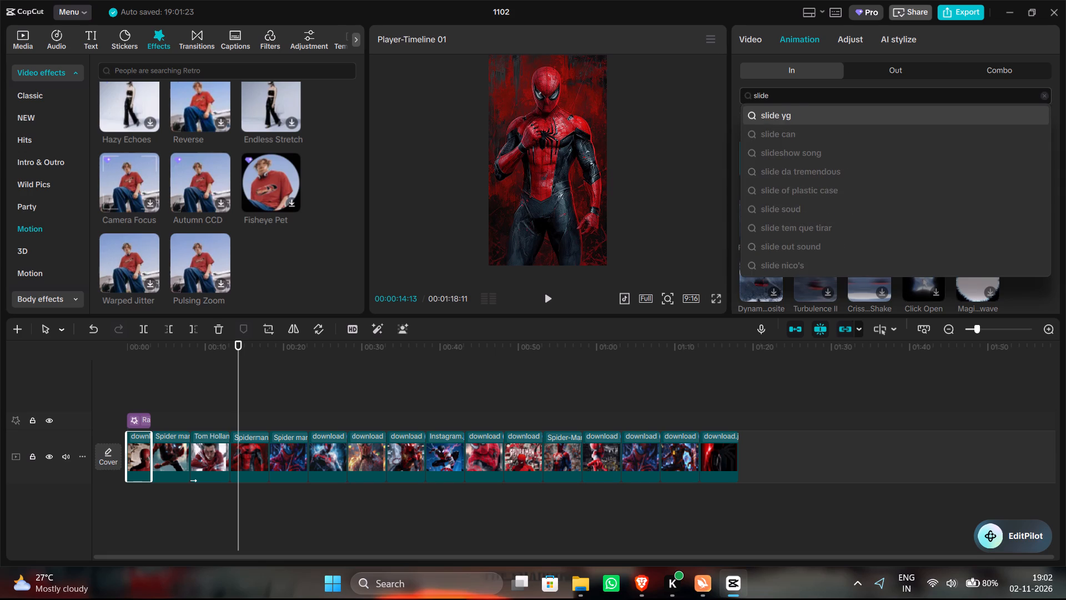
key(Return)
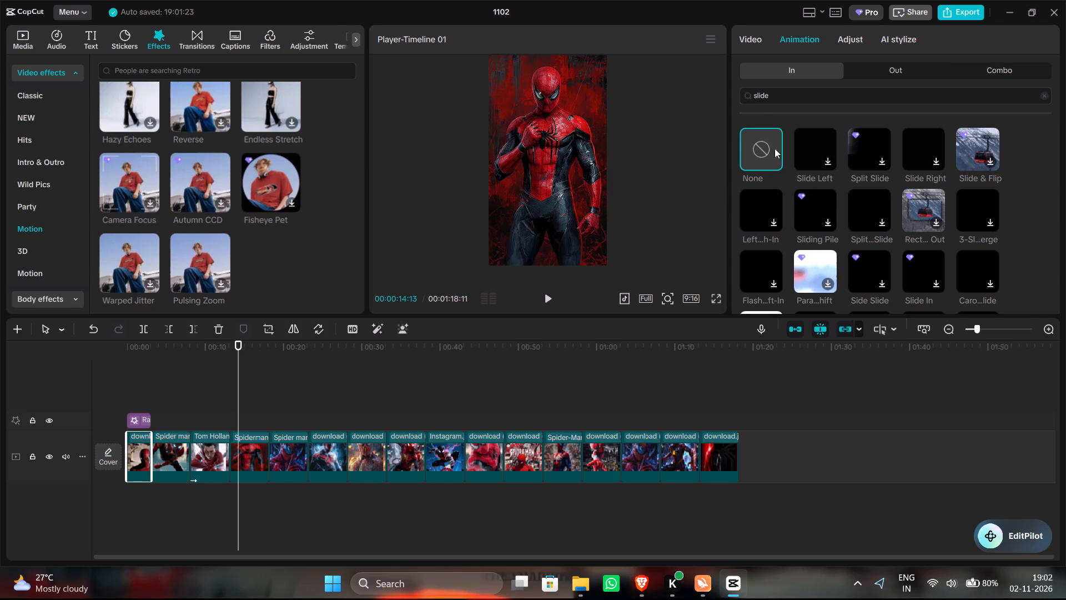
Change the entrance animation search to "zoom slide" and look through the animations offered.
click(754, 91)
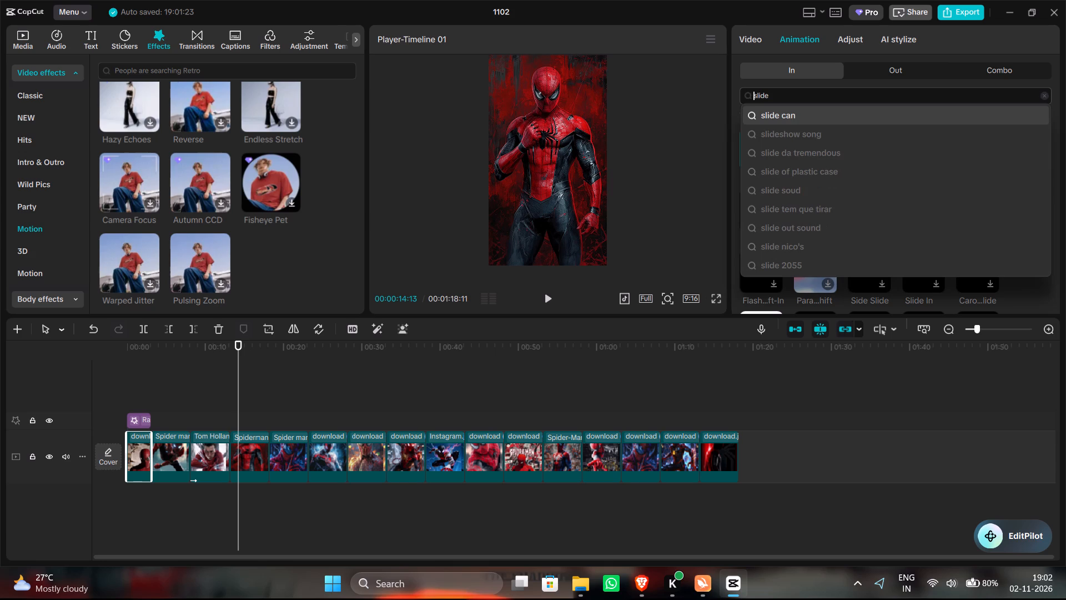
key(space)
text(zoom)
key(space)
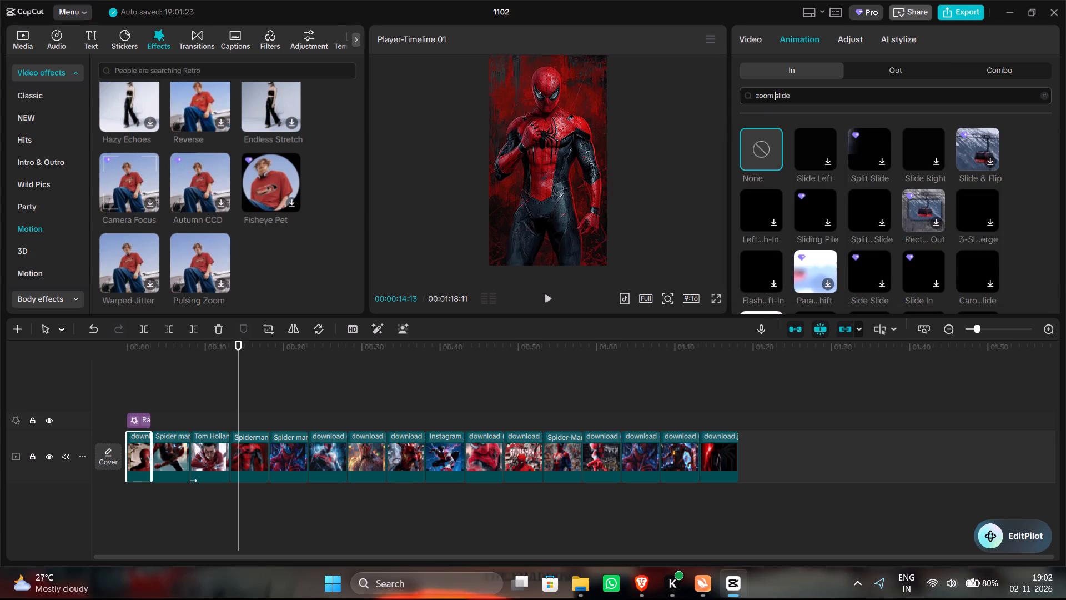
key(Return)
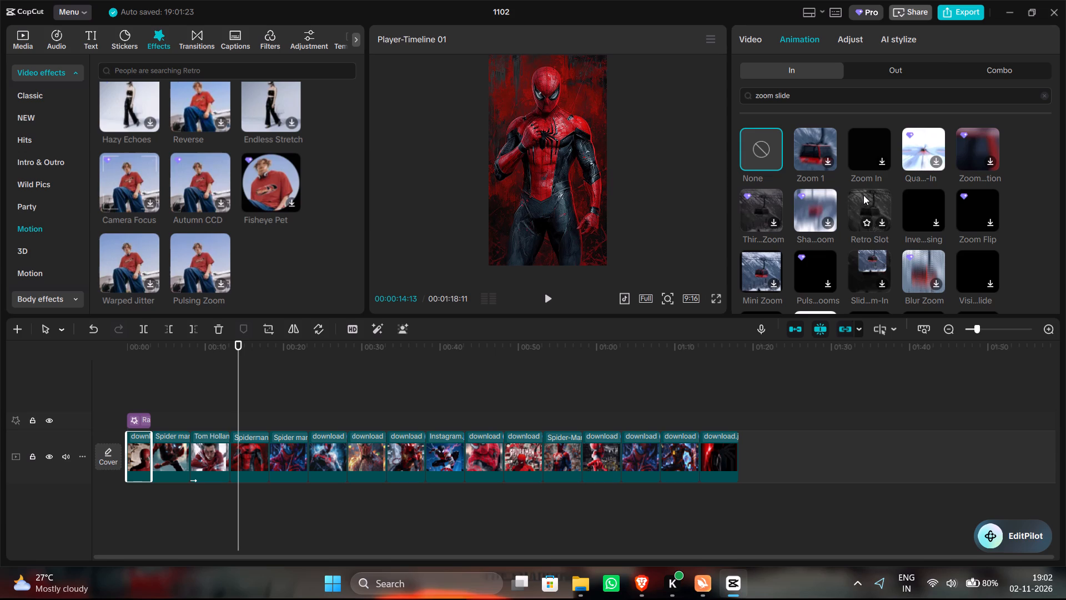
scroll(867, 195, down, 1)
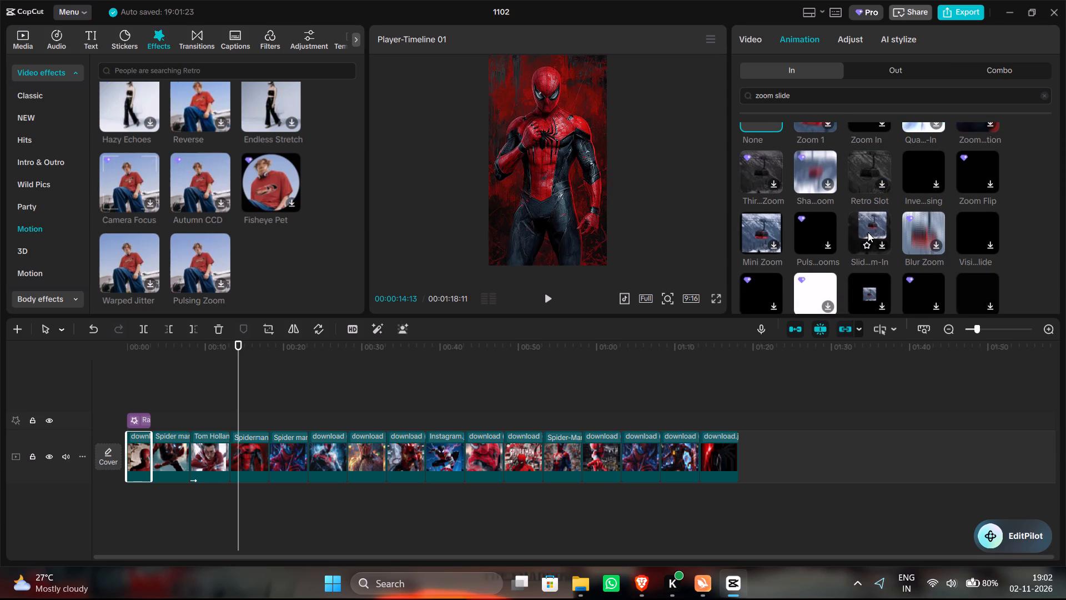
scroll(868, 232, down, 1)
Extend the entrance animation search to "zoom slide left".
click(803, 96)
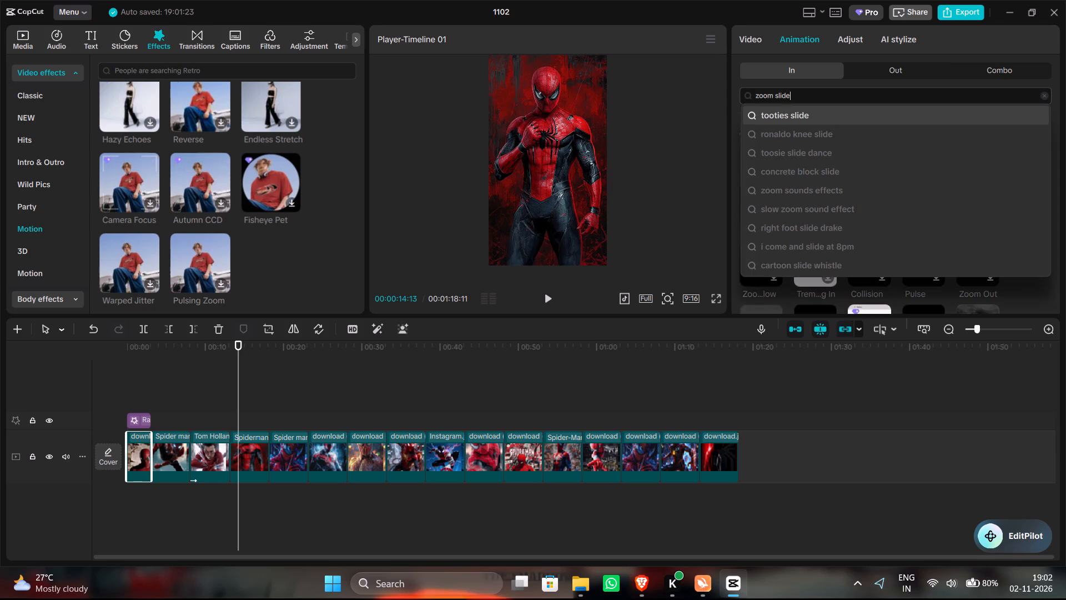
key(space)
text(left)
key(Return)
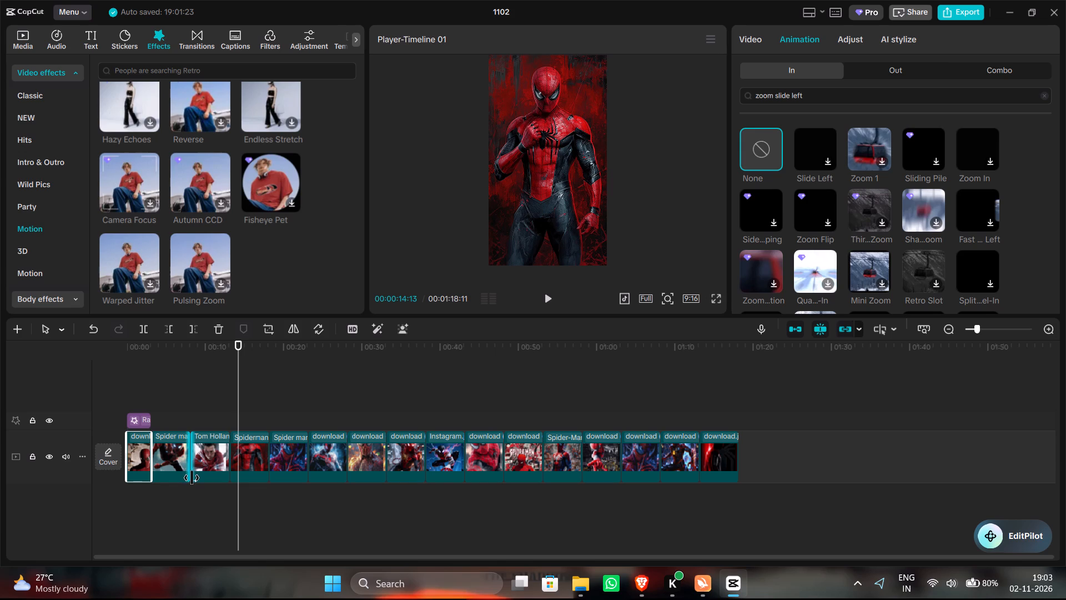
Copy the attributes of the Tom Holland clip on the timeline.
ctrl+scroll(195, 479, up, 1)
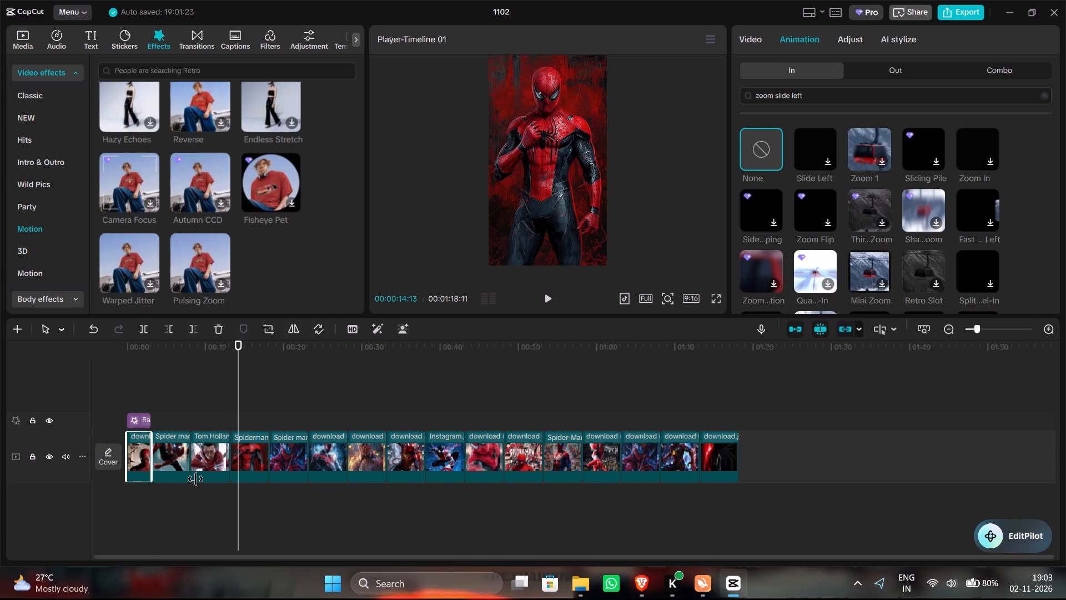
ctrl+scroll(195, 479, up, 9)
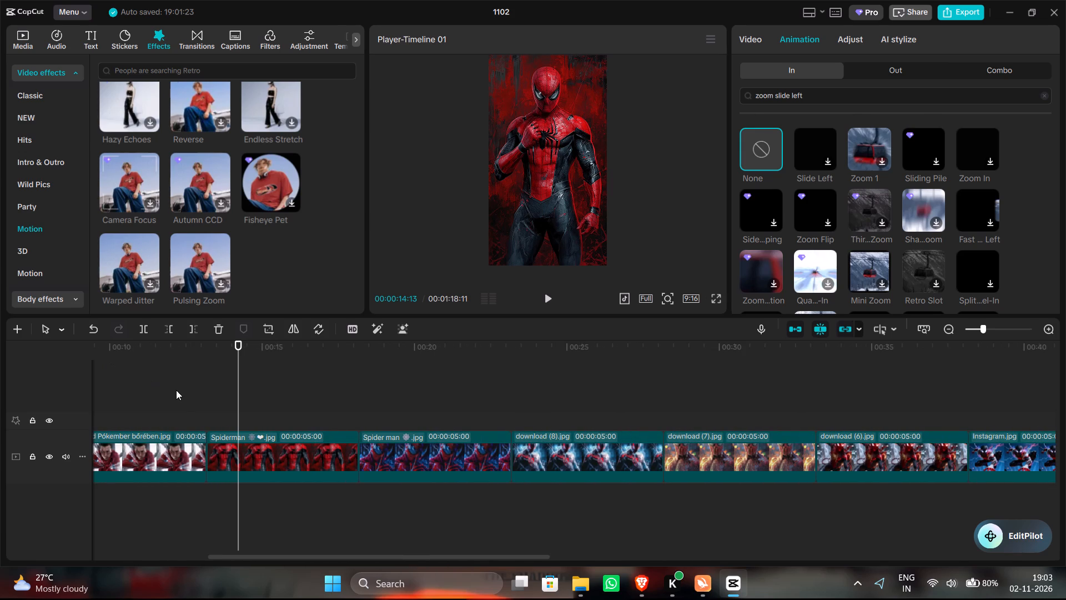
drag(177, 391, 194, 391)
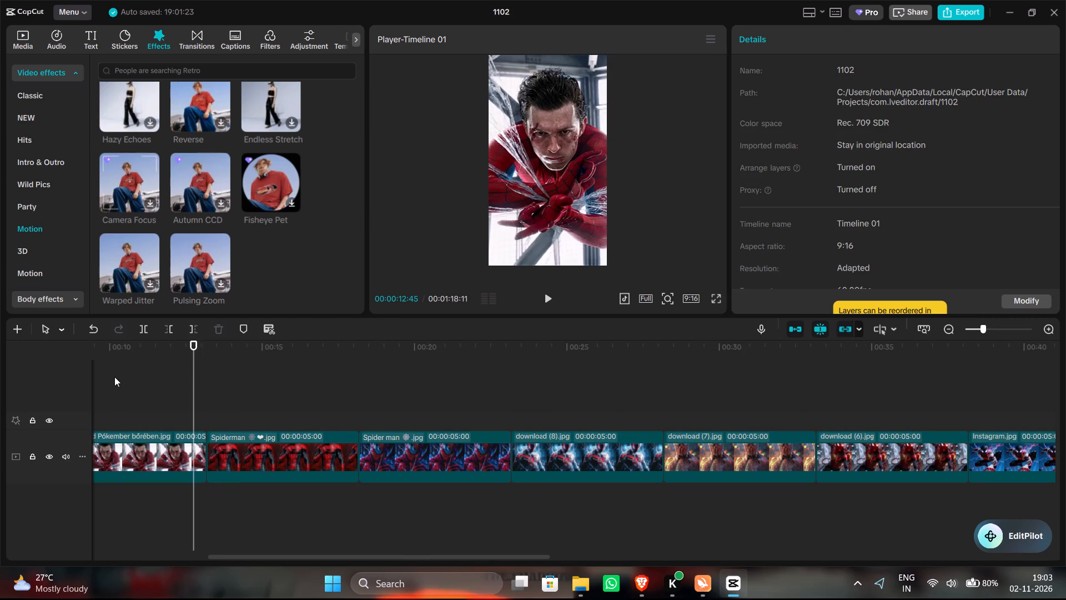
click(114, 377)
click(114, 377)
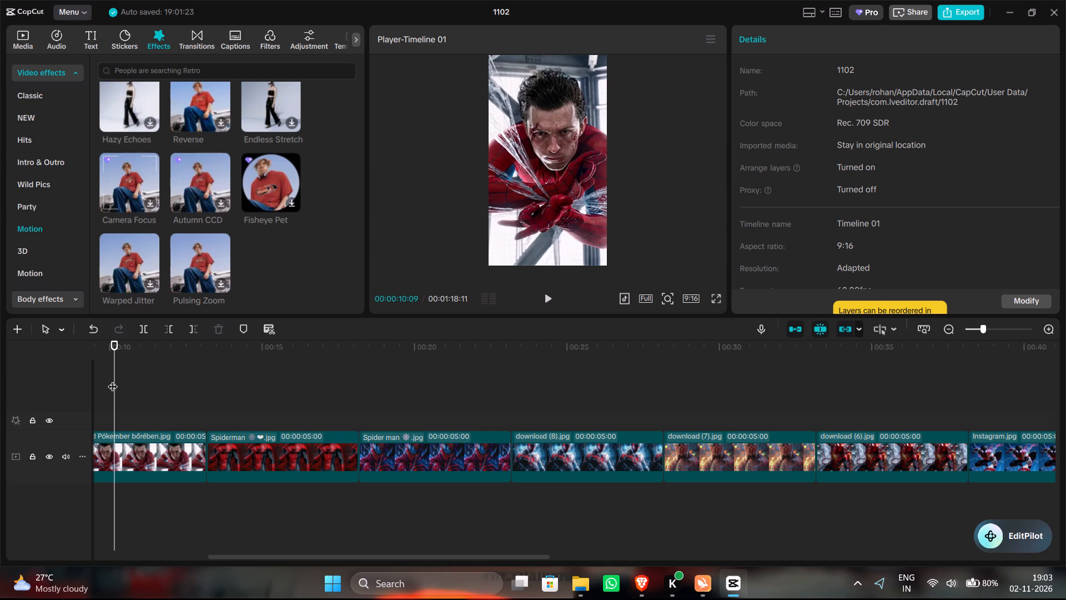
drag(114, 380, 302, 420)
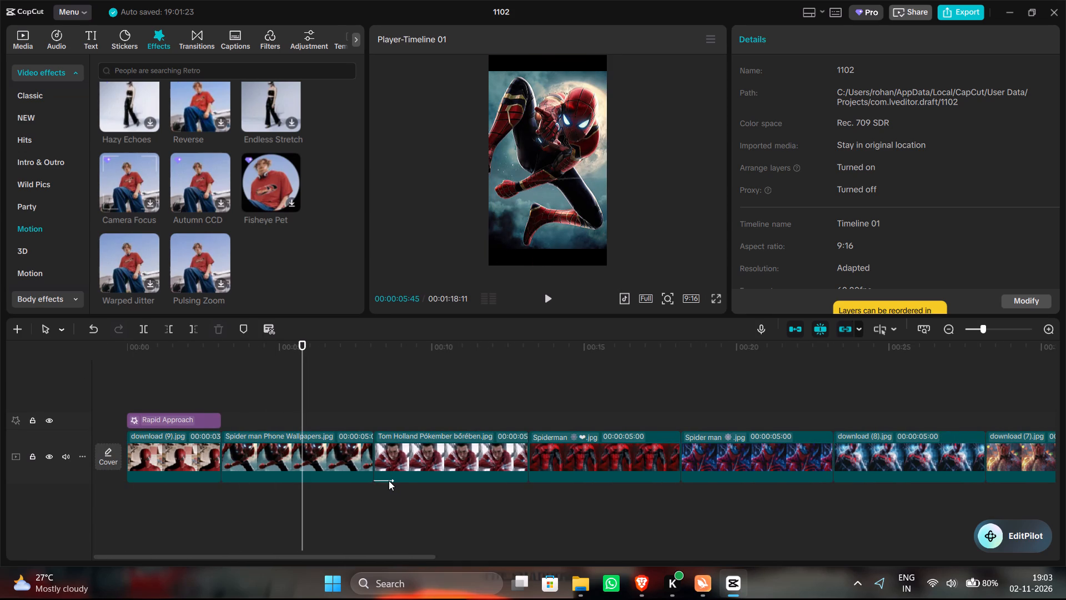
right_click(388, 451)
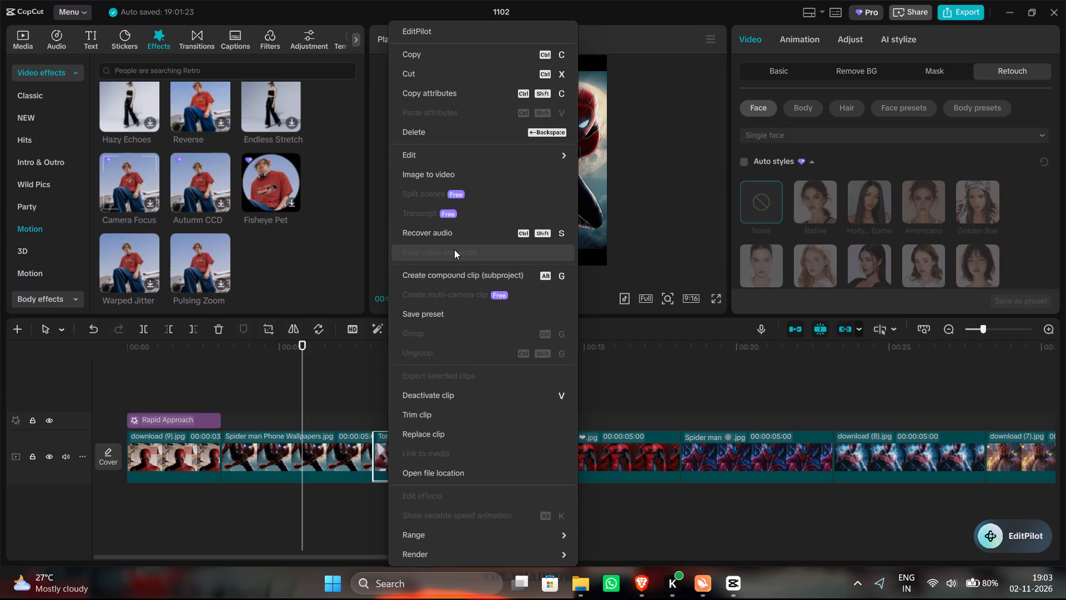
click(470, 95)
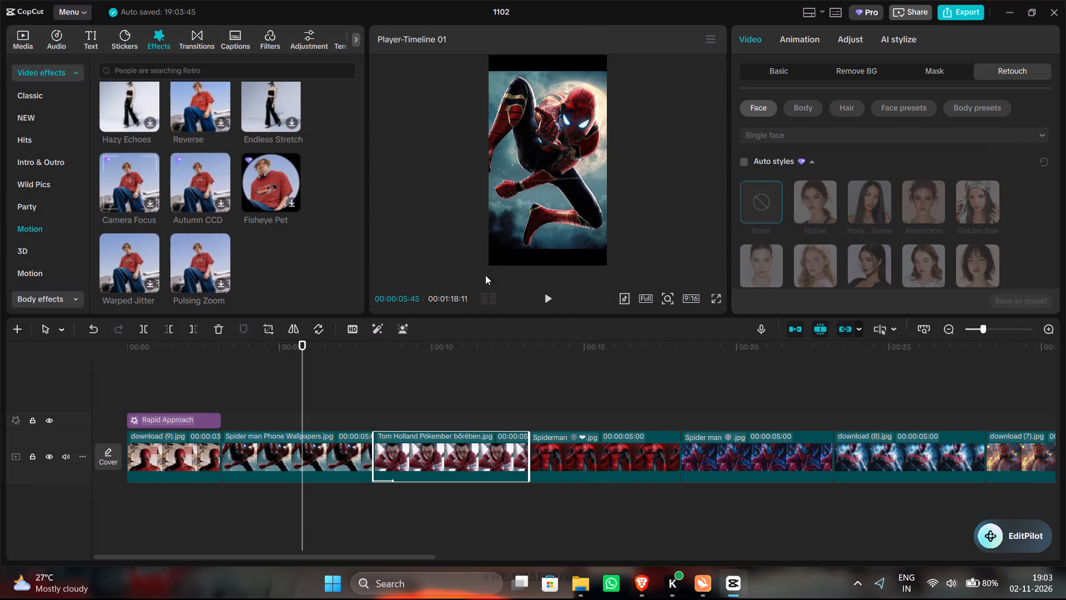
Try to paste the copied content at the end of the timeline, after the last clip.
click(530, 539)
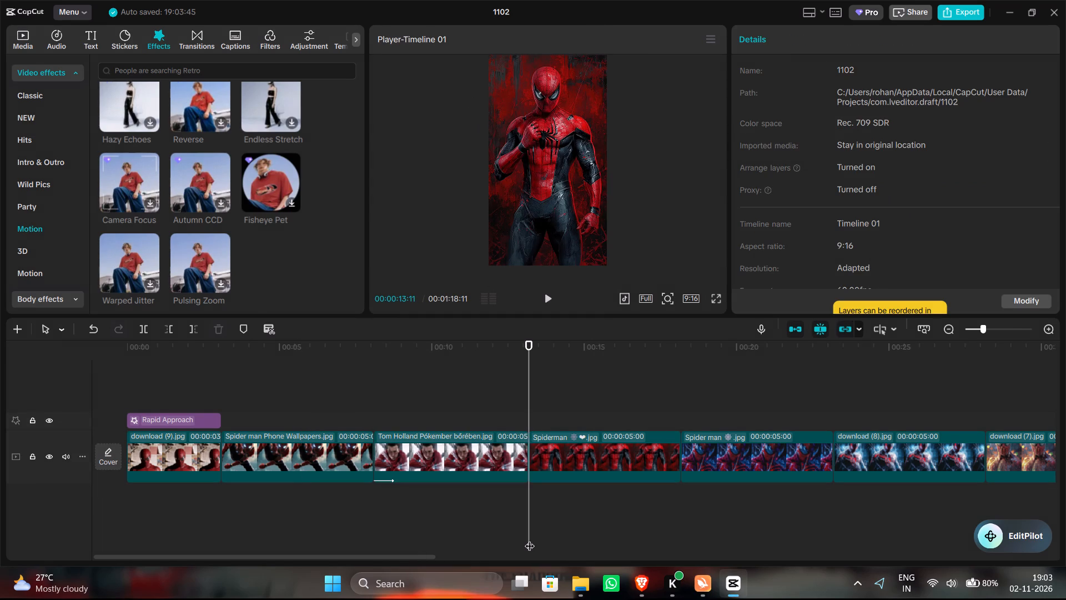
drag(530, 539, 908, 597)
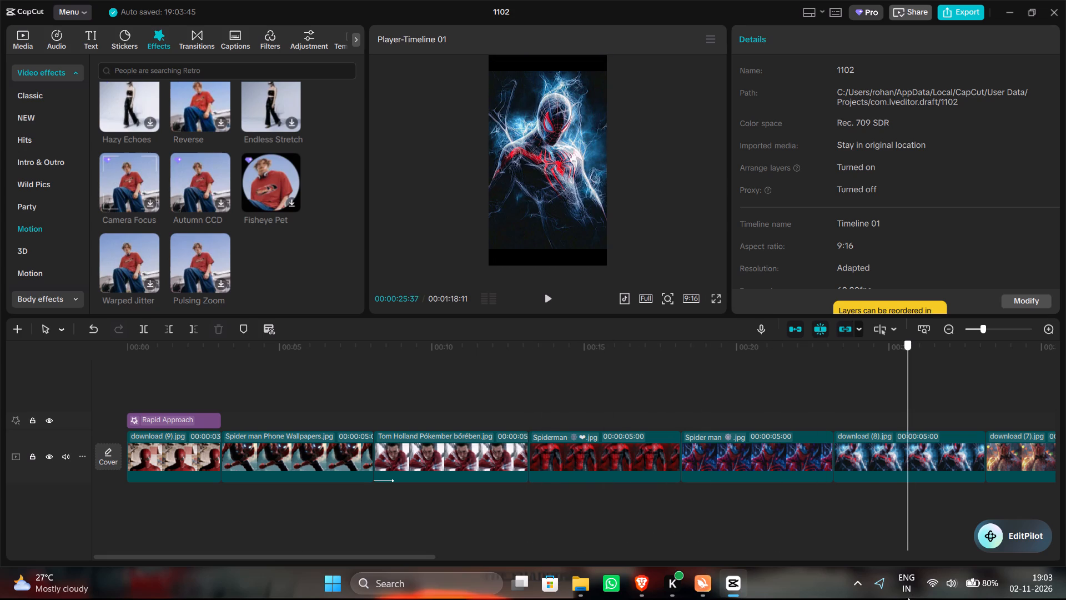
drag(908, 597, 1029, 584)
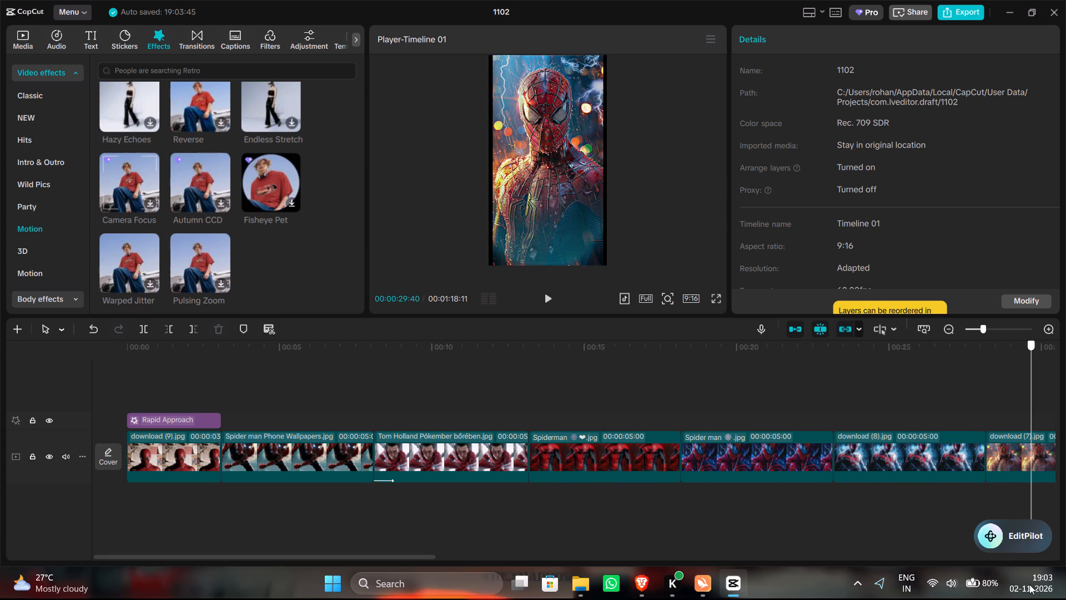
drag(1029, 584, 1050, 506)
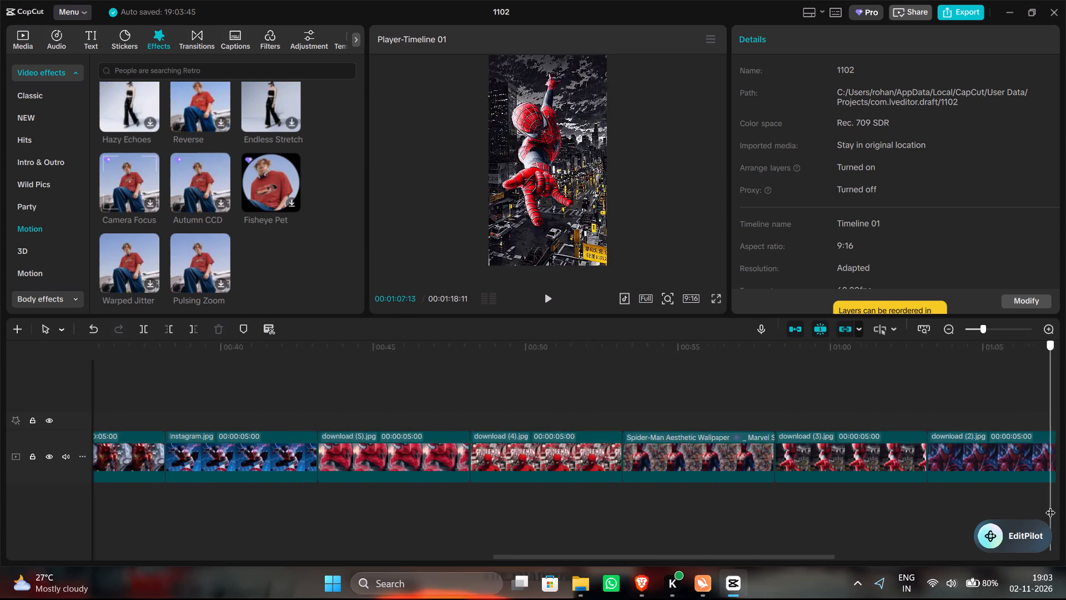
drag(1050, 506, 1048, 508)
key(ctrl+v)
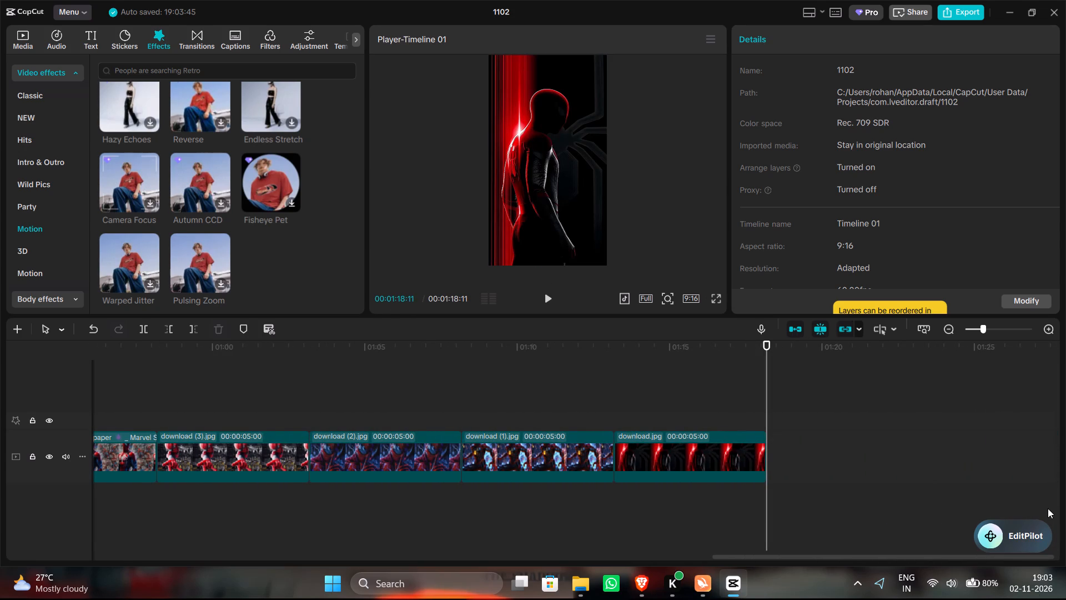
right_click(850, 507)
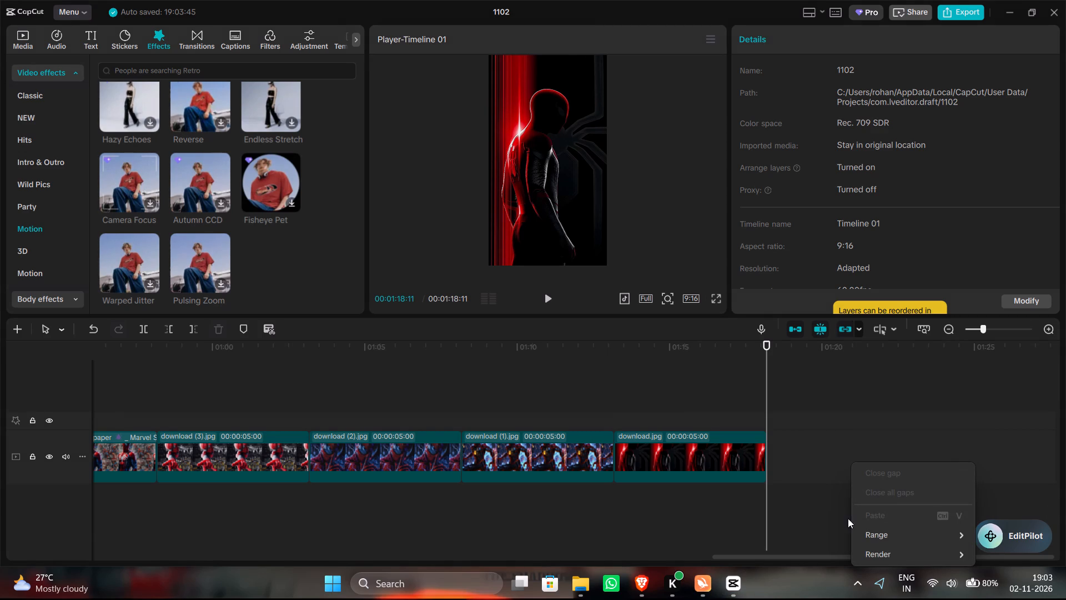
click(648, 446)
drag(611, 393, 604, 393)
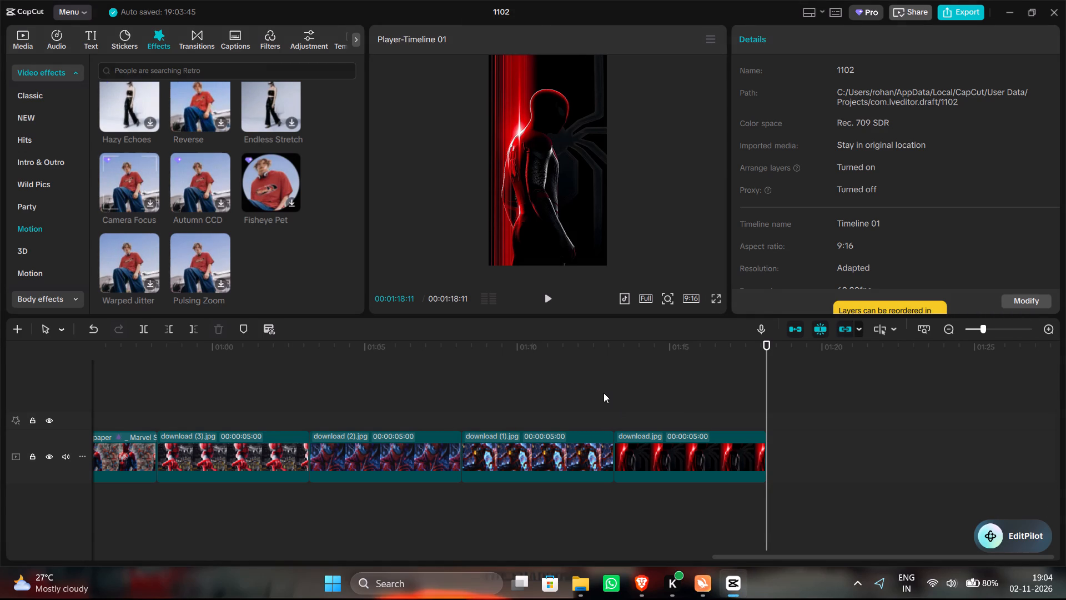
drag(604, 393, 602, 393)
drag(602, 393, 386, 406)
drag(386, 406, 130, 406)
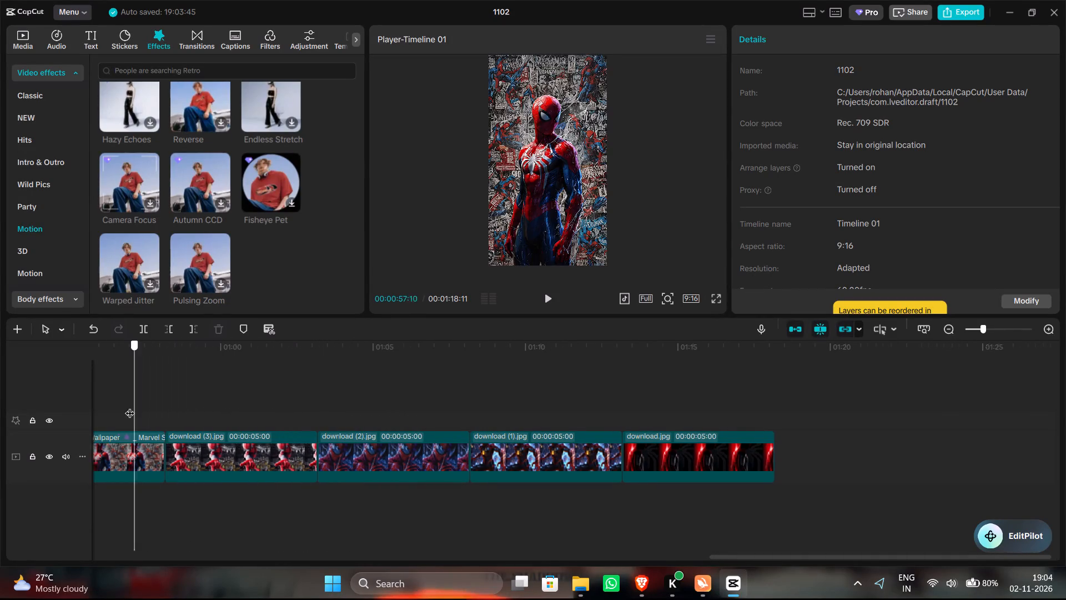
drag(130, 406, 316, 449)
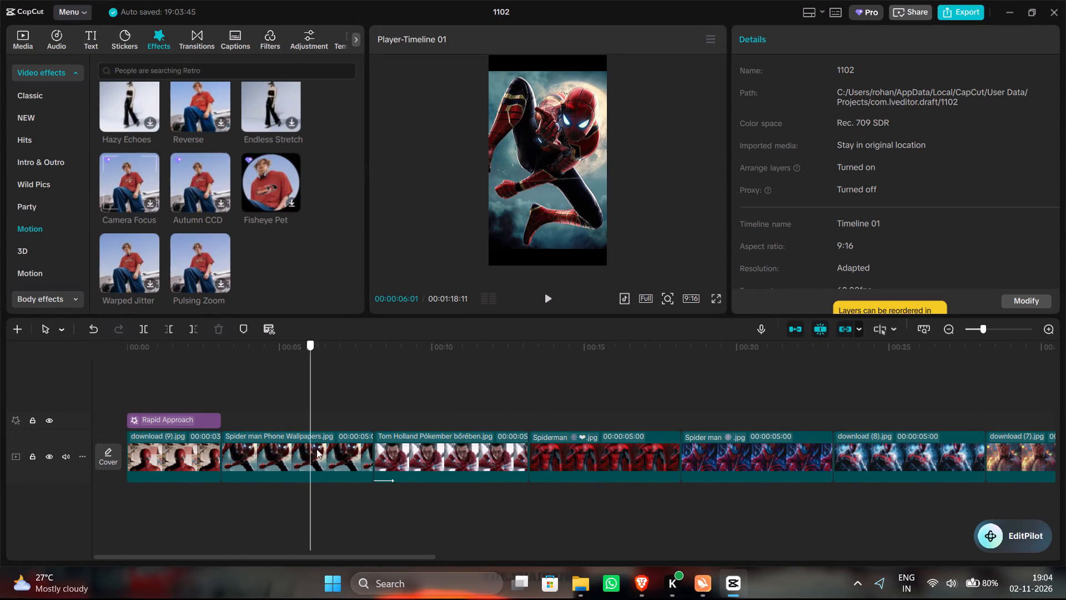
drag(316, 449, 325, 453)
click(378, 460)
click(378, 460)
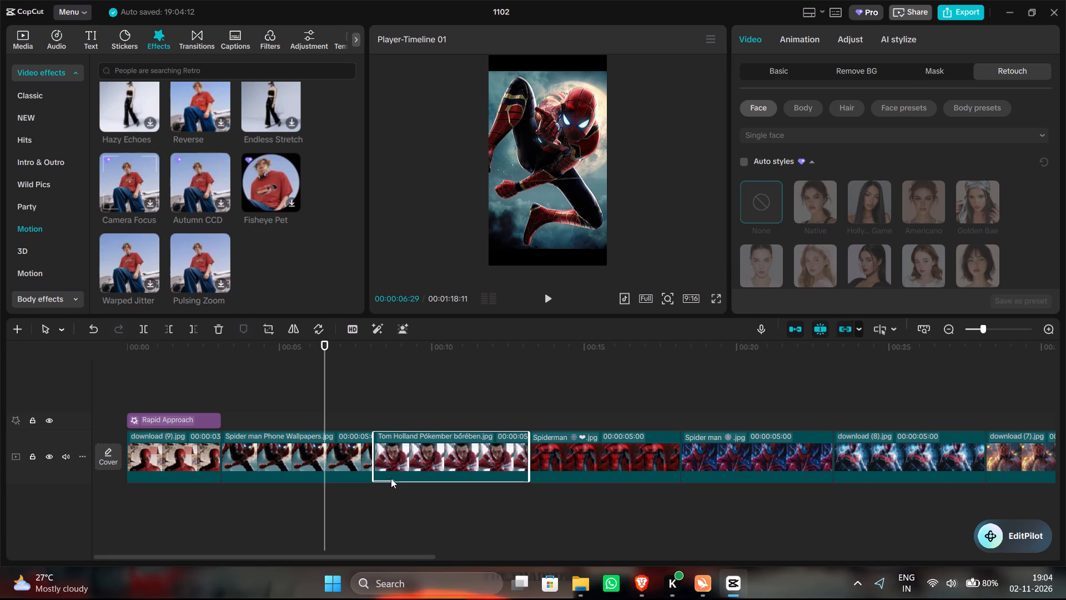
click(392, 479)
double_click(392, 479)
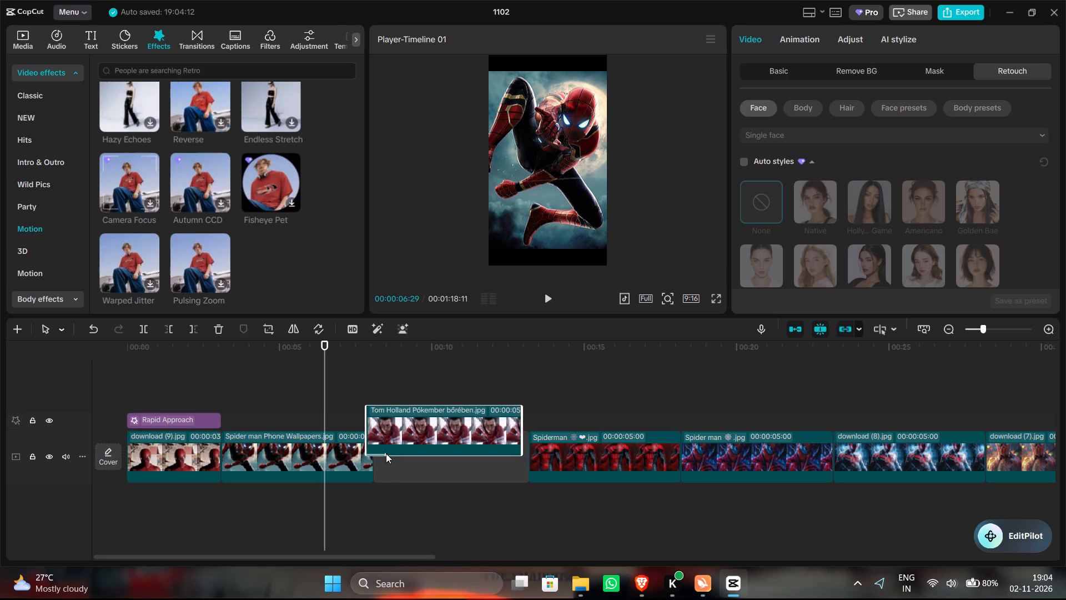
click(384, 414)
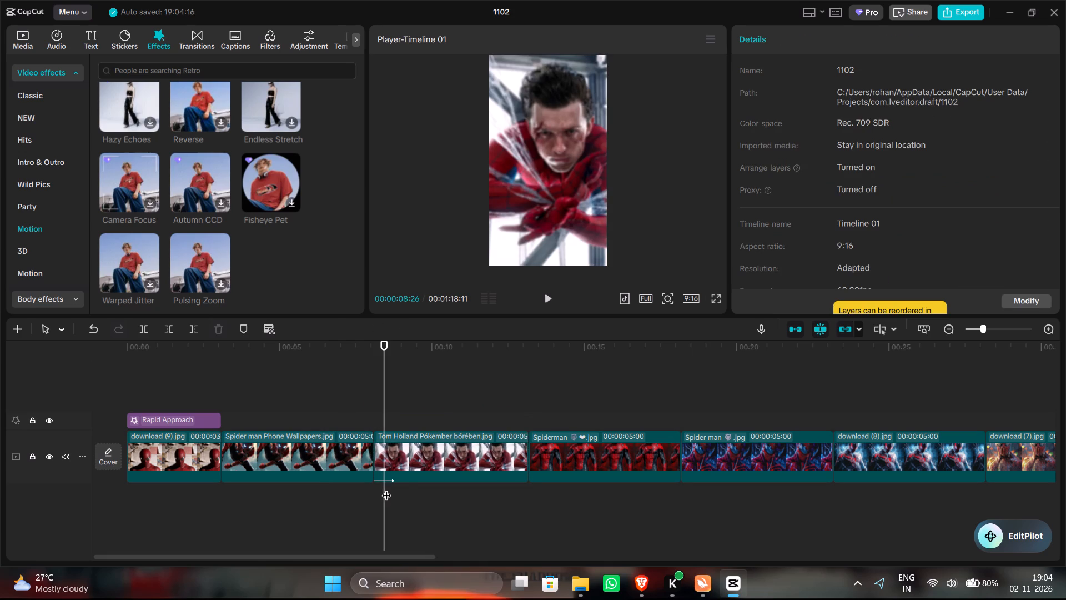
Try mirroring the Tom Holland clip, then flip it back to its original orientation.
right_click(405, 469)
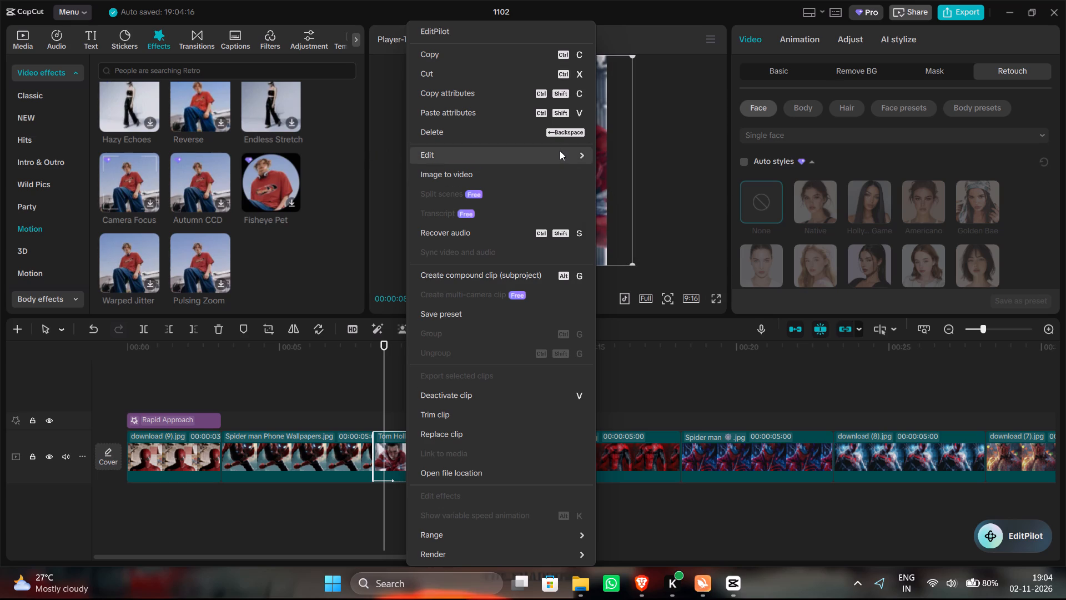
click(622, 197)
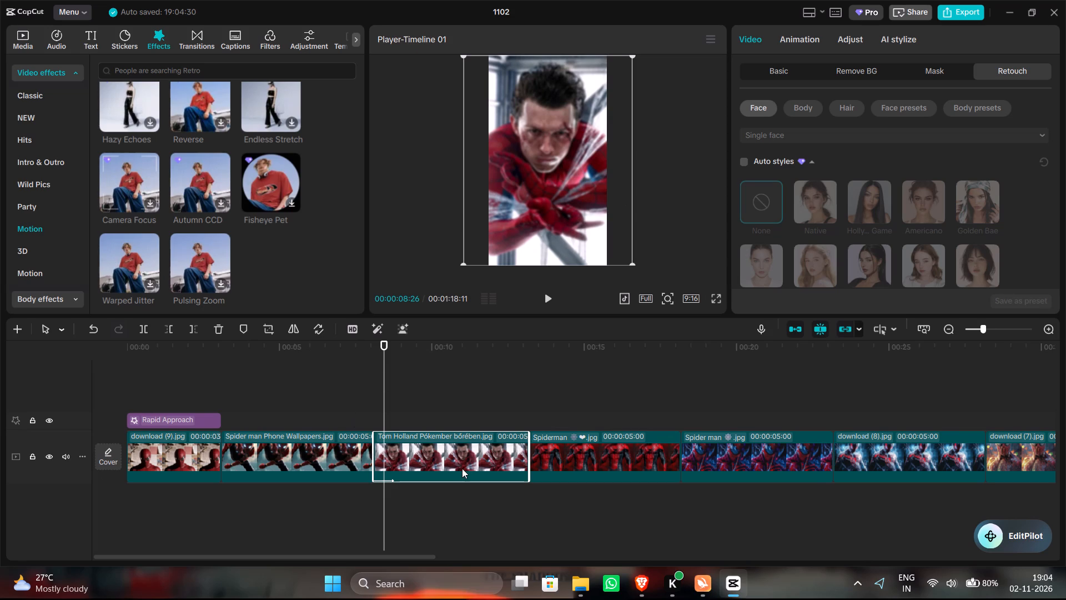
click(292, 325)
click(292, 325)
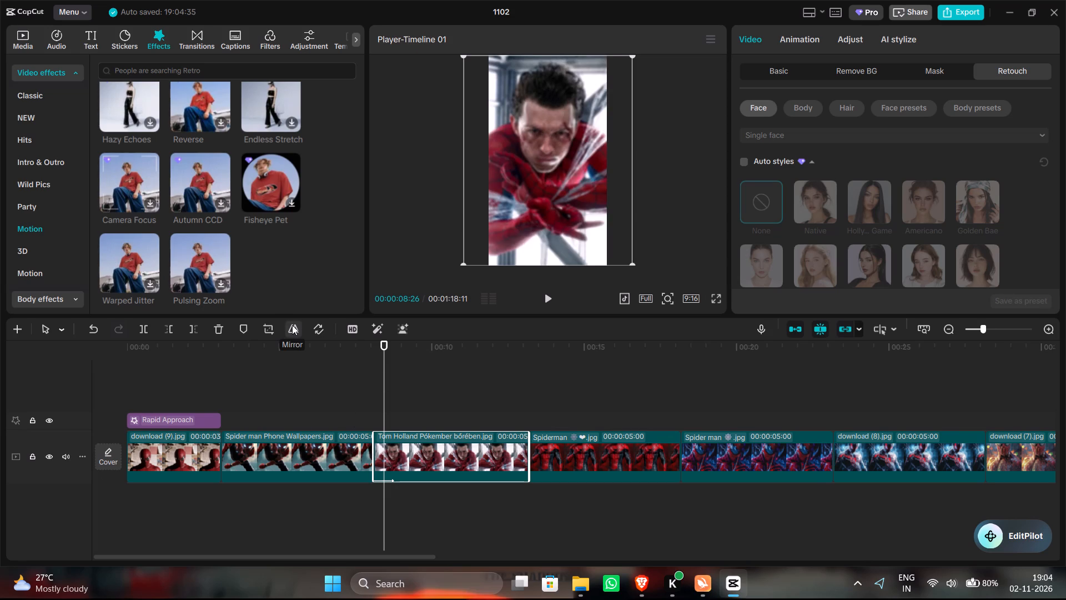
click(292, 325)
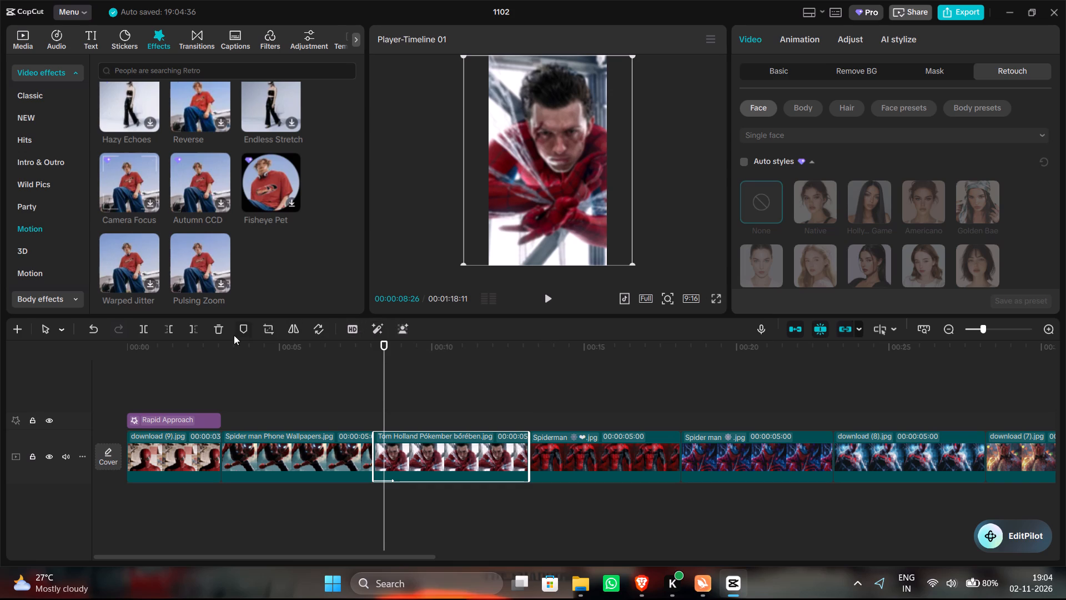
Play back the Spider man Phone Wallpapers clip into the Tom Holland clip, then replay the opening of the video.
click(255, 375)
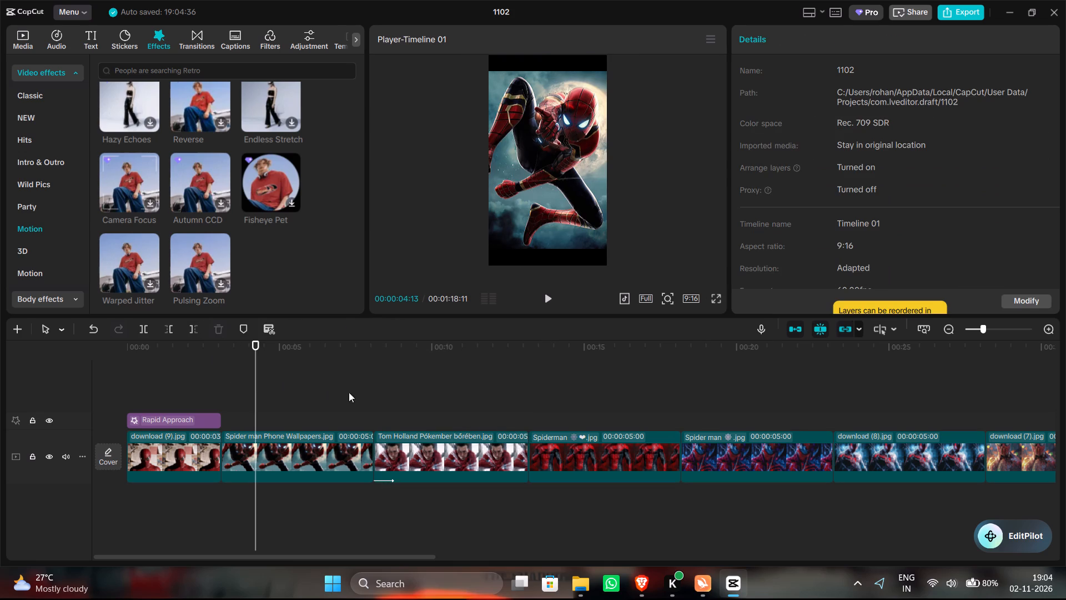
click(318, 391)
key(space)
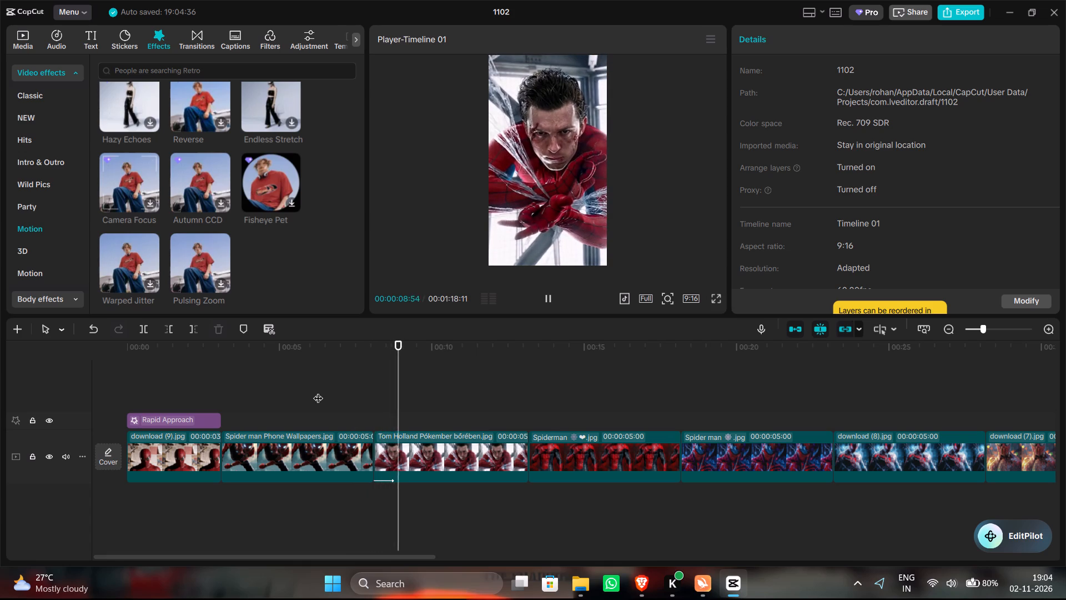
key(space)
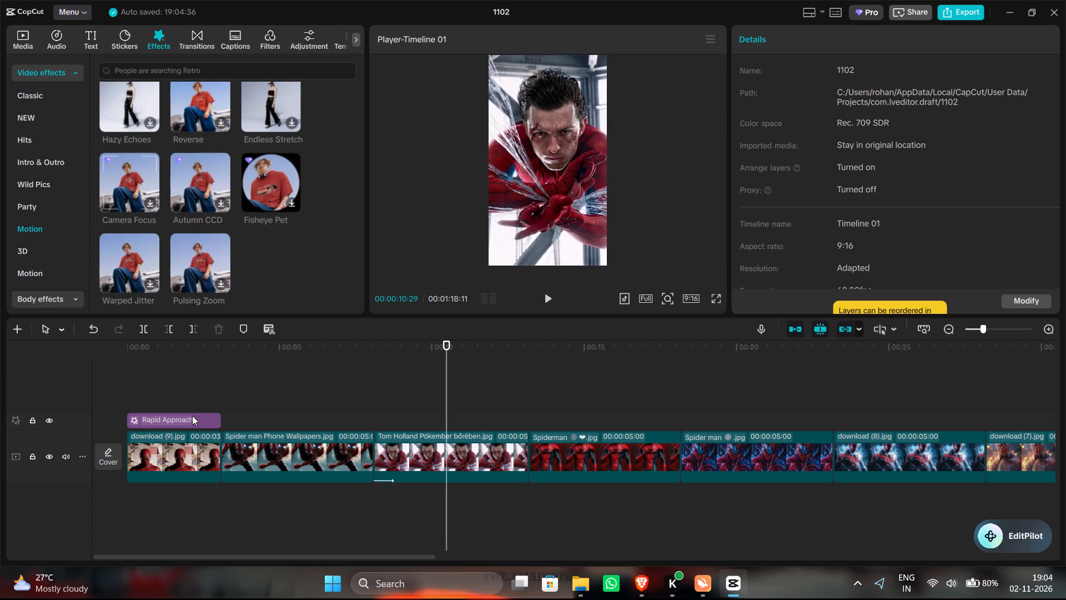
double_click(127, 402)
key(space)
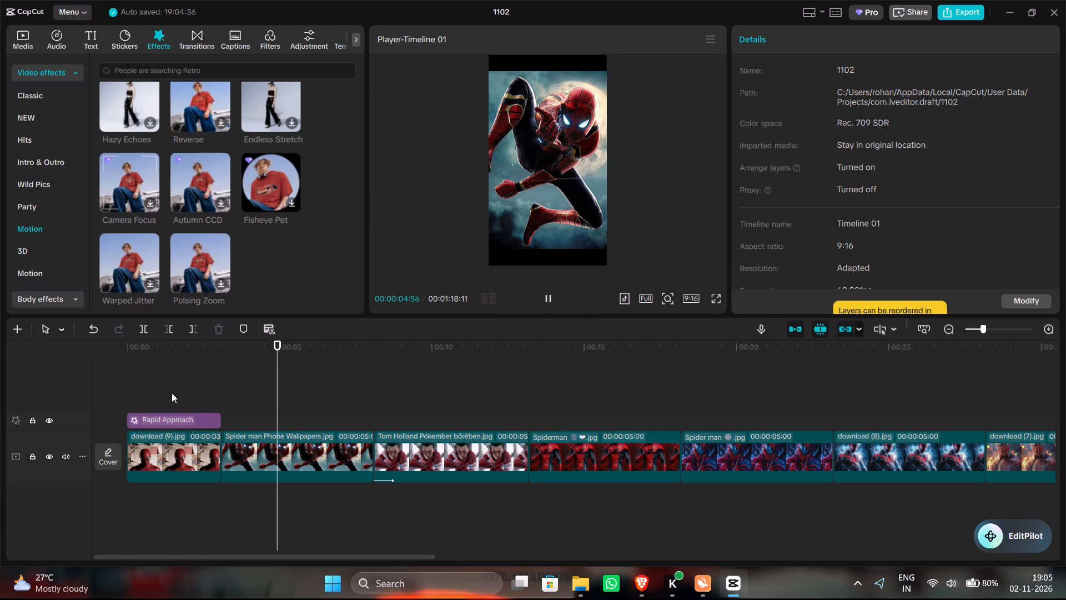
key(space)
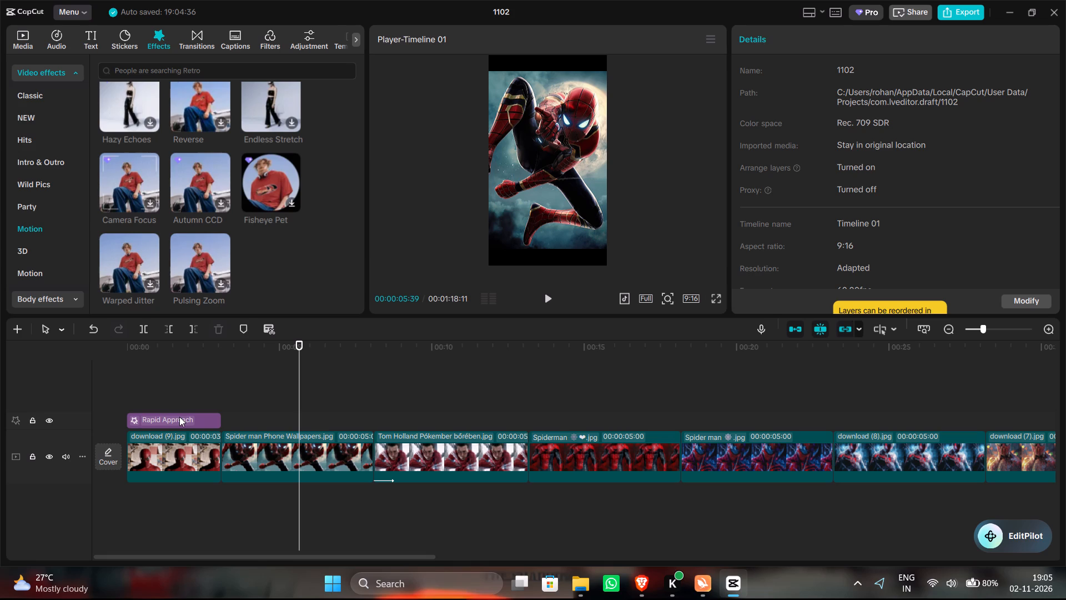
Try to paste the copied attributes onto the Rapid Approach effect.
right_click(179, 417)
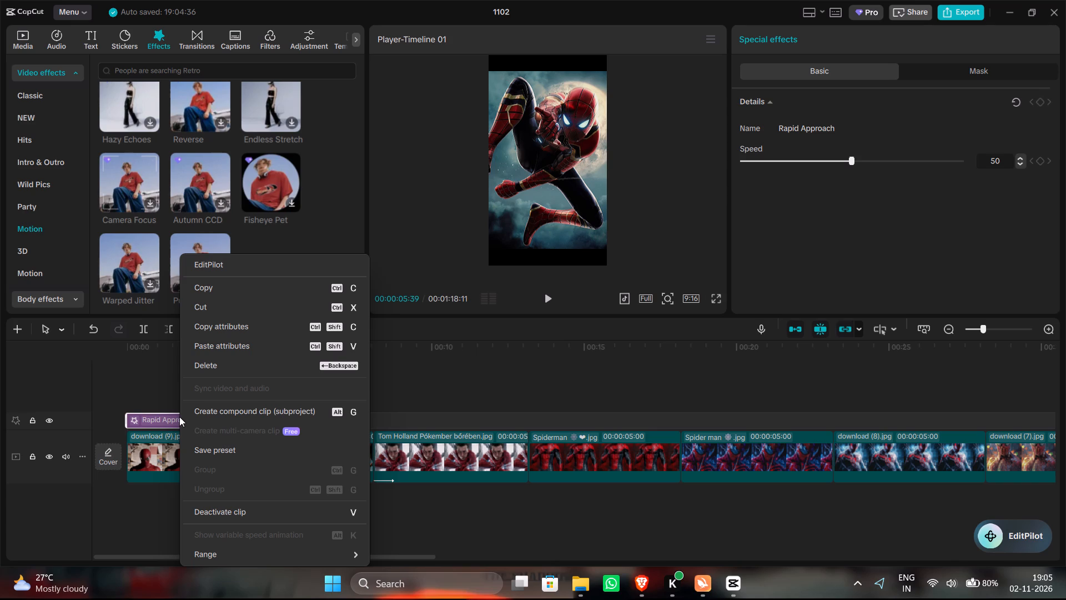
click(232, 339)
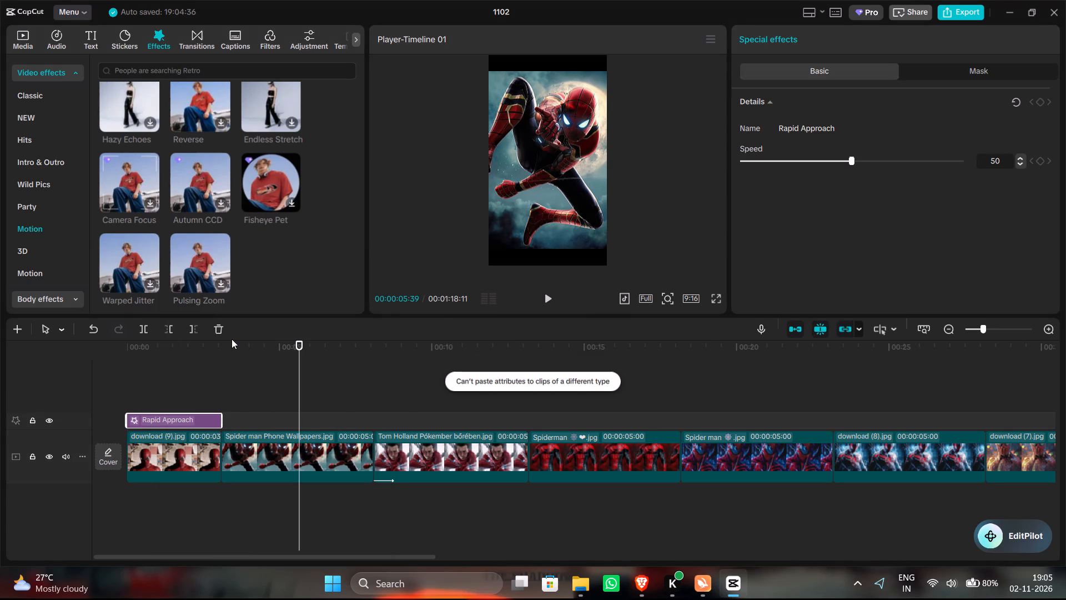
Paste the copied location size, blend, canvas and In animation attributes onto the download (9).jpg clip.
click(189, 467)
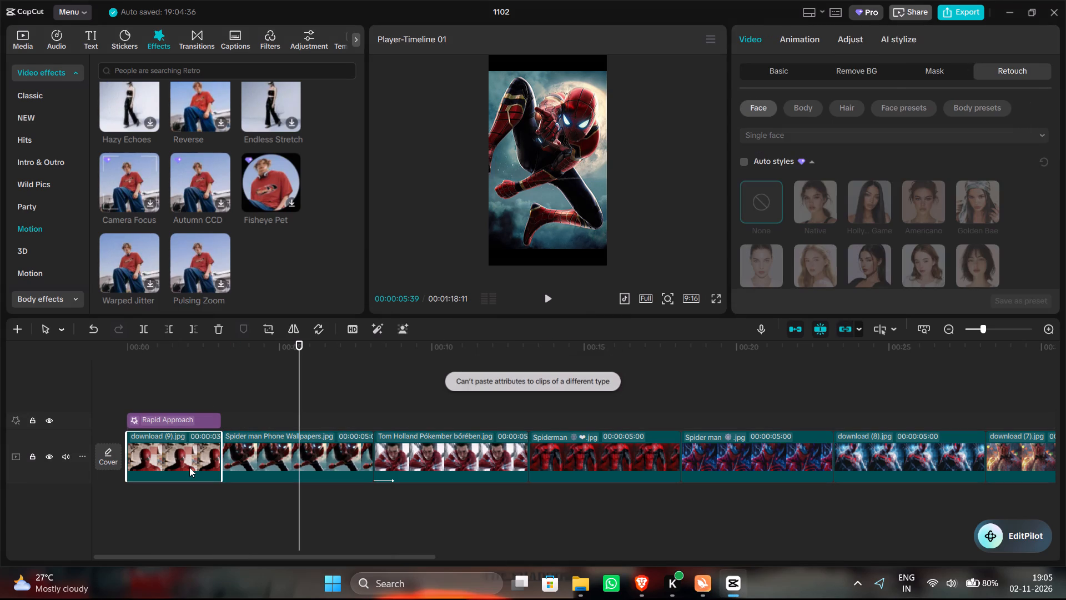
key(ctrl+v)
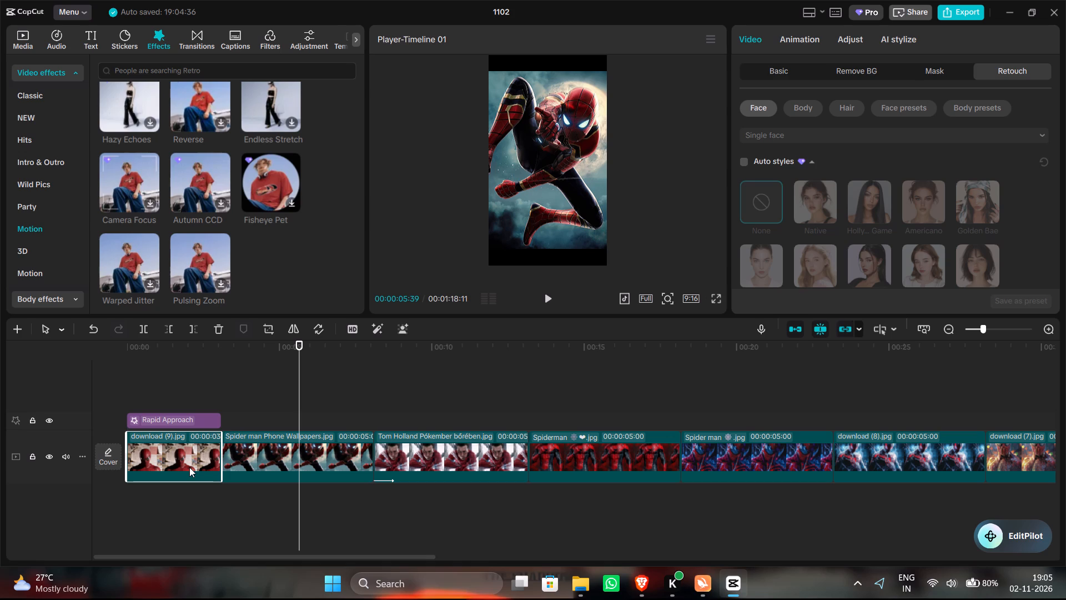
right_click(189, 467)
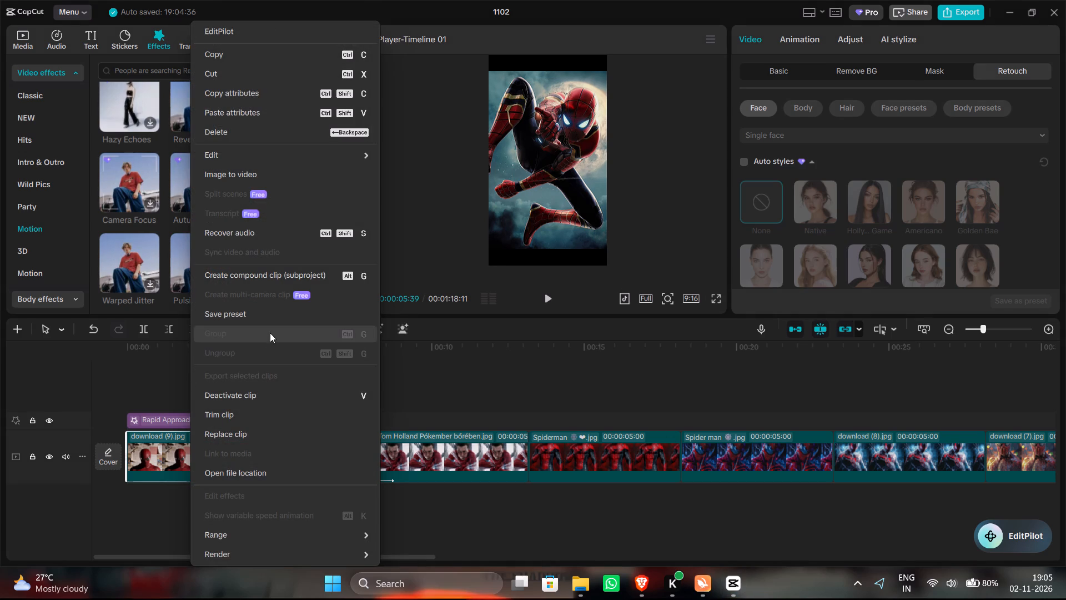
click(266, 117)
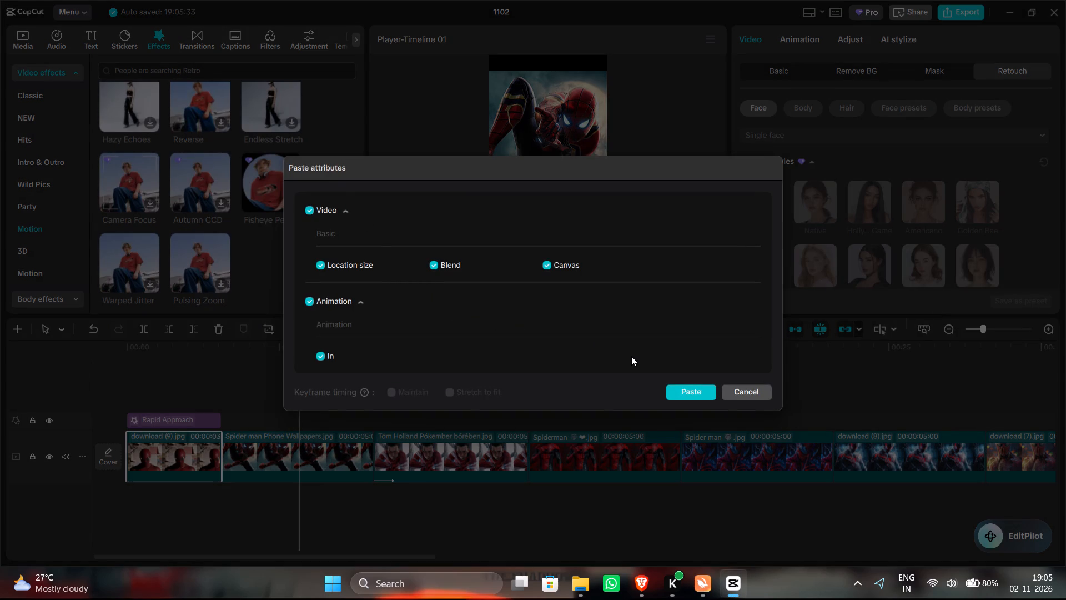
scroll(631, 356, down, 4)
click(675, 393)
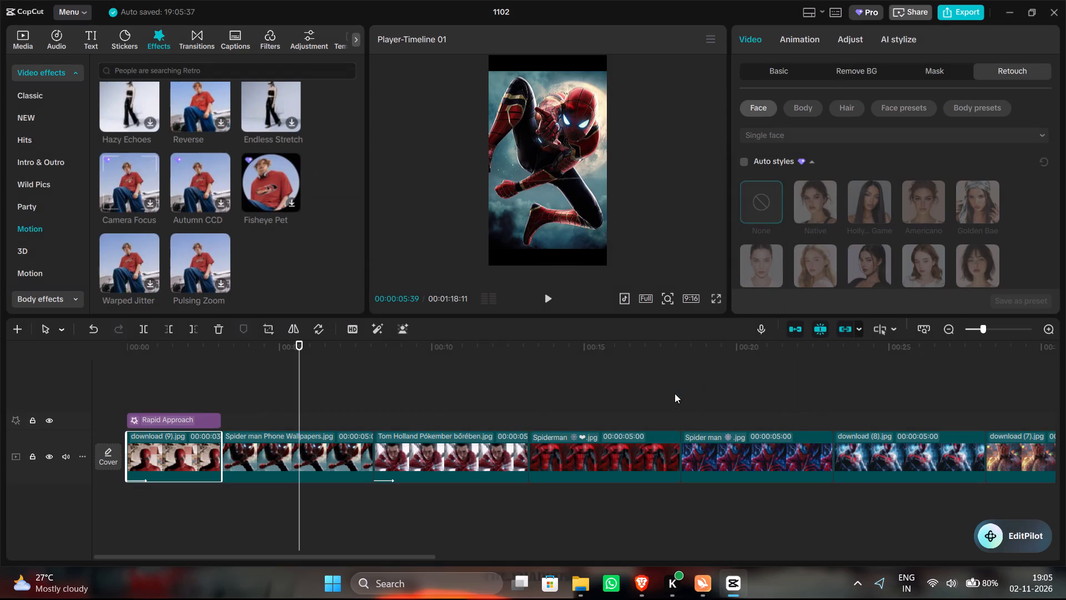
Paste the copied location size, blend, canvas and In animation attributes onto the Spider man Phone Wallpapers clip.
click(263, 448)
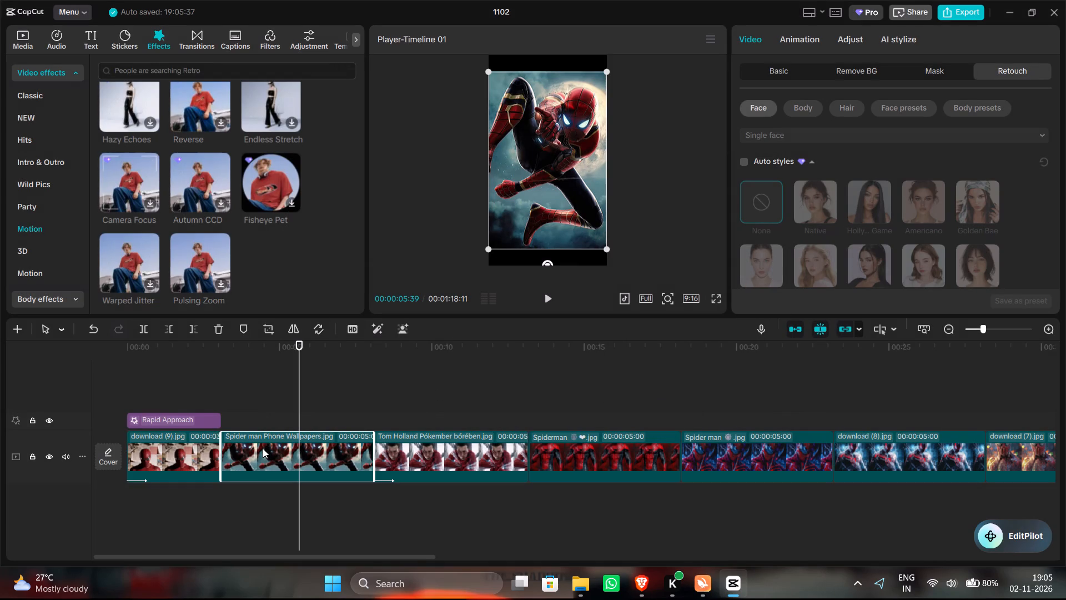
key(ctrl+v)
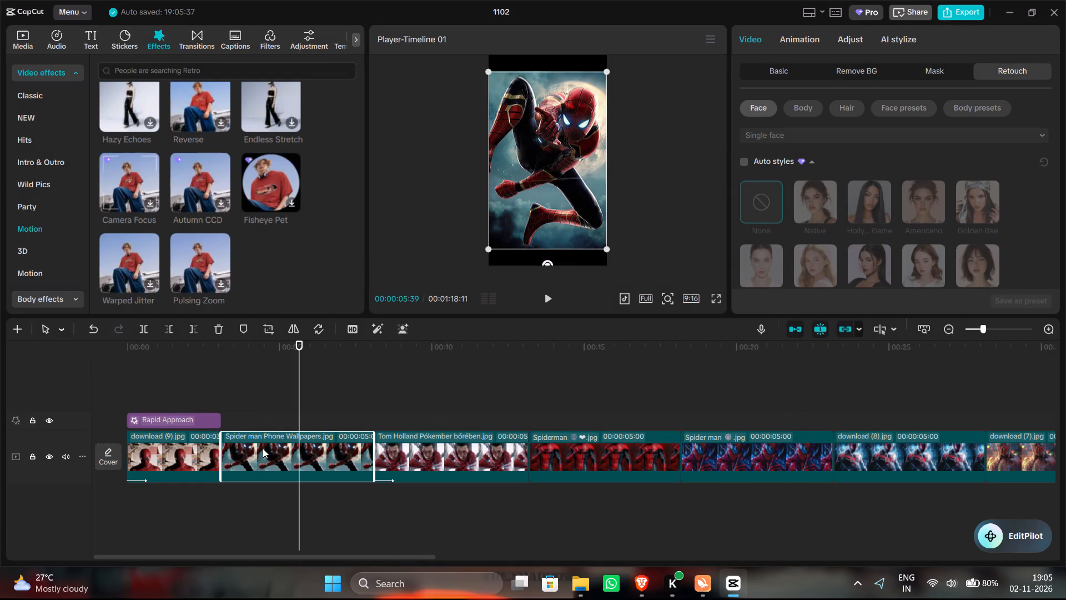
right_click(263, 448)
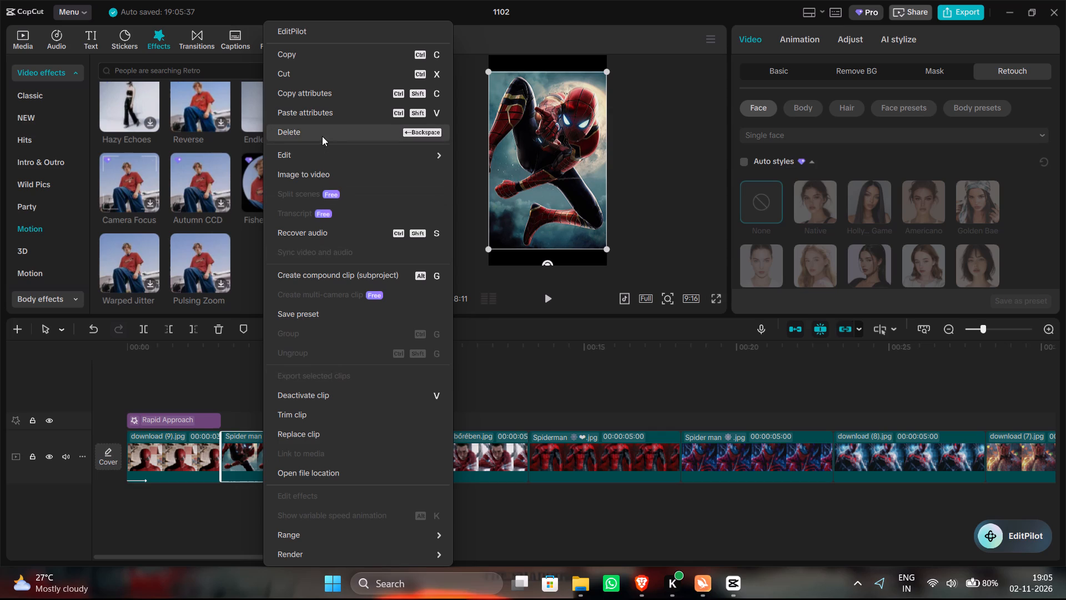
click(334, 118)
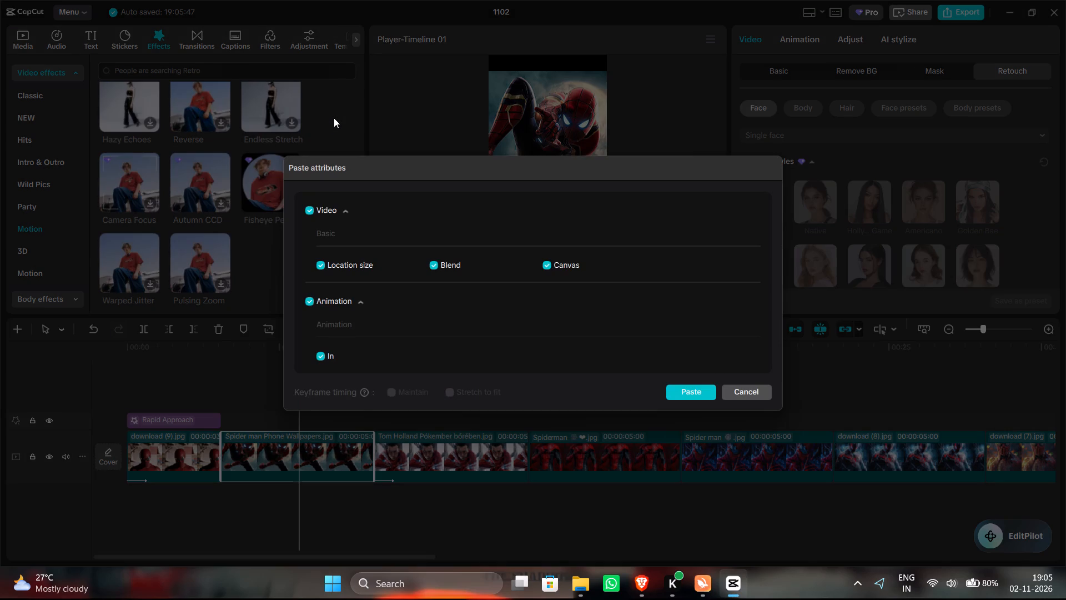
key(Return)
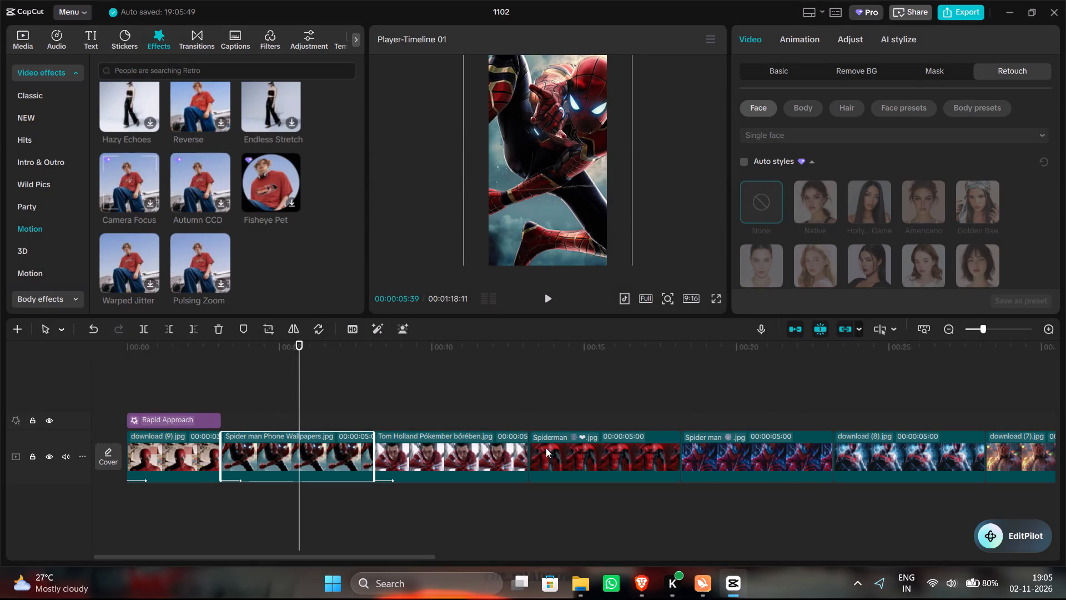
drag(529, 413, 523, 393)
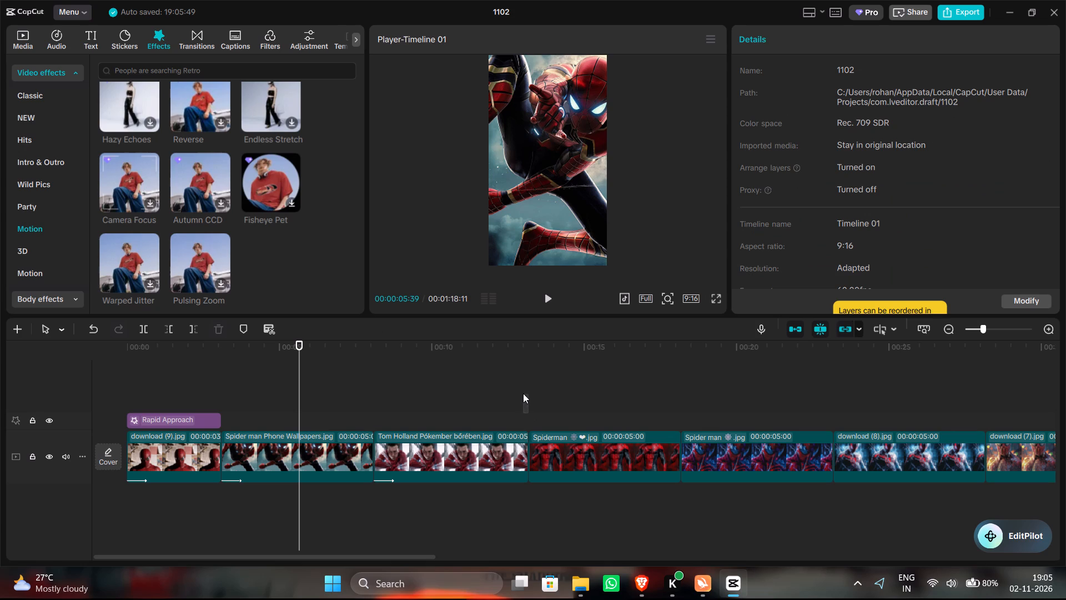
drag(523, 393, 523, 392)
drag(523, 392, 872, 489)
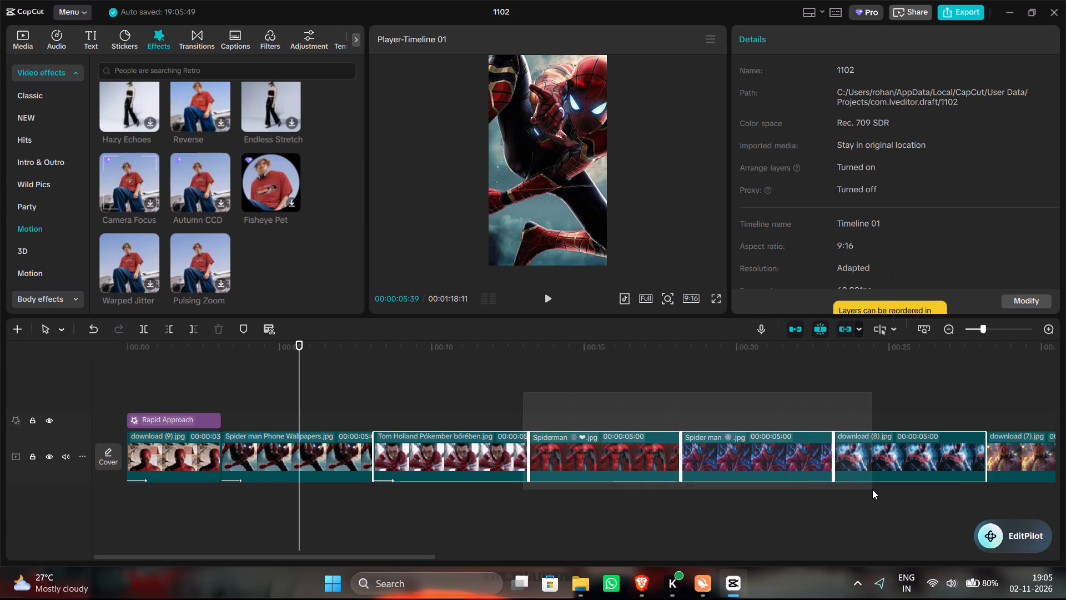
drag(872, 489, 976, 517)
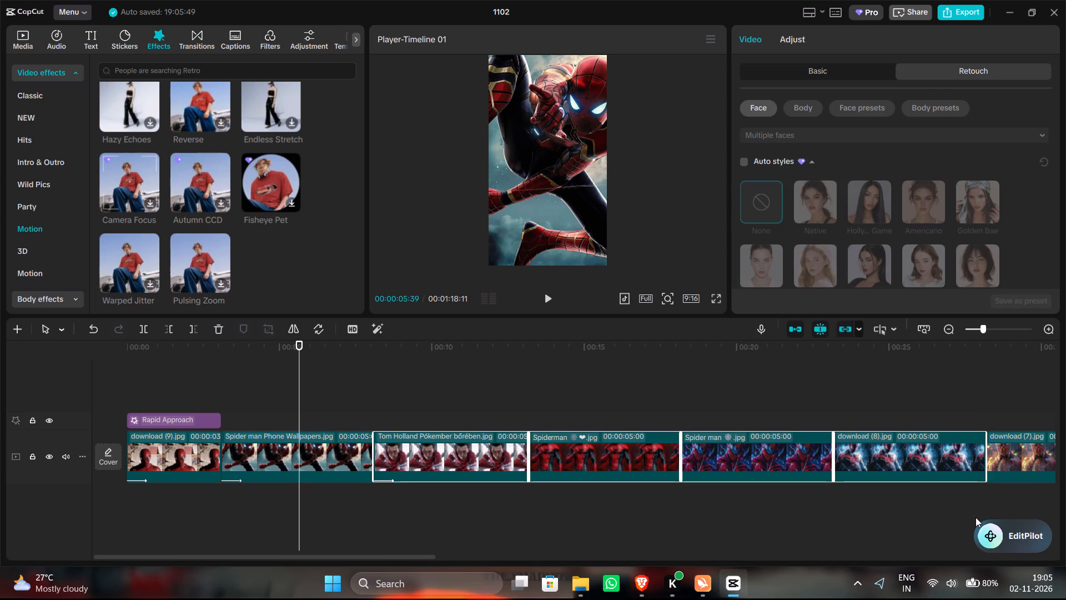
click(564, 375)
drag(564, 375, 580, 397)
Paste the copied location size, blend, canvas and In animation attributes onto every clip after the Tom Holland clip, through the final download.jpg.
drag(555, 386, 691, 477)
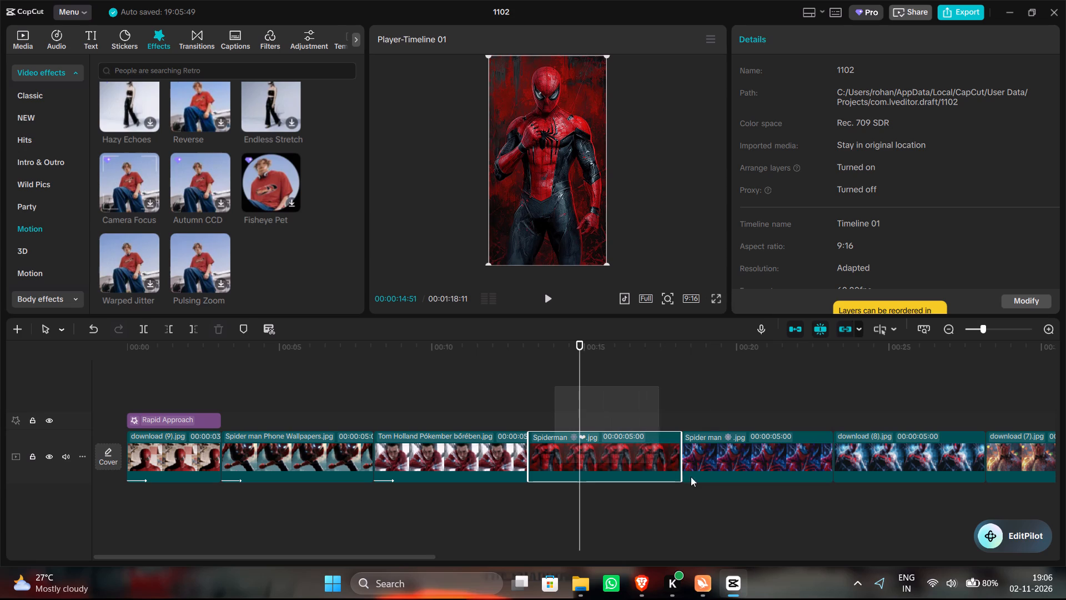
drag(691, 477, 1044, 502)
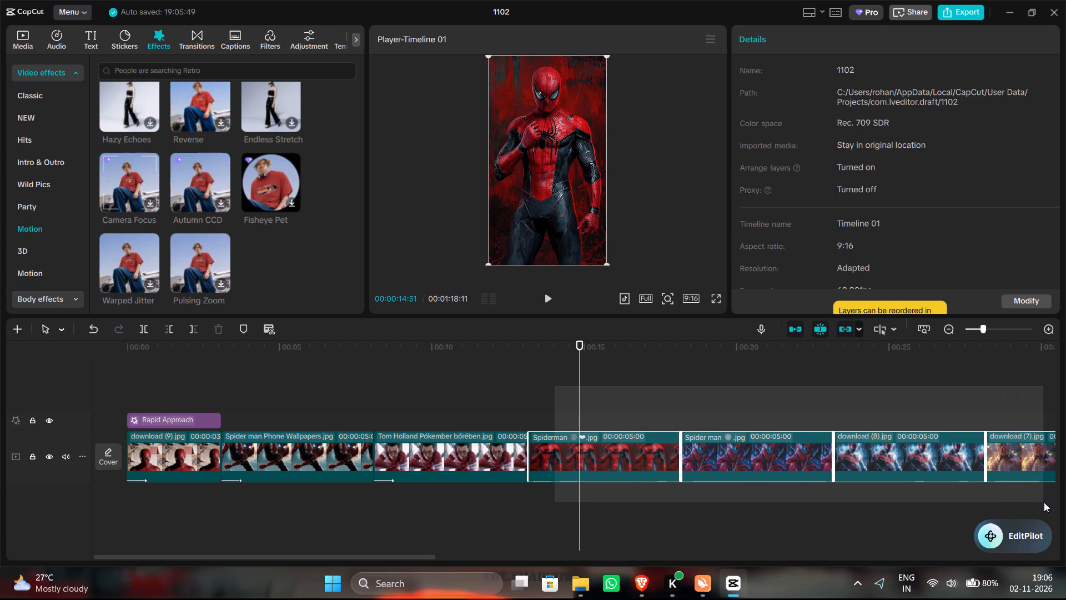
drag(1044, 502, 1049, 499)
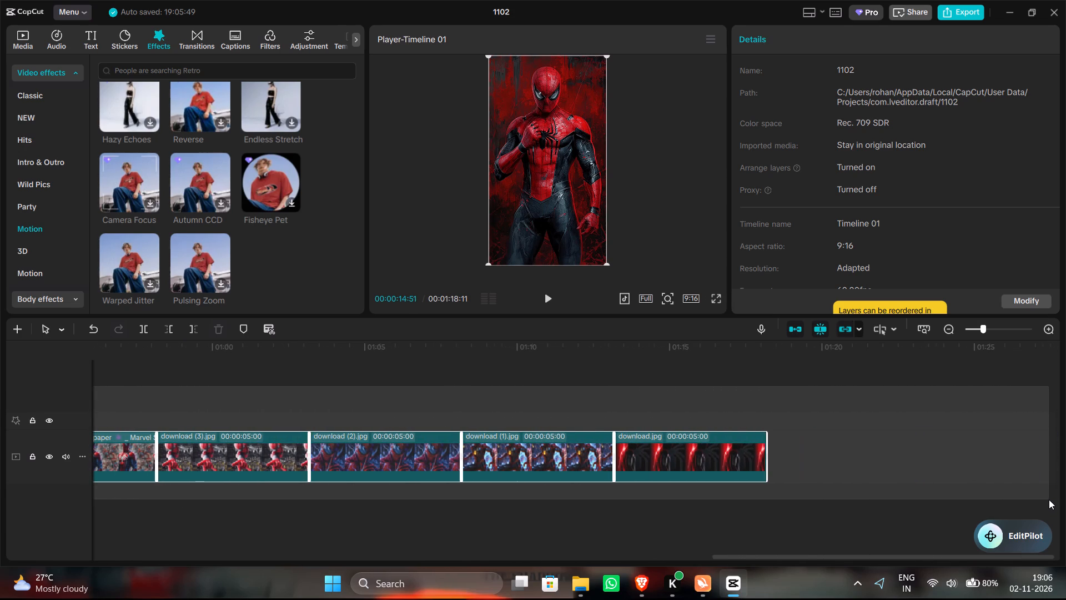
drag(1049, 499, 791, 501)
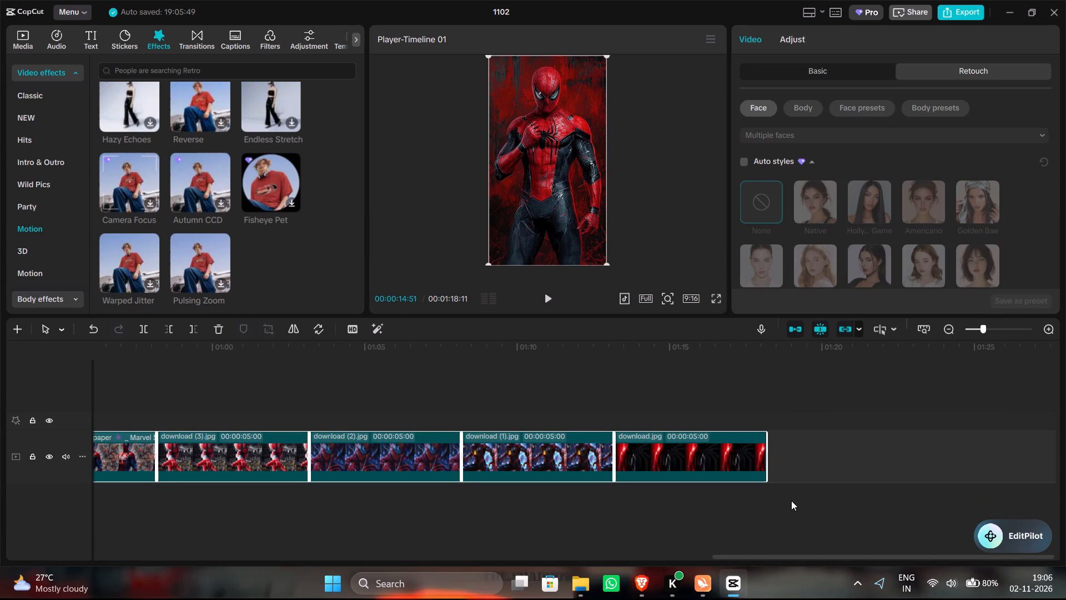
key(ctrl+shift+v)
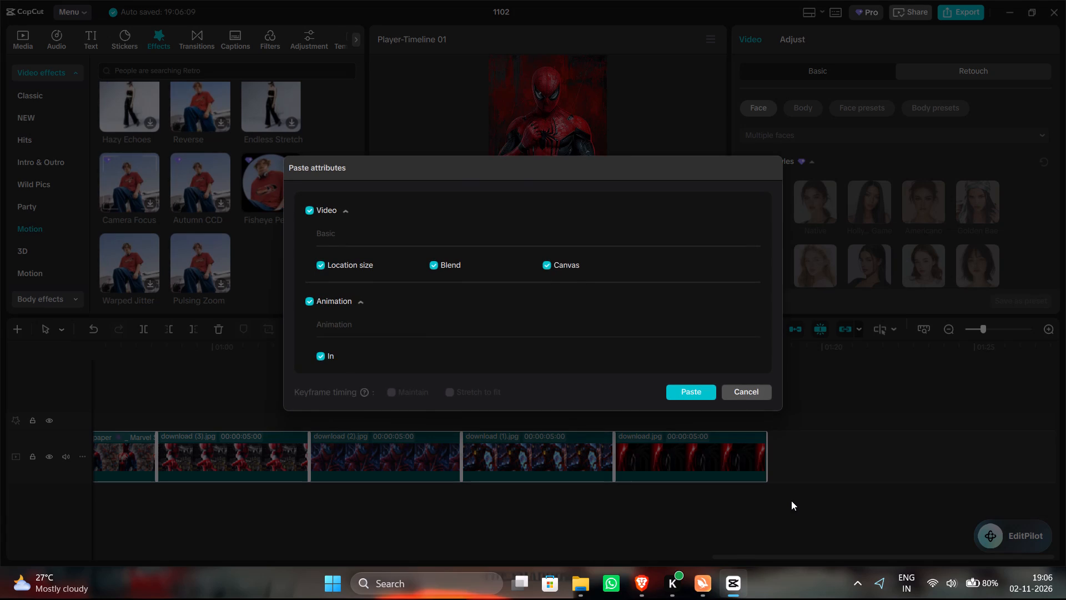
key(Return)
click(554, 524)
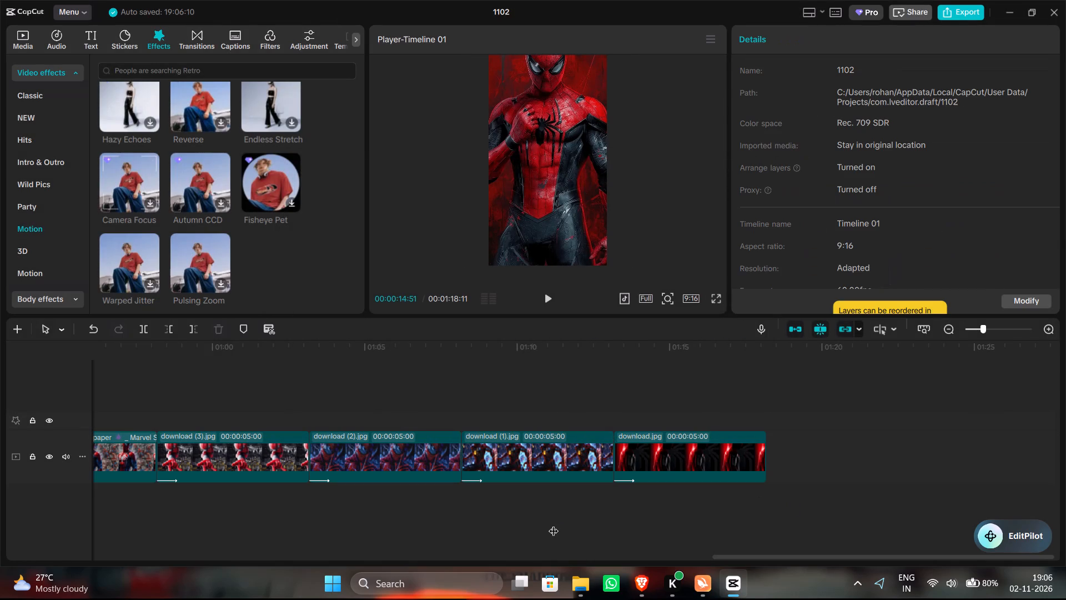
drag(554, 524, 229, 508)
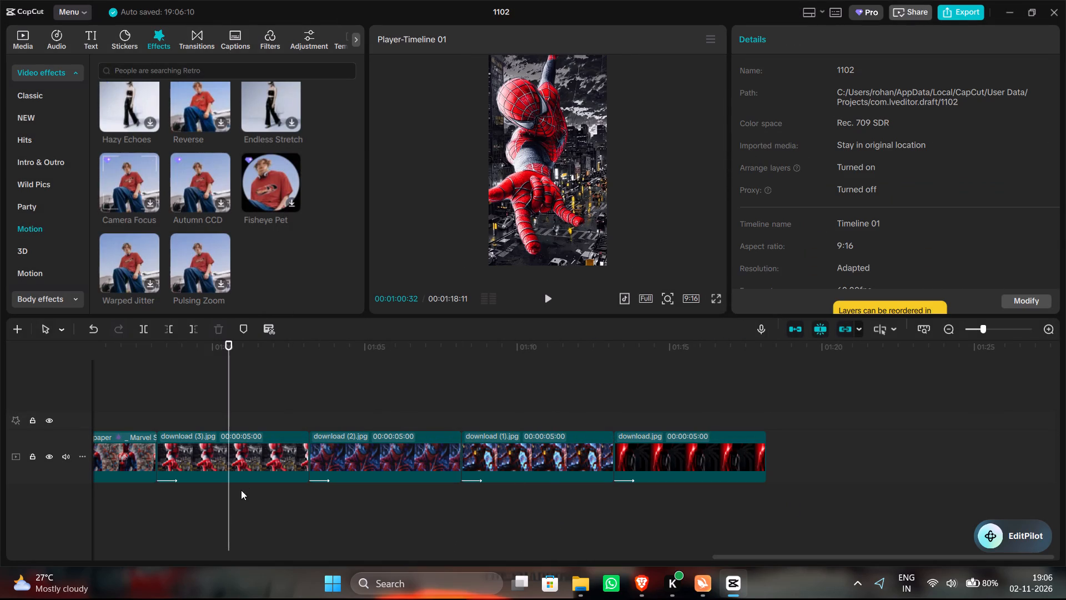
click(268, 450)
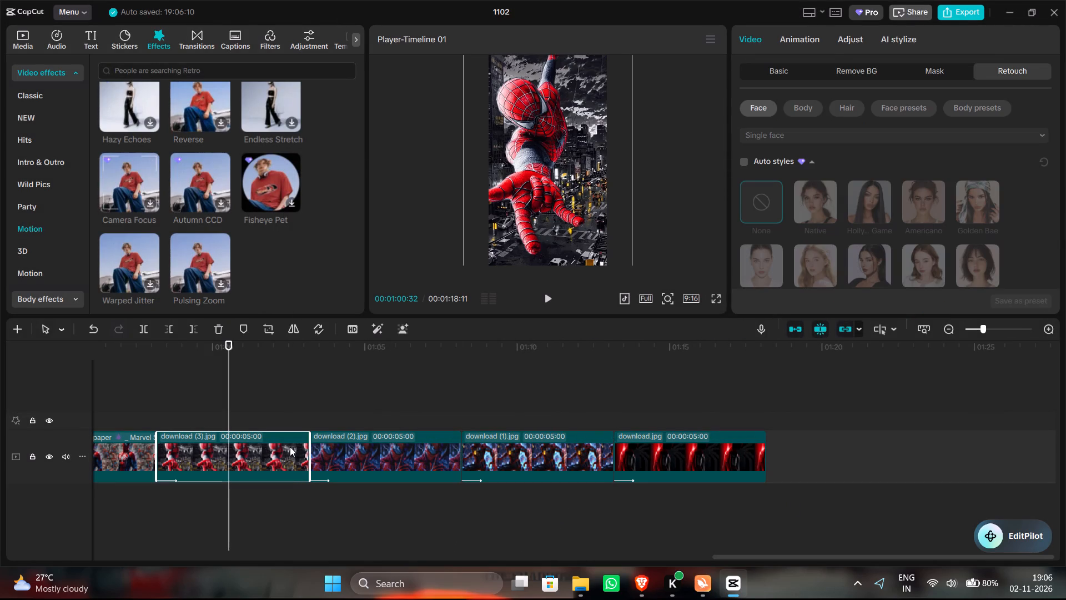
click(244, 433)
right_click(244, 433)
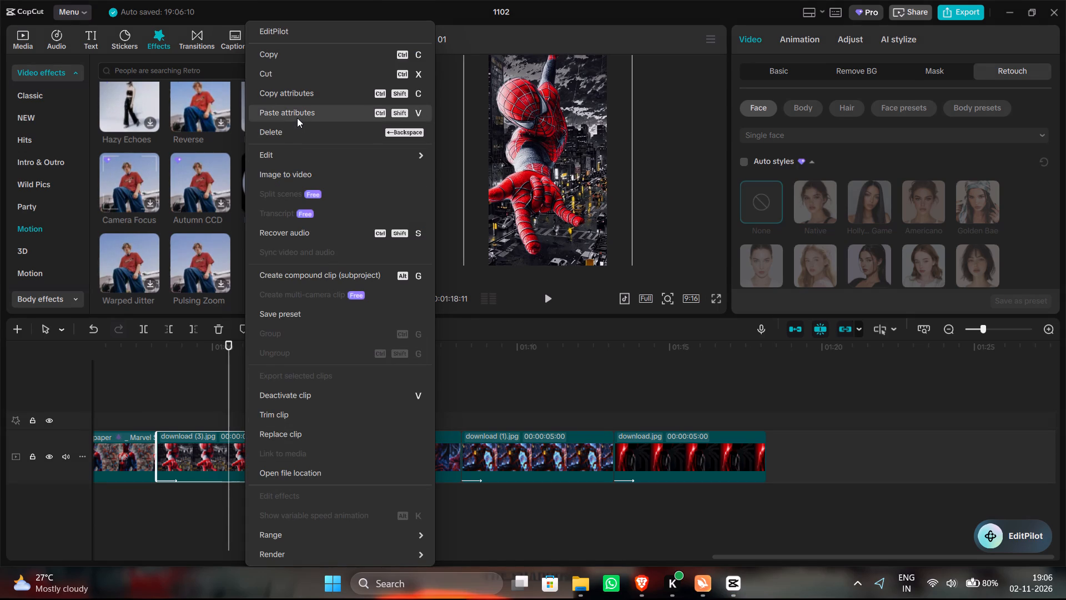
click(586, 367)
Trim the end of the final download.jpg clip so it lasts about 2 seconds (00:00:01:59).
click(680, 475)
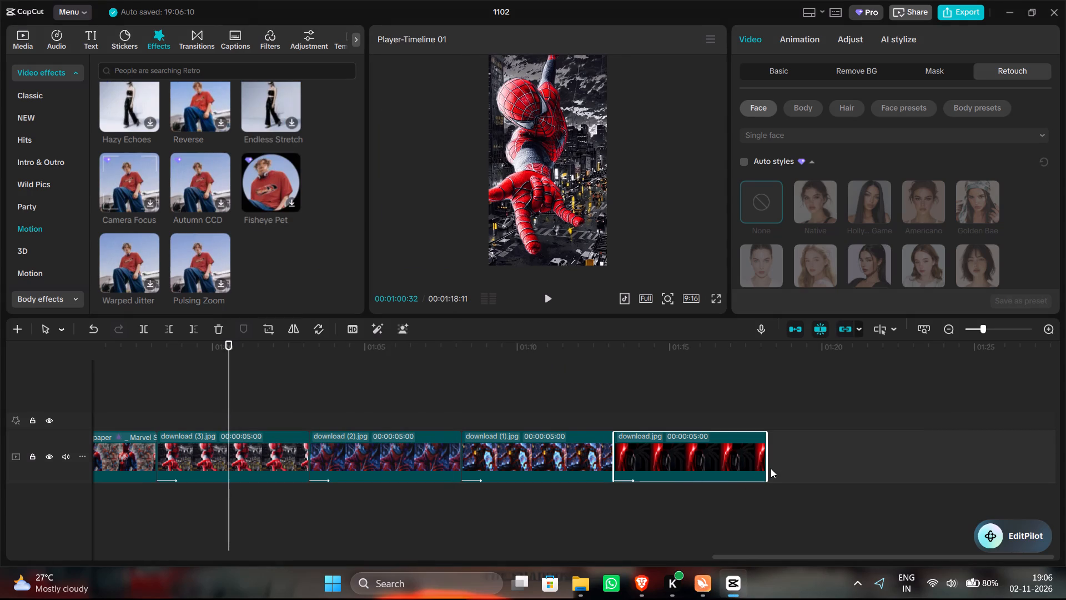
drag(770, 465, 705, 461)
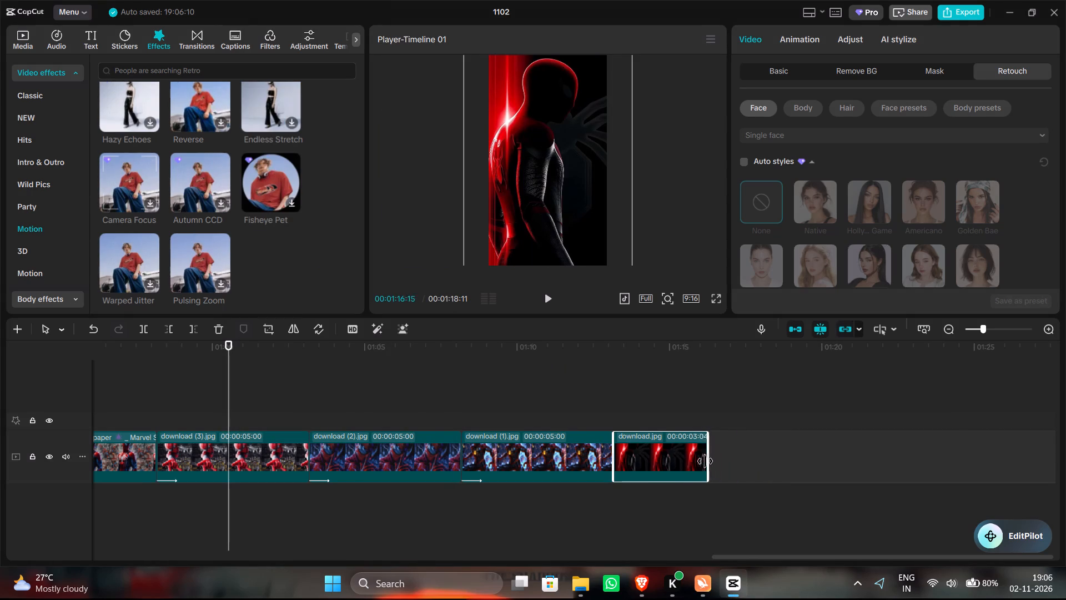
drag(705, 461, 686, 464)
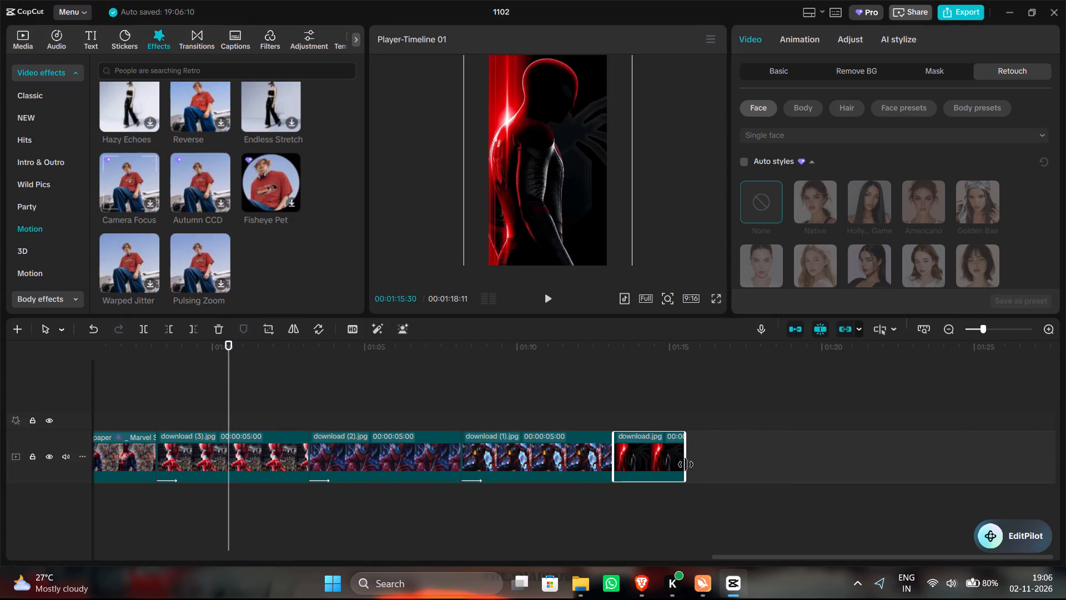
drag(686, 464, 666, 459)
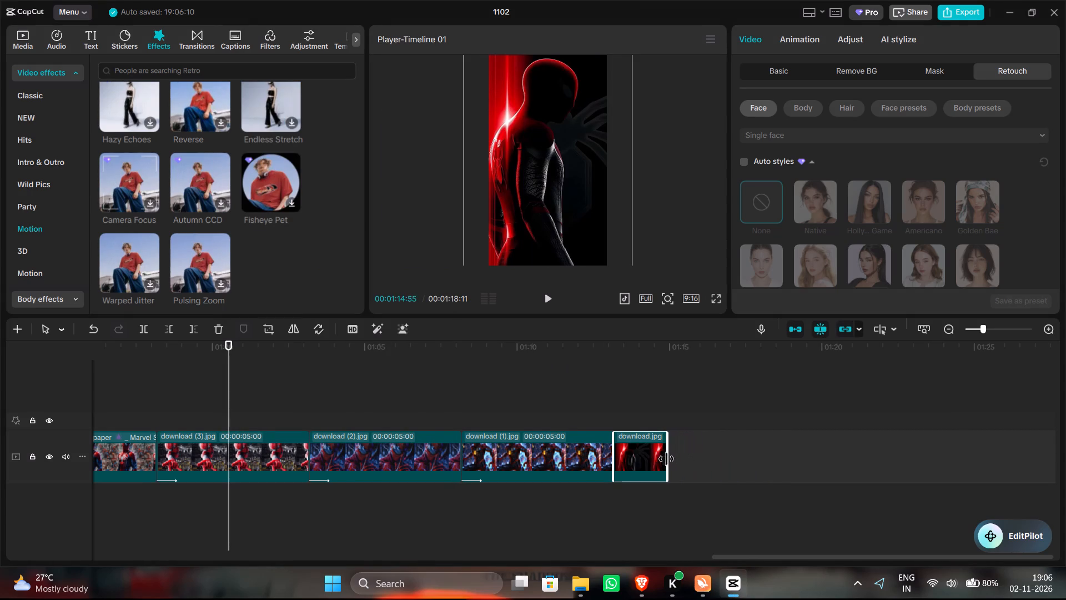
drag(666, 459, 670, 459)
drag(670, 459, 703, 461)
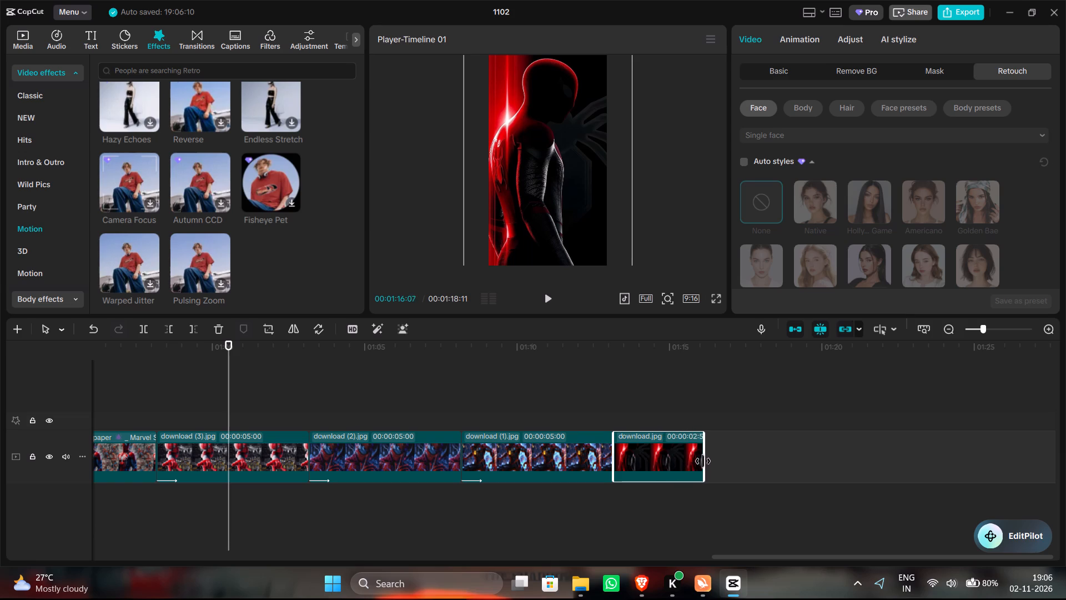
drag(703, 461, 696, 461)
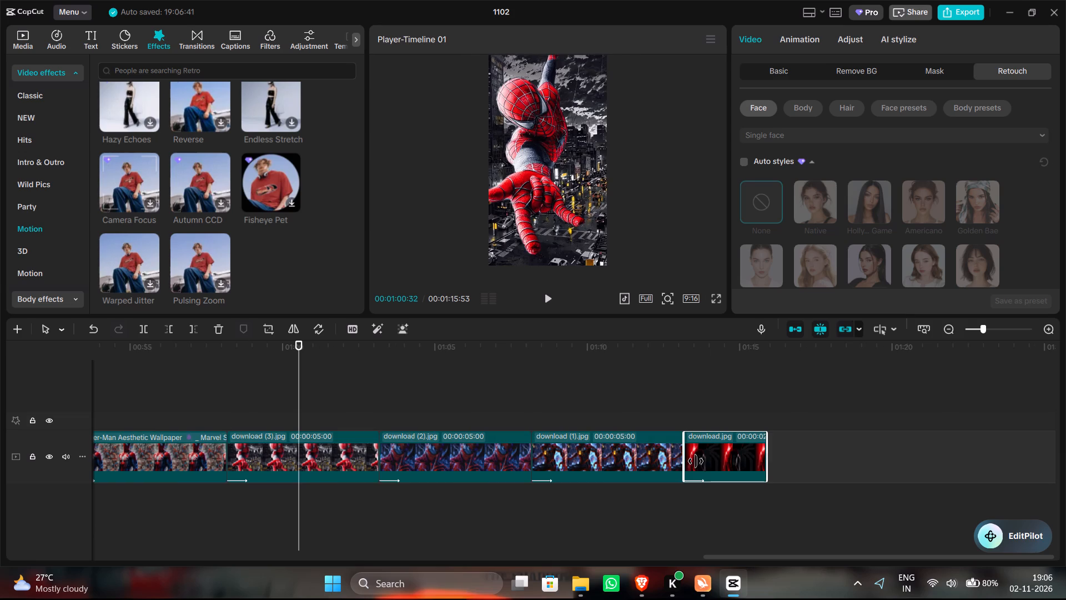
ctrl+scroll(736, 457, up, 1)
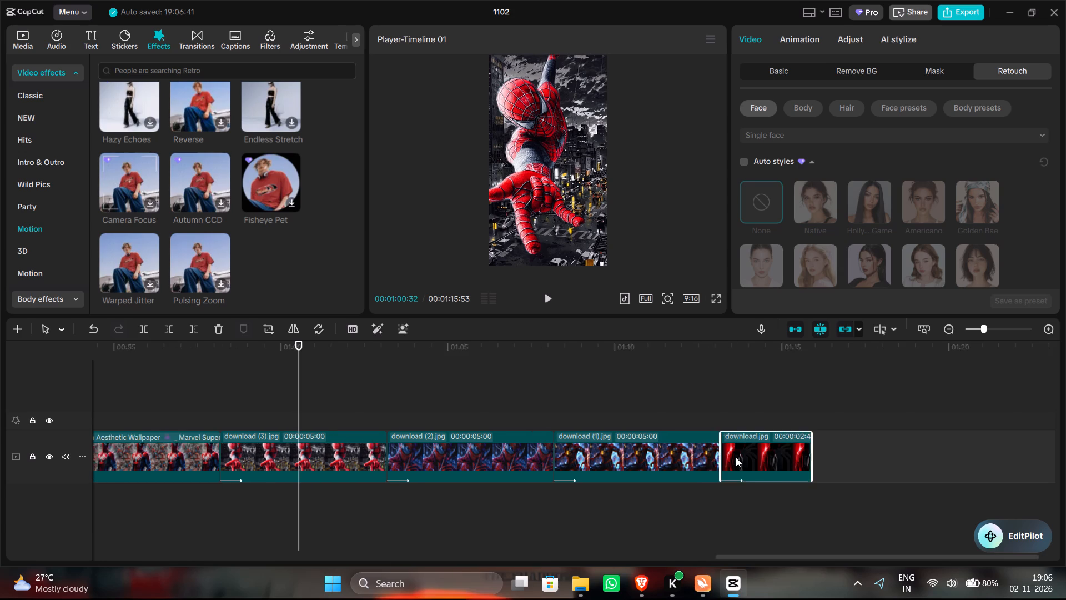
ctrl+scroll(736, 457, up, 2)
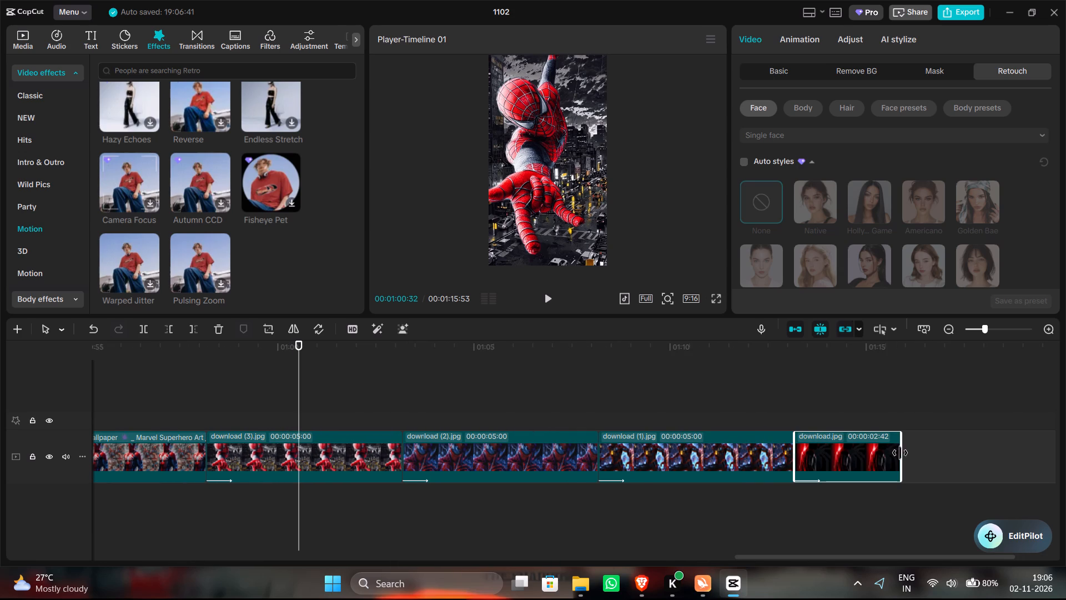
drag(901, 453, 885, 453)
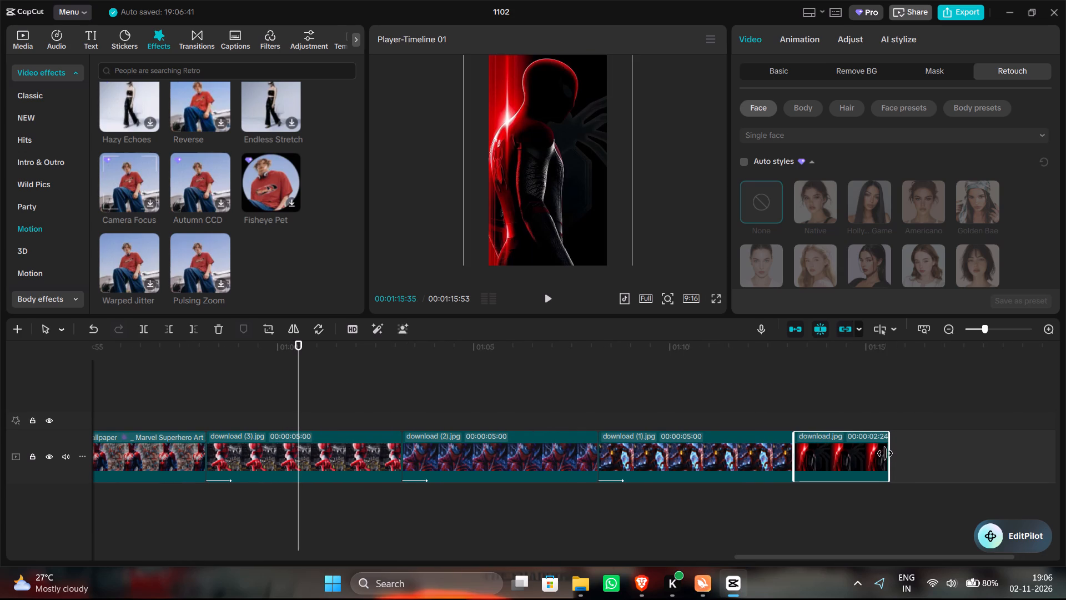
drag(885, 453, 872, 454)
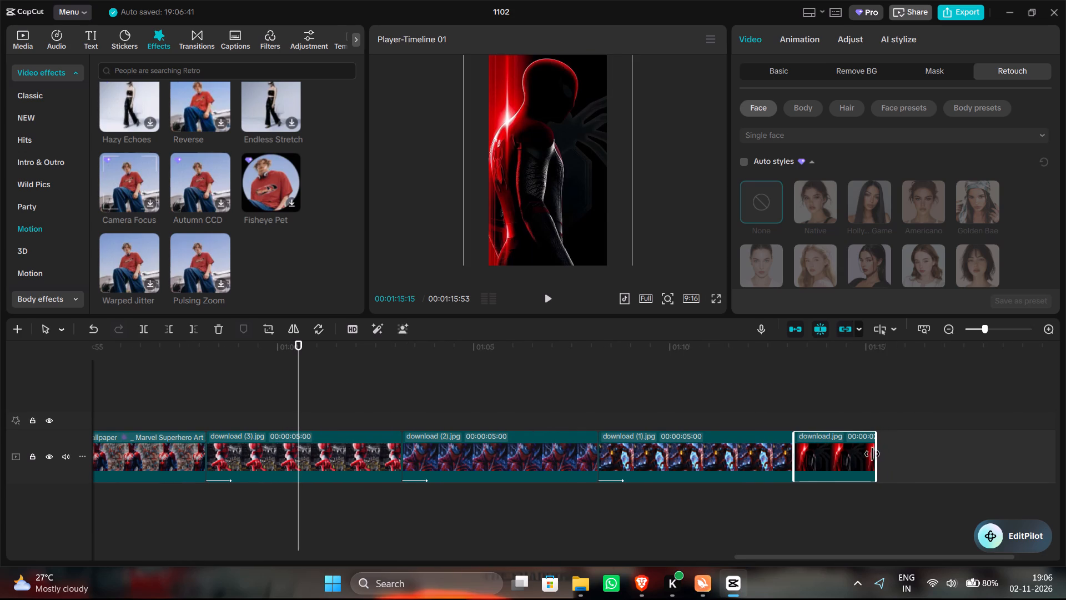
drag(872, 454, 872, 453)
ctrl+scroll(872, 453, up, 1)
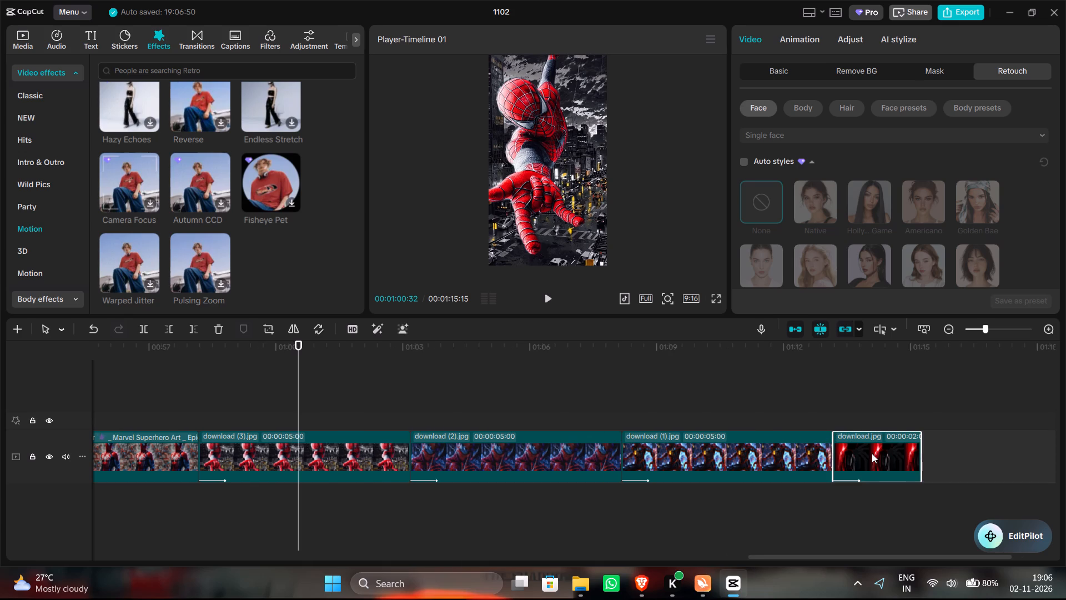
ctrl+scroll(872, 453, up, 1)
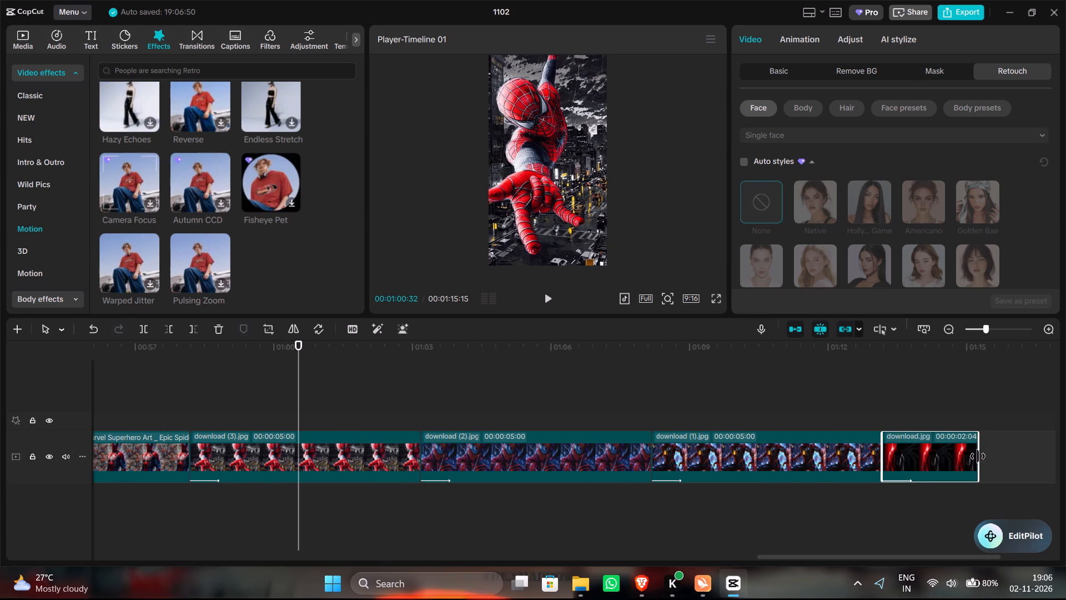
drag(978, 456, 971, 456)
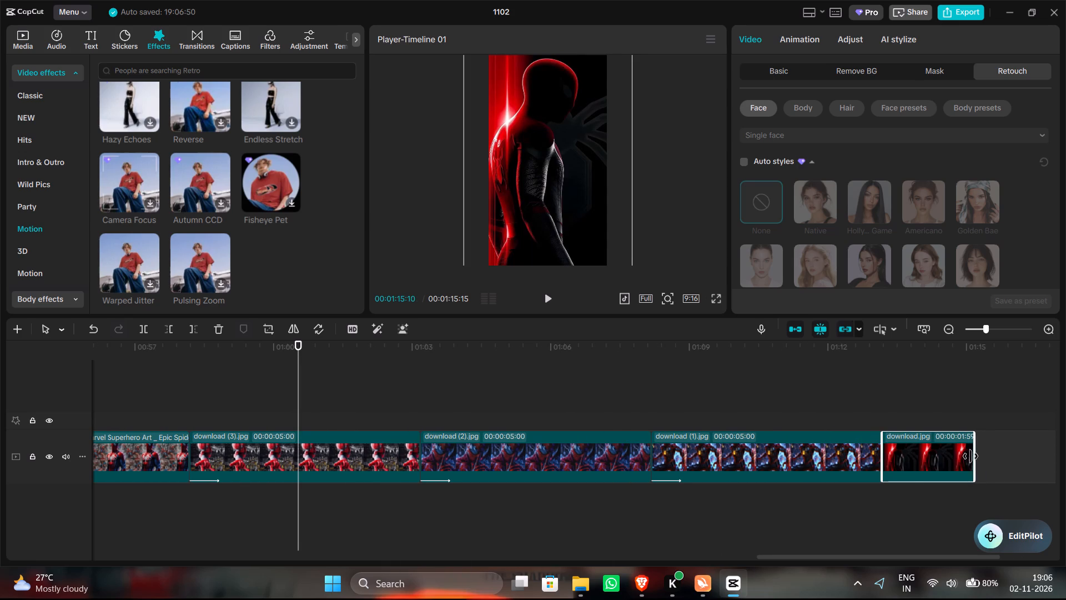
drag(971, 456, 971, 456)
Trim the end of the download (1).jpg clip so it lasts about 2 seconds.
click(786, 442)
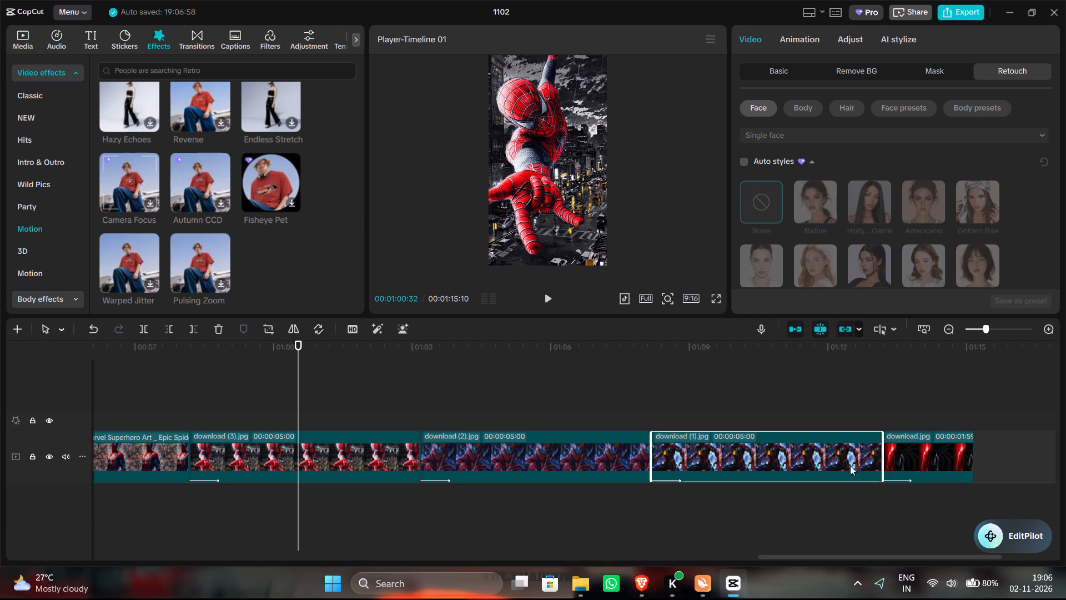
drag(884, 456, 766, 449)
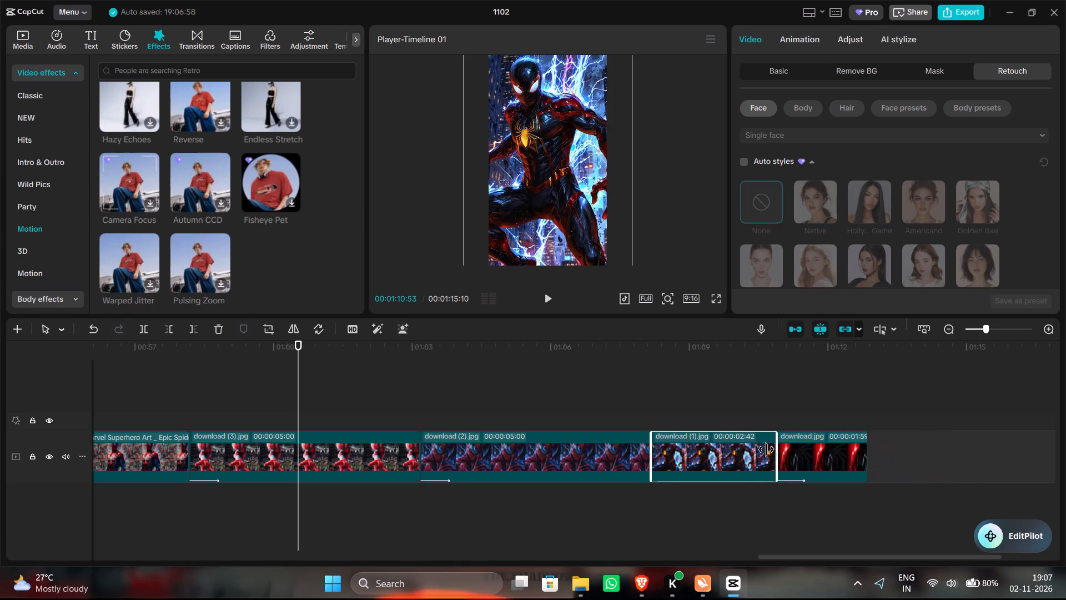
drag(766, 449, 750, 447)
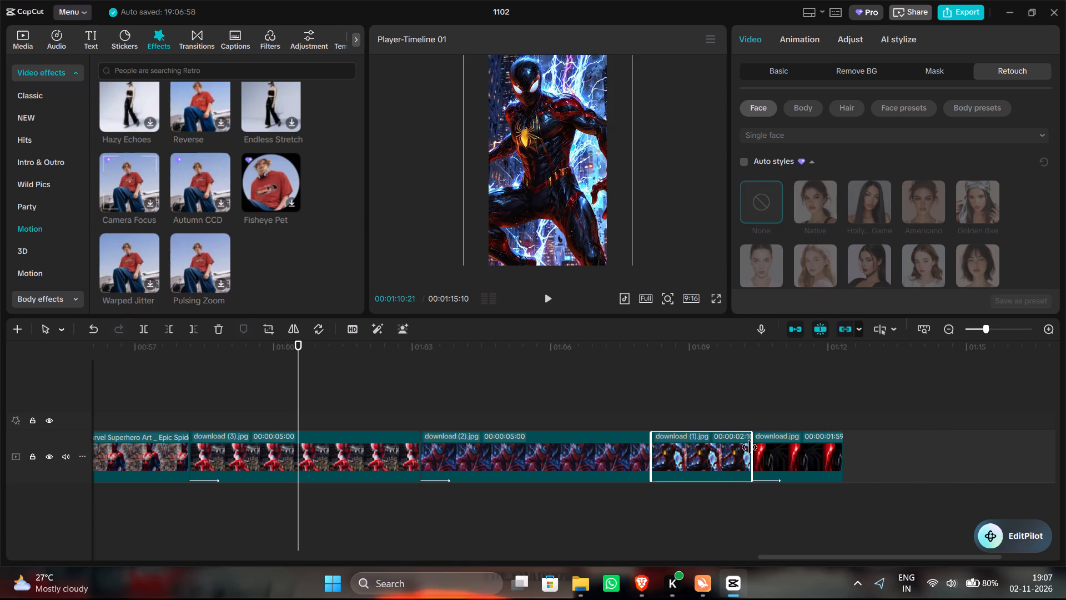
drag(750, 447, 745, 447)
Trim the end of the download (2).jpg clip so it lasts about 2 seconds.
click(592, 434)
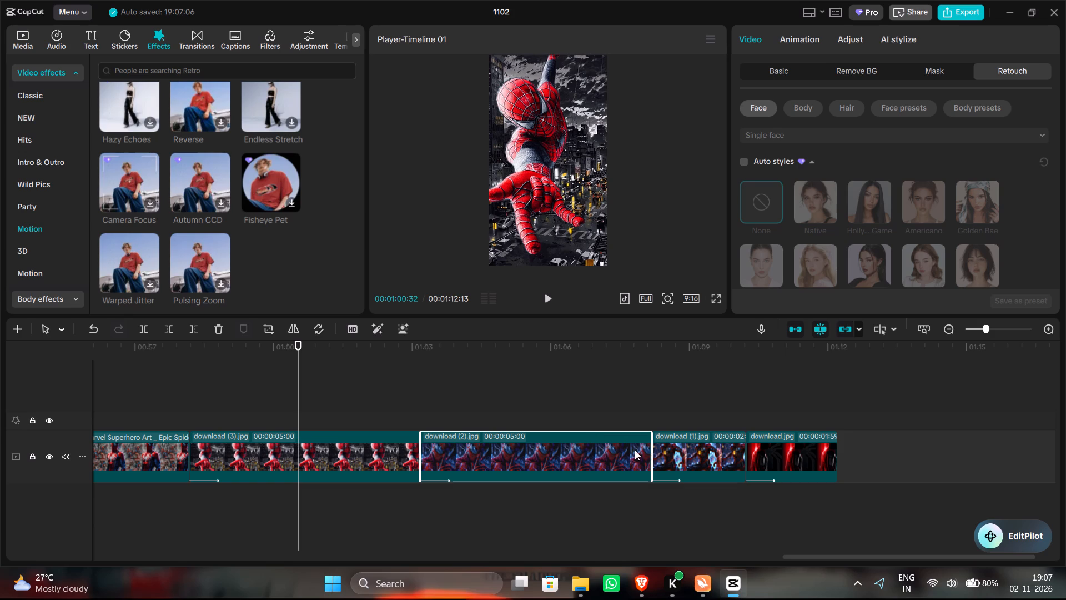
drag(650, 452, 530, 473)
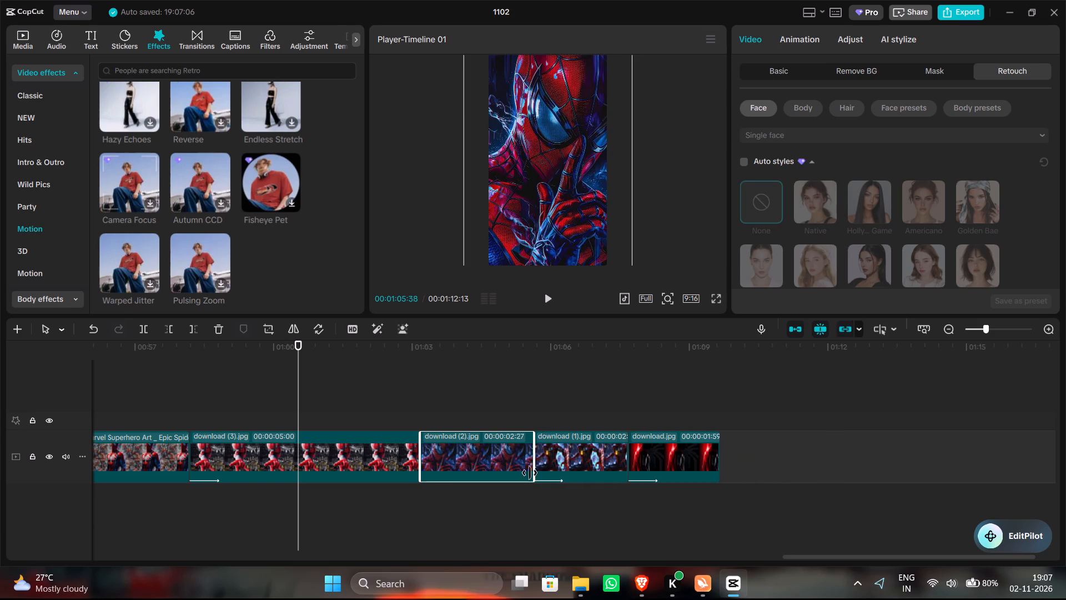
drag(530, 473, 515, 477)
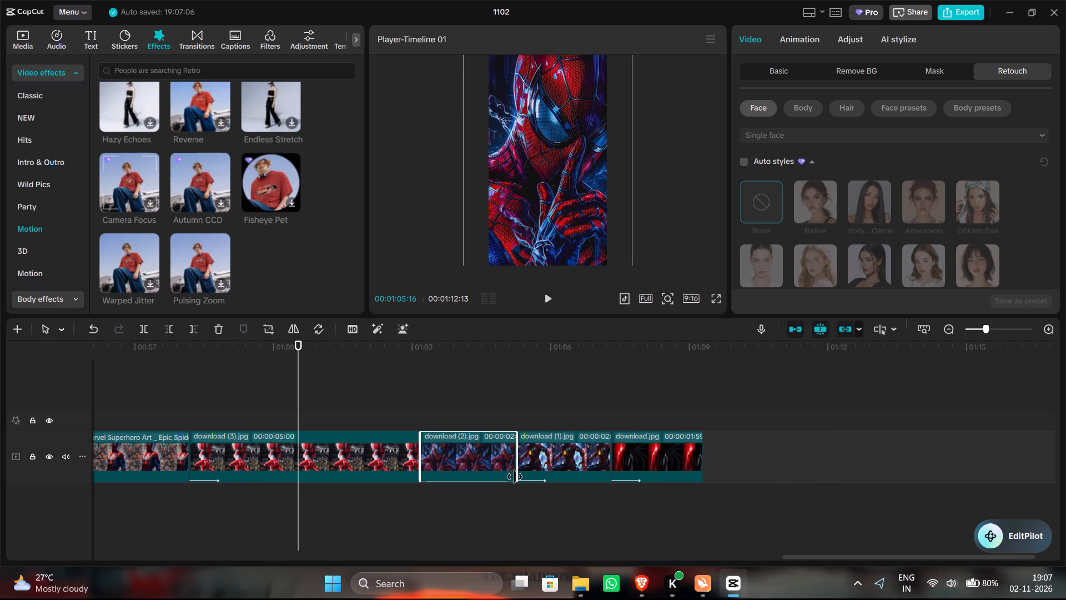
drag(515, 477, 514, 477)
Trim the end of the download (3).jpg clip so it lasts about 2 seconds (00:00:02:07).
click(405, 457)
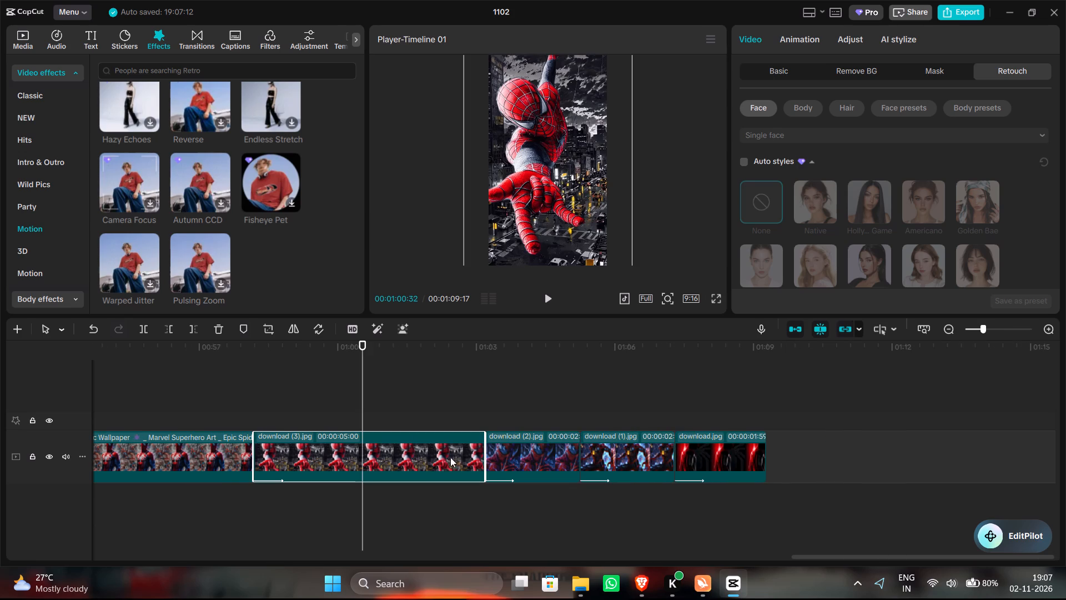
drag(485, 456, 361, 443)
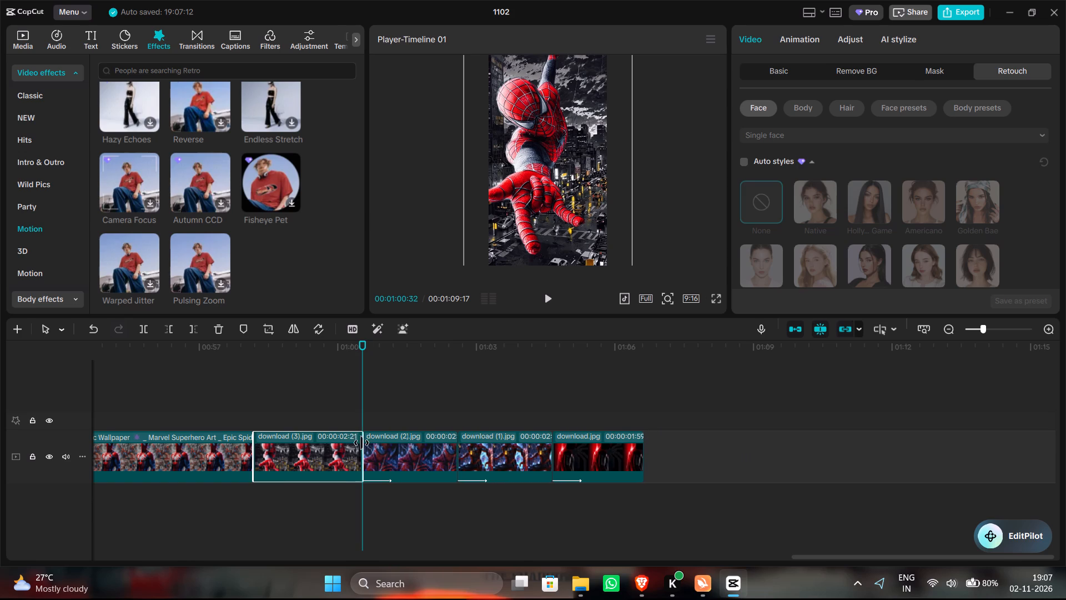
drag(361, 443, 345, 456)
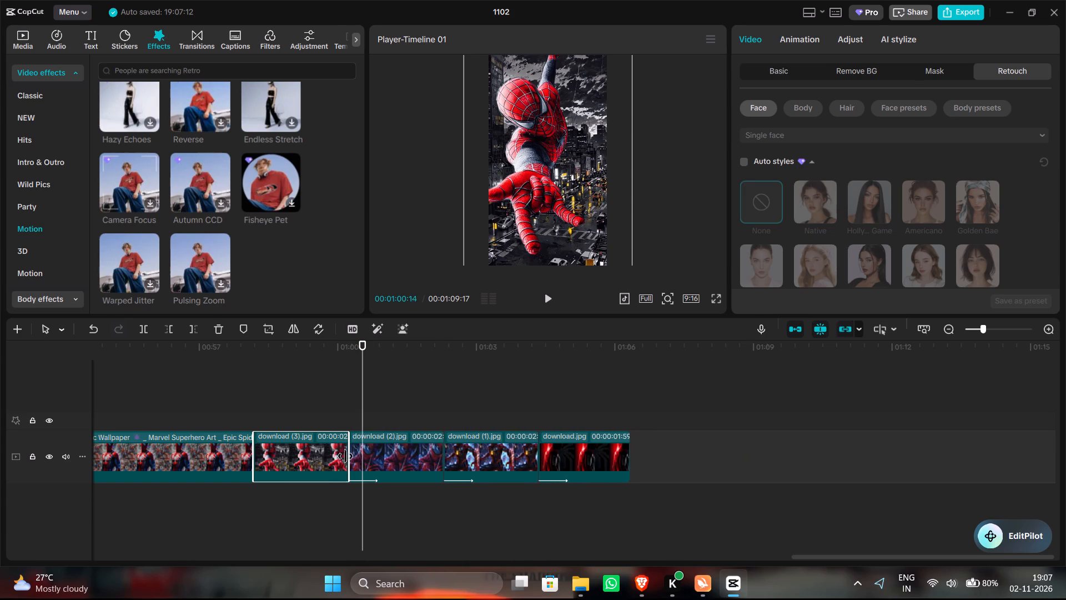
drag(345, 456, 356, 462)
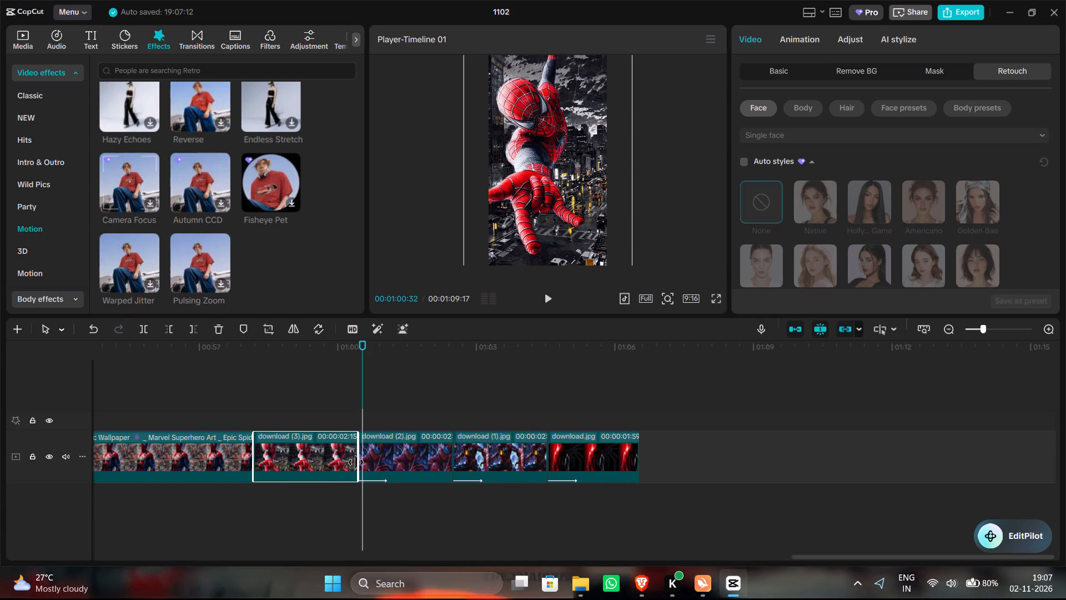
drag(356, 462, 349, 463)
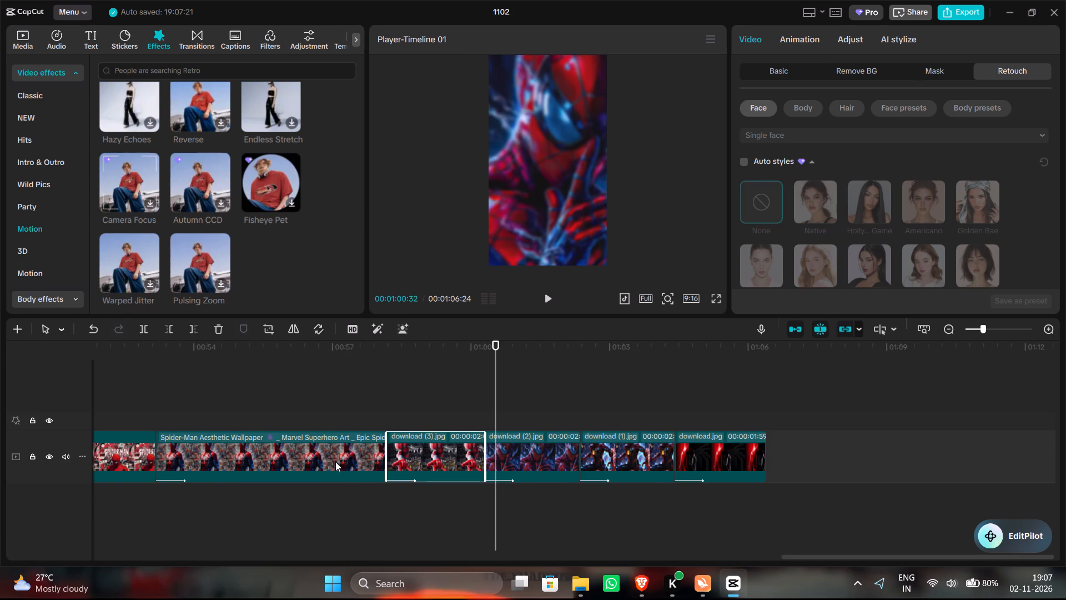
Trim the end of the Spider-Man Aesthetic Wallpaper clip before download (3).jpg so it lasts about 3.6 seconds.
click(324, 456)
drag(387, 459, 294, 470)
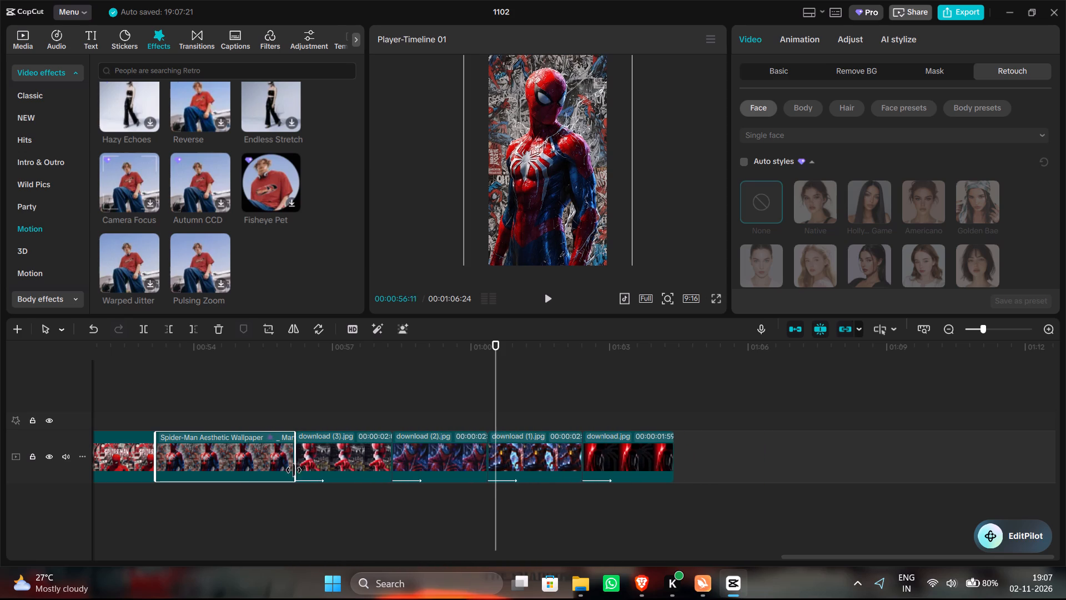
drag(294, 470, 438, 464)
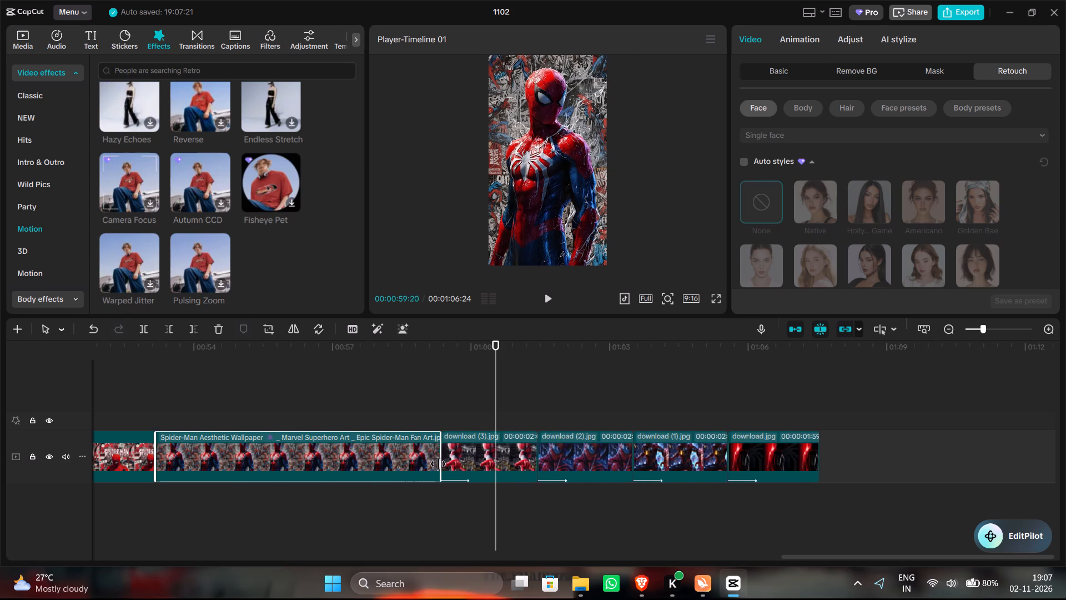
drag(438, 464, 378, 452)
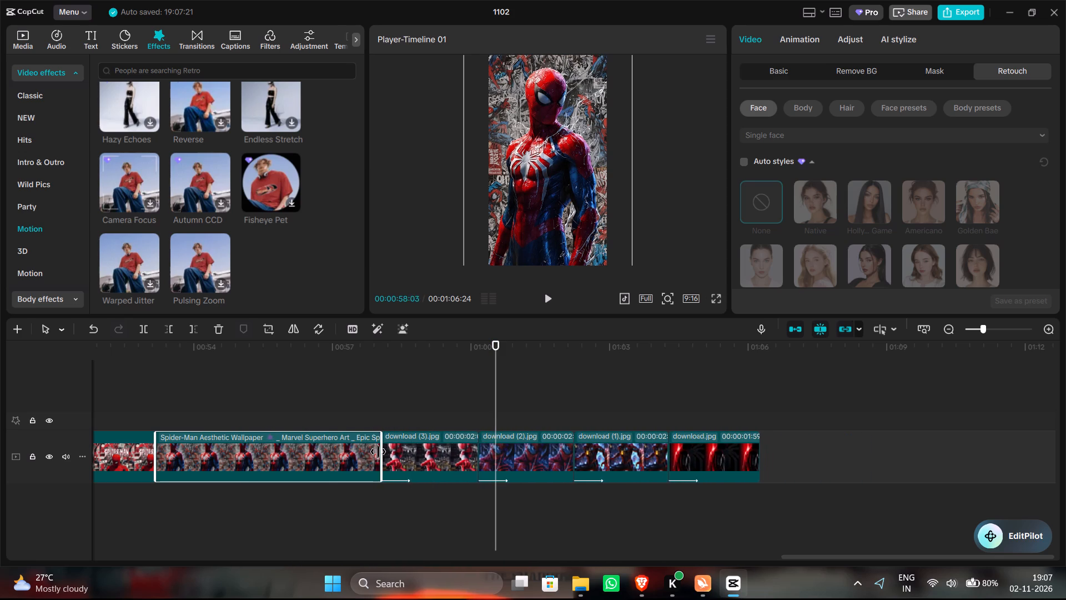
drag(378, 452, 319, 452)
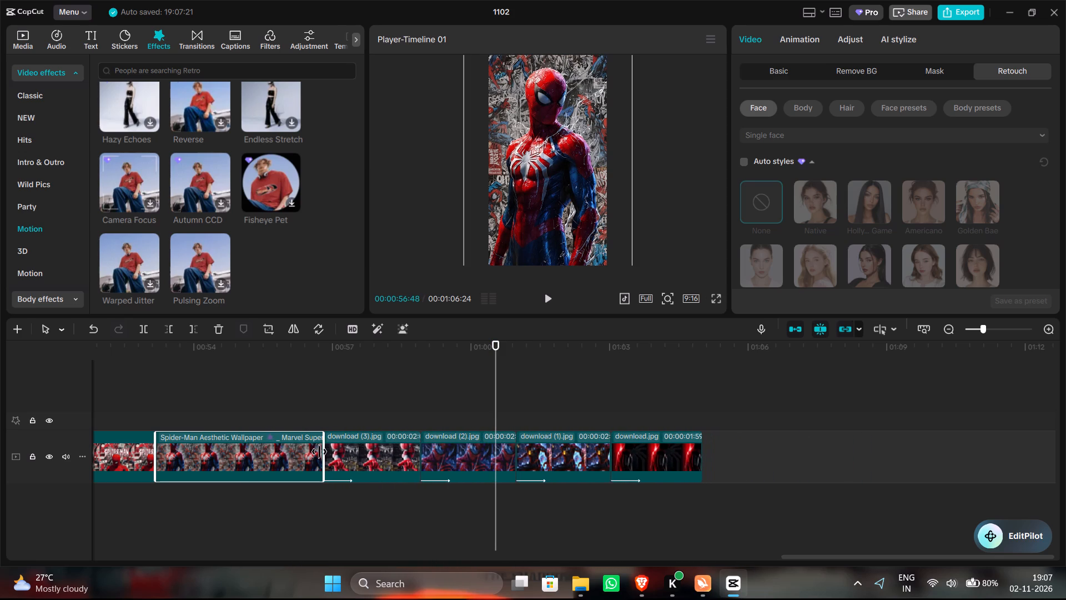
drag(319, 452, 319, 451)
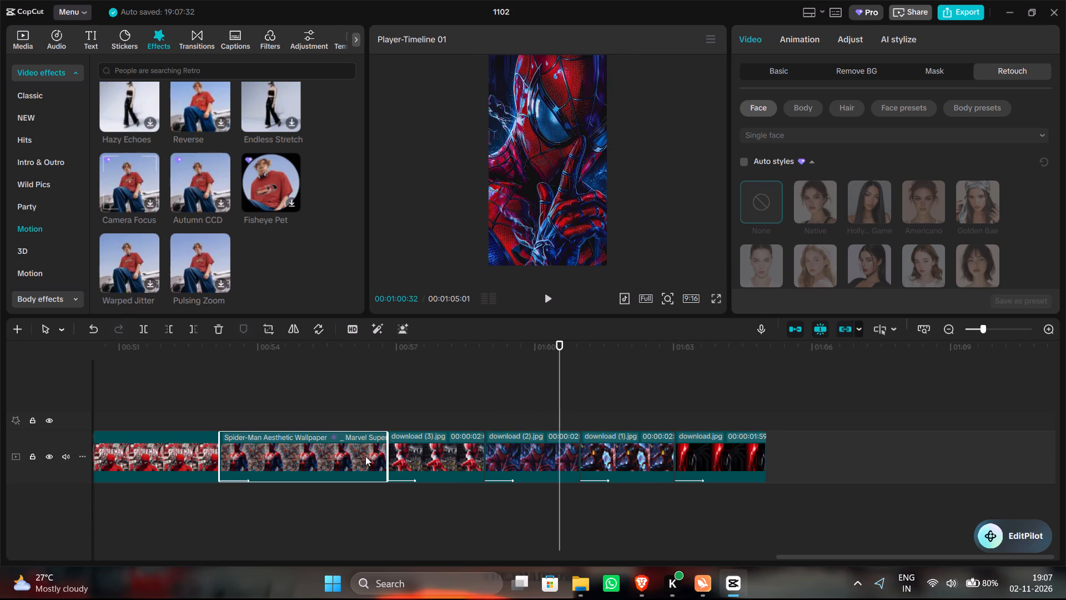
Trim the end of the Instagram.jpg clip before the red download (5).jpg clip so it lasts about 2 seconds (00:00:02:01).
scroll(365, 456, right, 1)
ctrl+scroll(315, 397, up, 11)
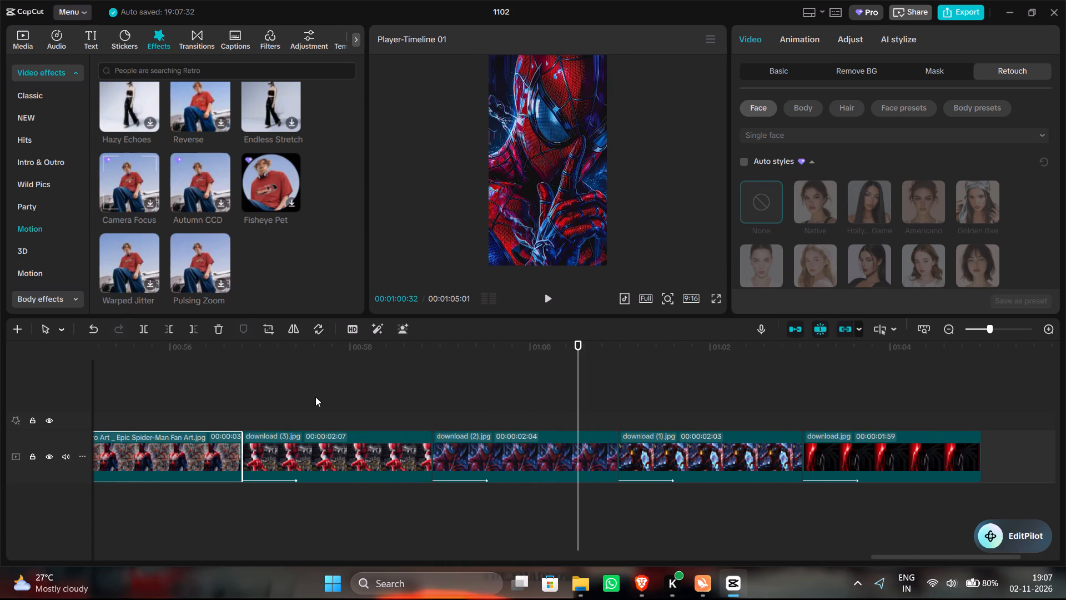
ctrl+scroll(315, 397, up, 6)
click(315, 397)
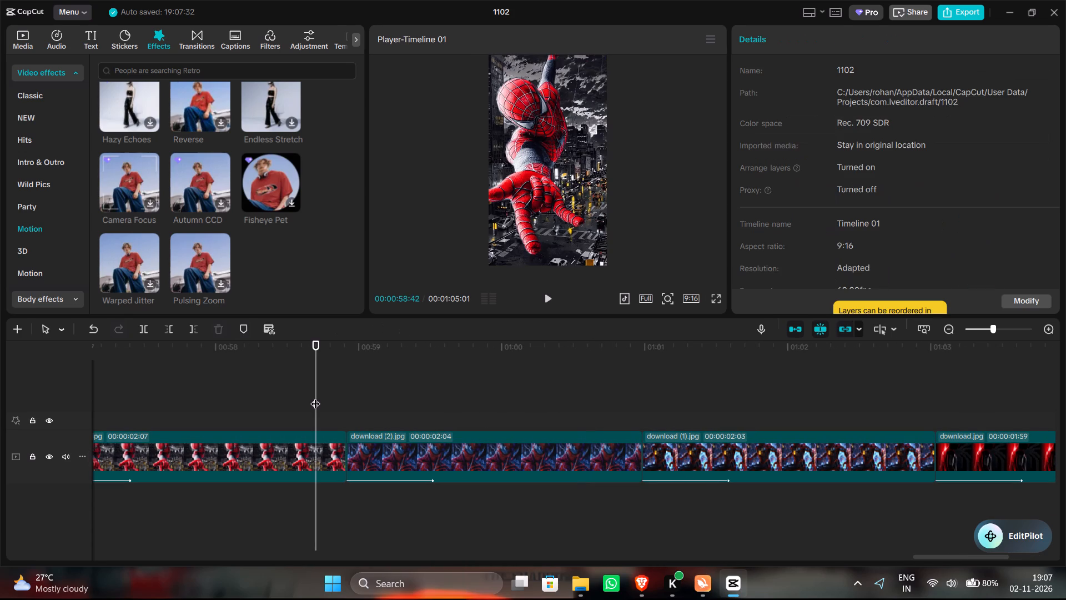
drag(315, 397, 537, 446)
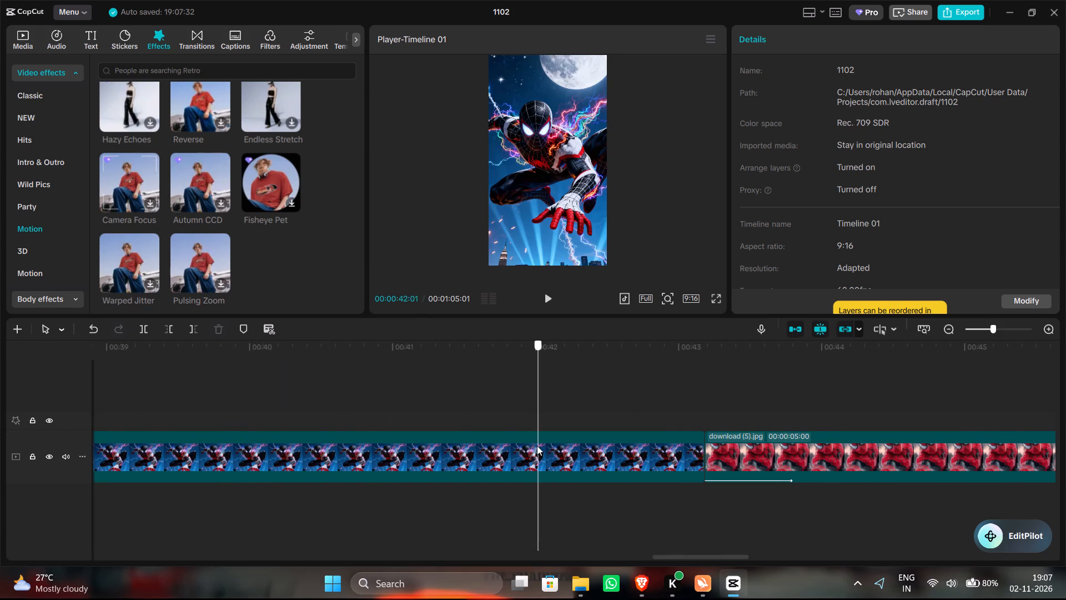
drag(537, 446, 508, 449)
click(558, 459)
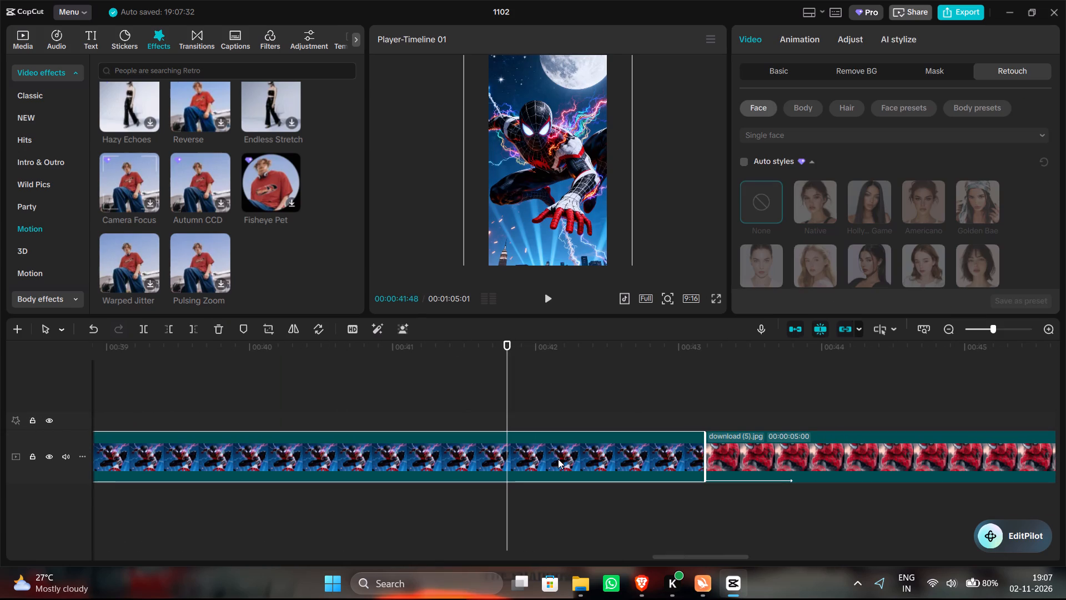
drag(704, 449, 438, 472)
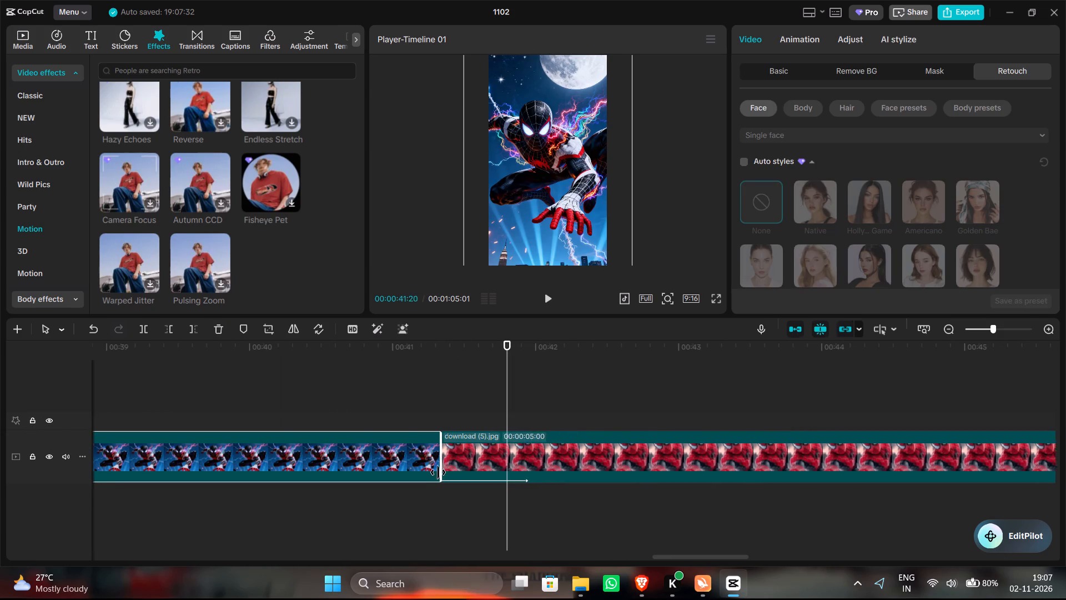
drag(438, 472, 69, 483)
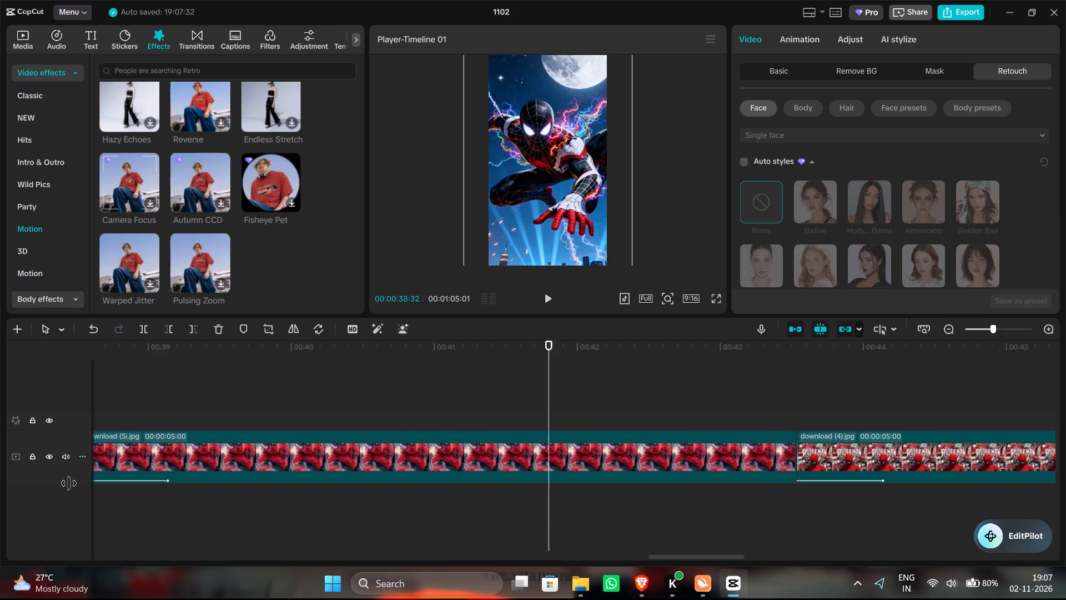
drag(69, 483, 450, 494)
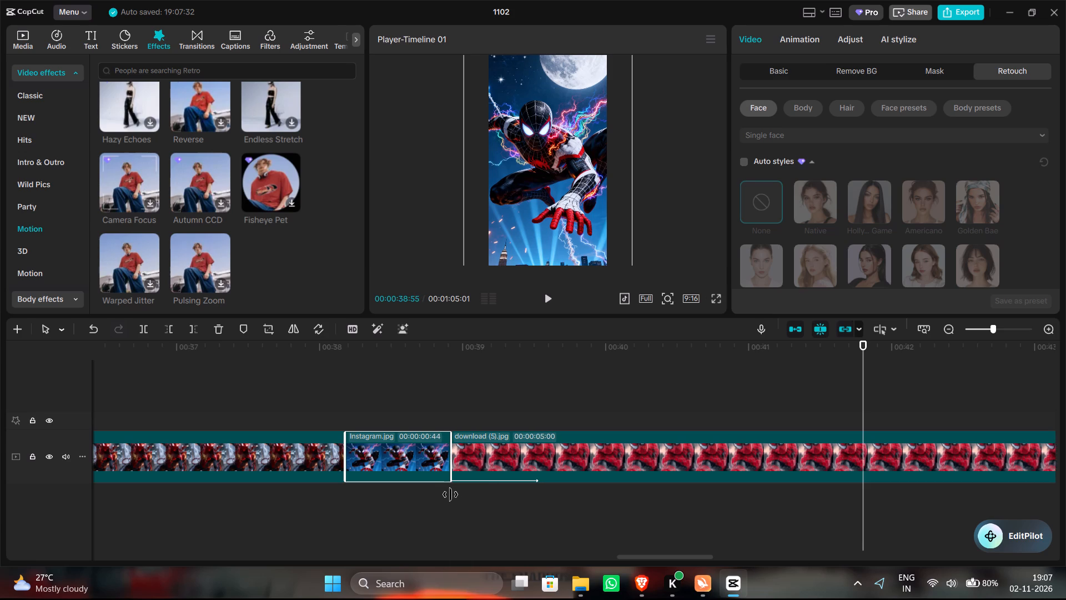
drag(450, 494, 599, 487)
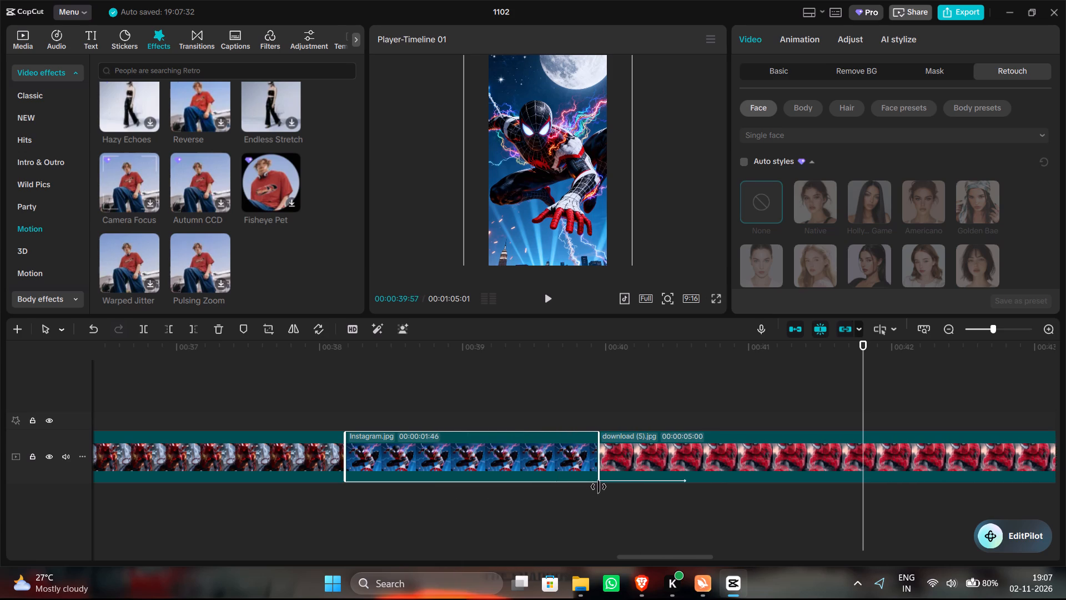
drag(599, 487, 633, 486)
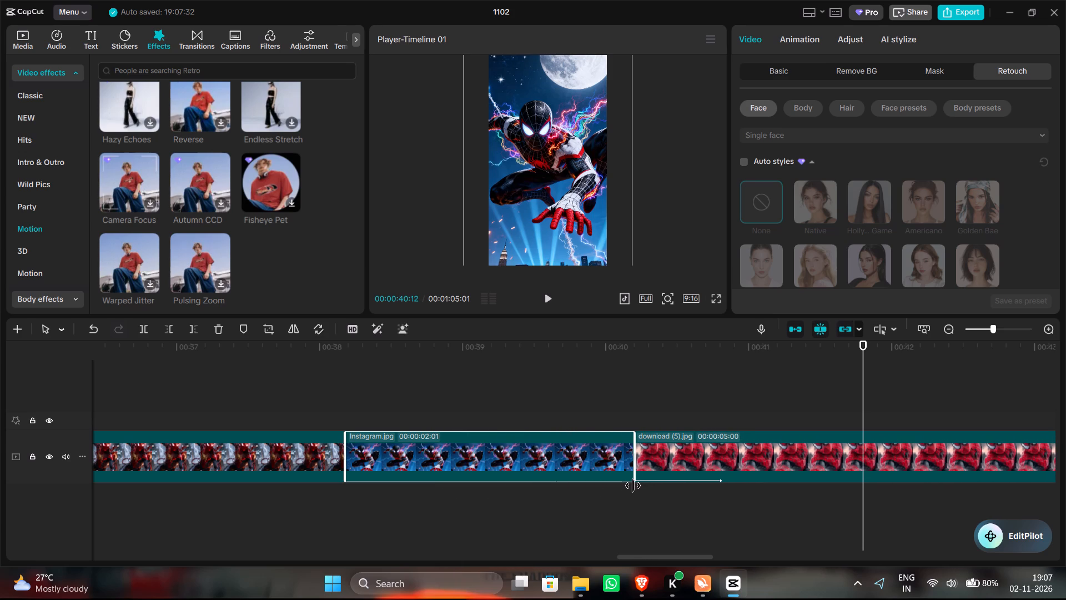
drag(633, 486, 627, 488)
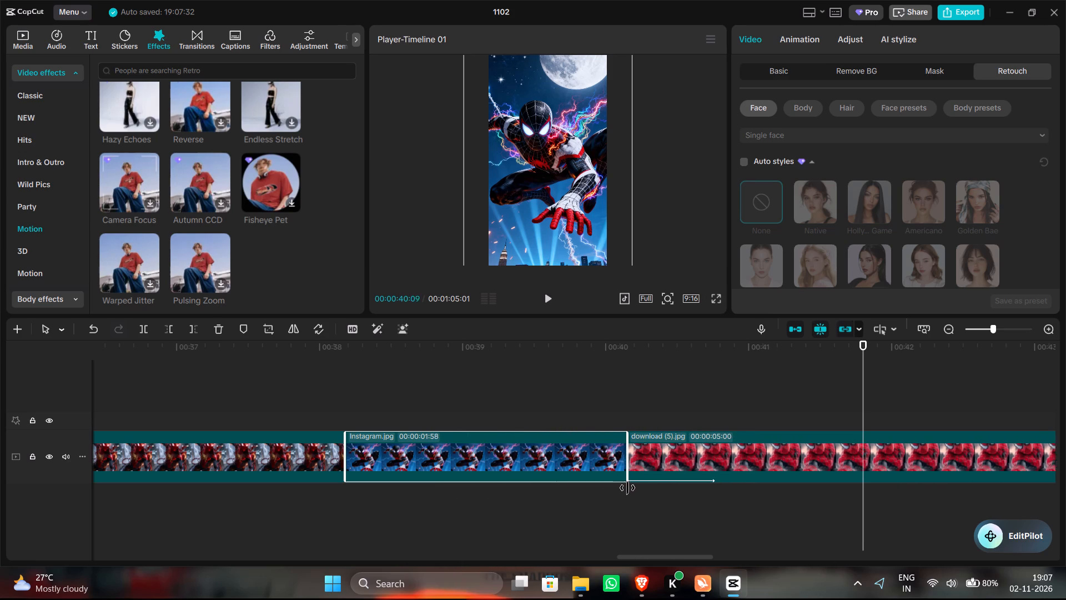
drag(627, 488, 633, 488)
Trim the end of the download (6).jpg clip before Instagram.jpg so it lasts 2 seconds (00:00:02:00).
click(244, 459)
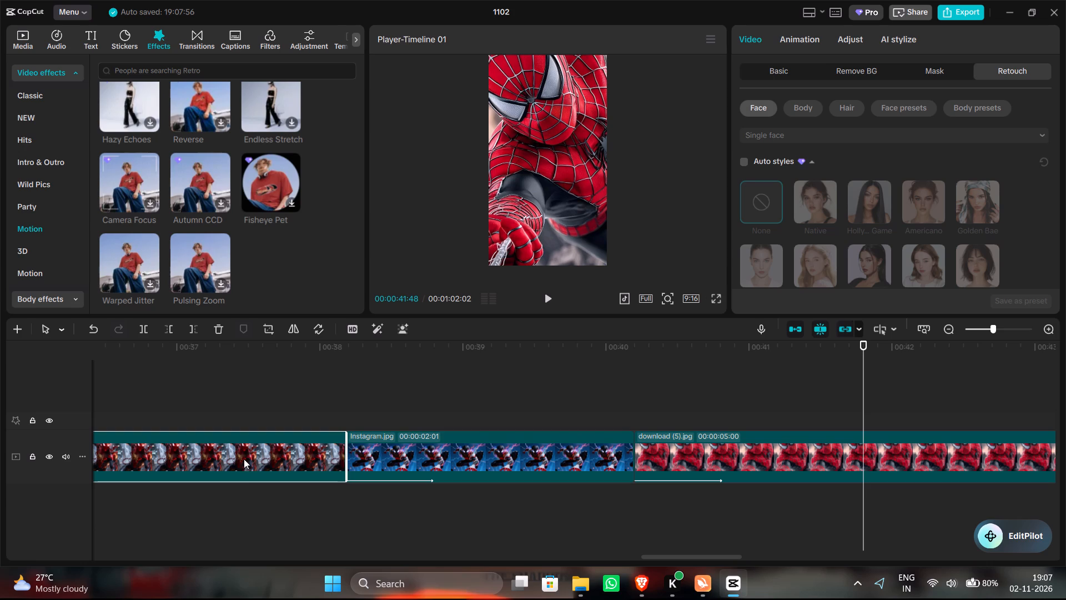
drag(347, 461, 118, 445)
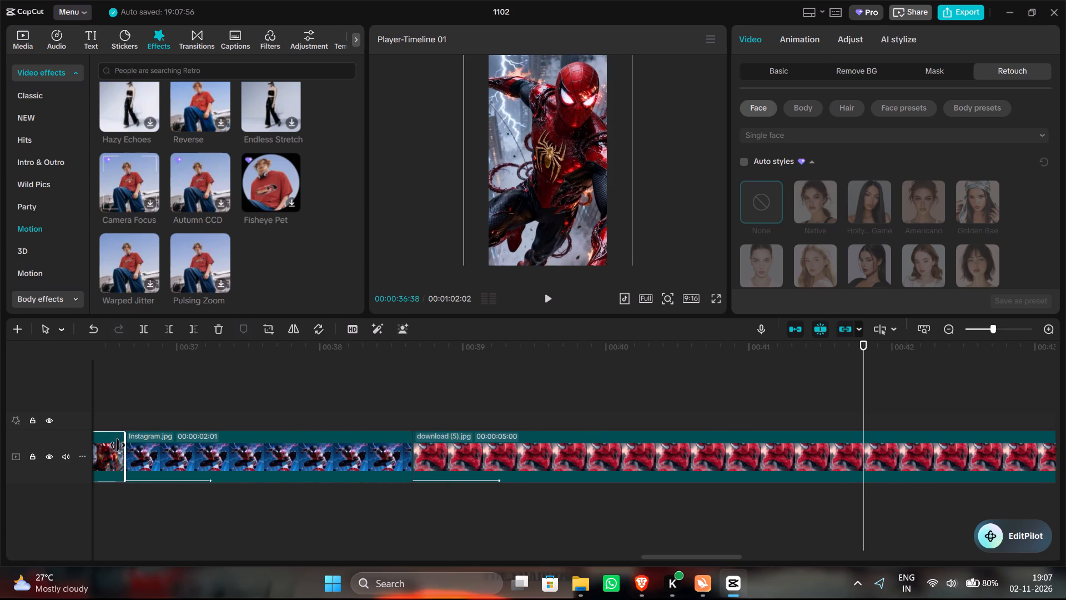
drag(118, 445, 325, 496)
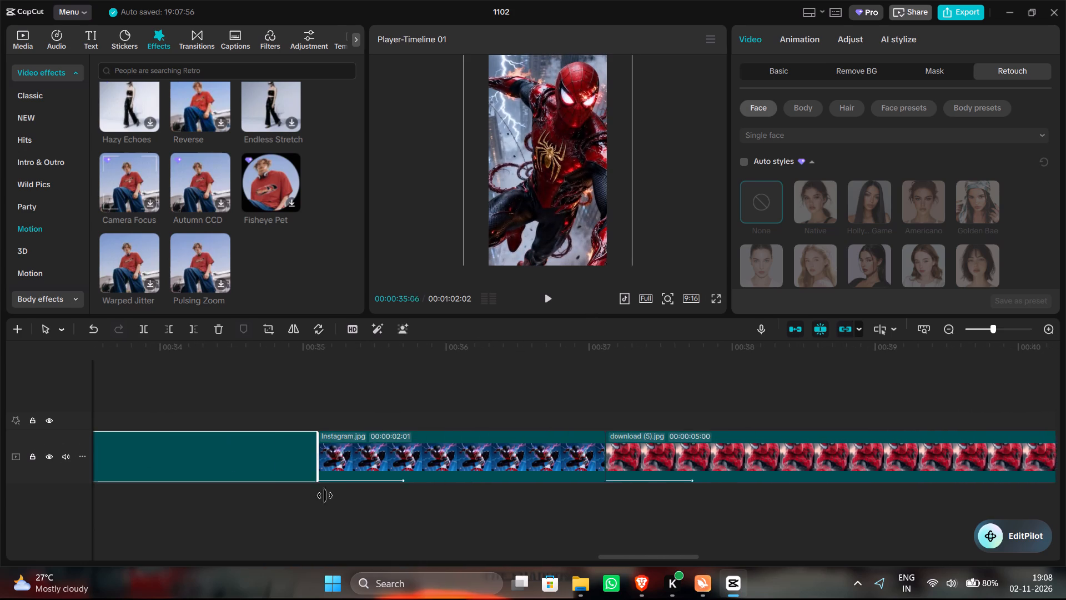
drag(325, 496, 330, 482)
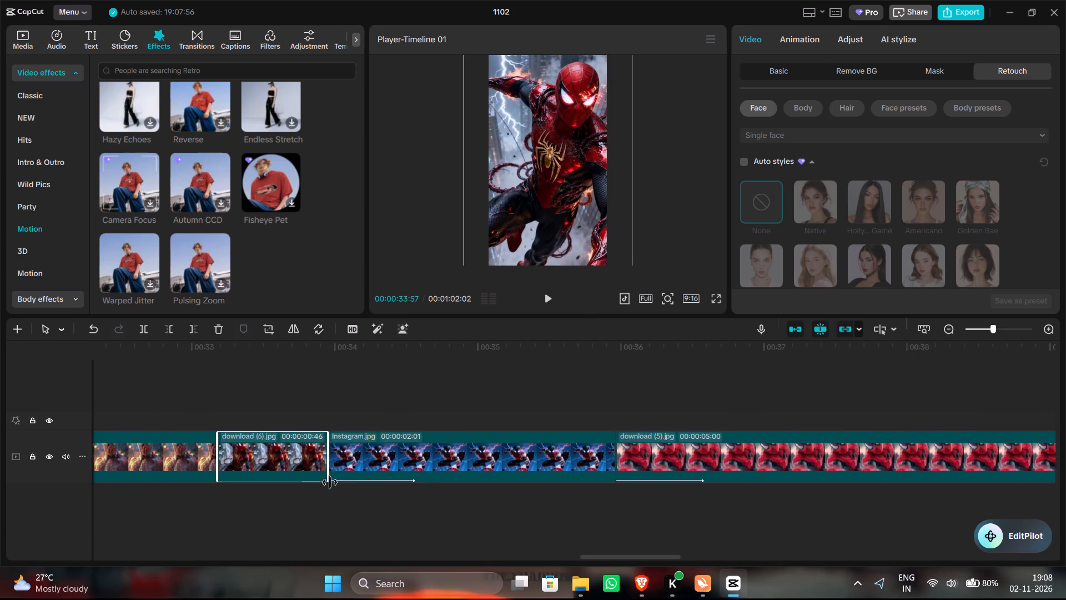
drag(330, 482, 620, 509)
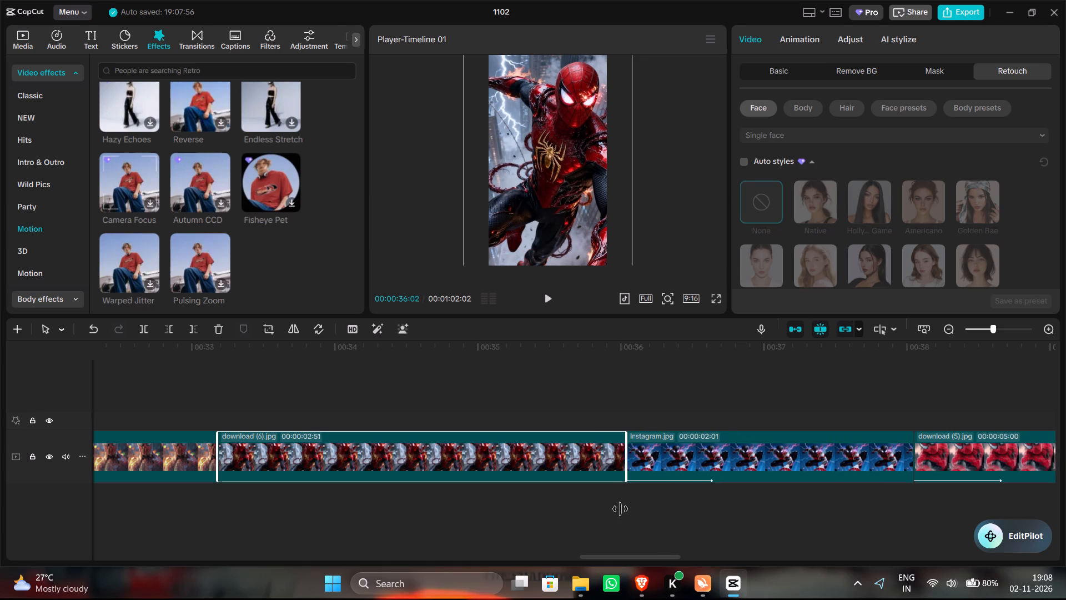
drag(620, 509, 538, 500)
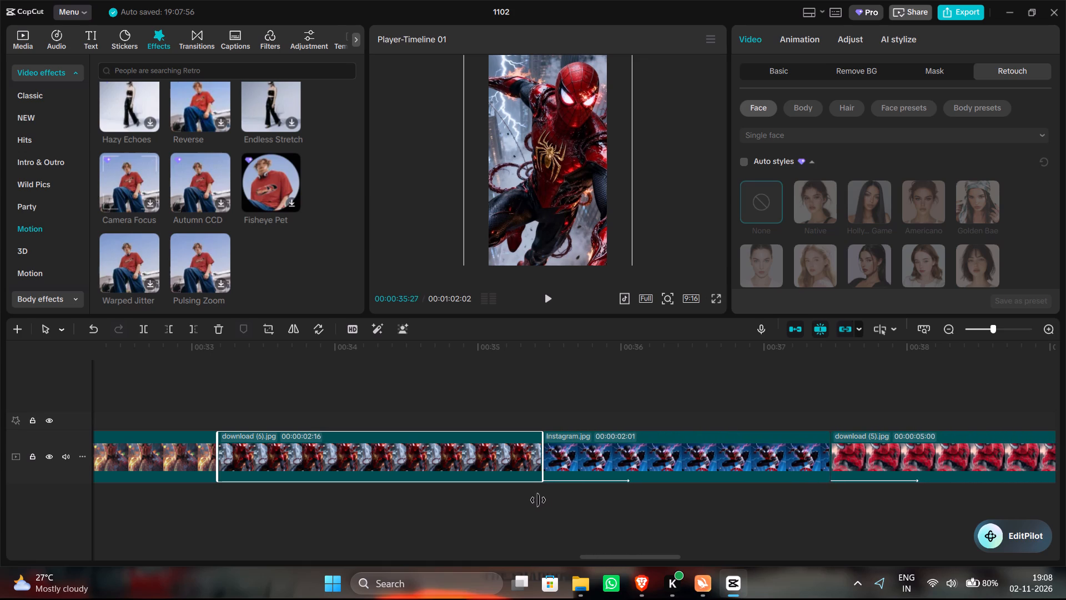
drag(538, 500, 502, 498)
Trim the end of the download (7).jpg clip so it lasts about 2 seconds (00:00:02:03).
click(198, 469)
scroll(198, 469, right, 1)
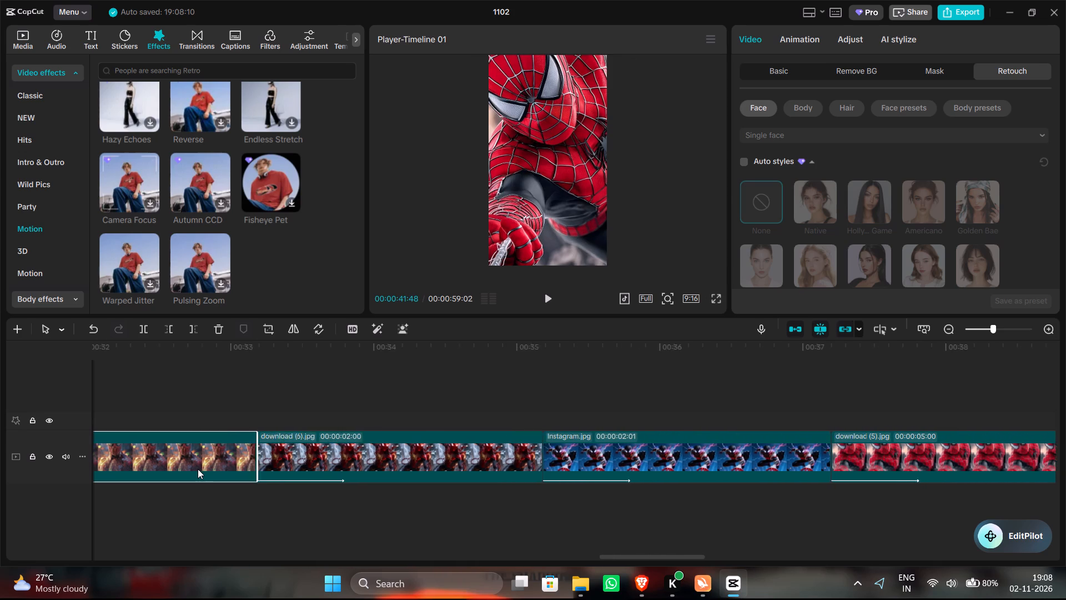
scroll(198, 469, right, 3)
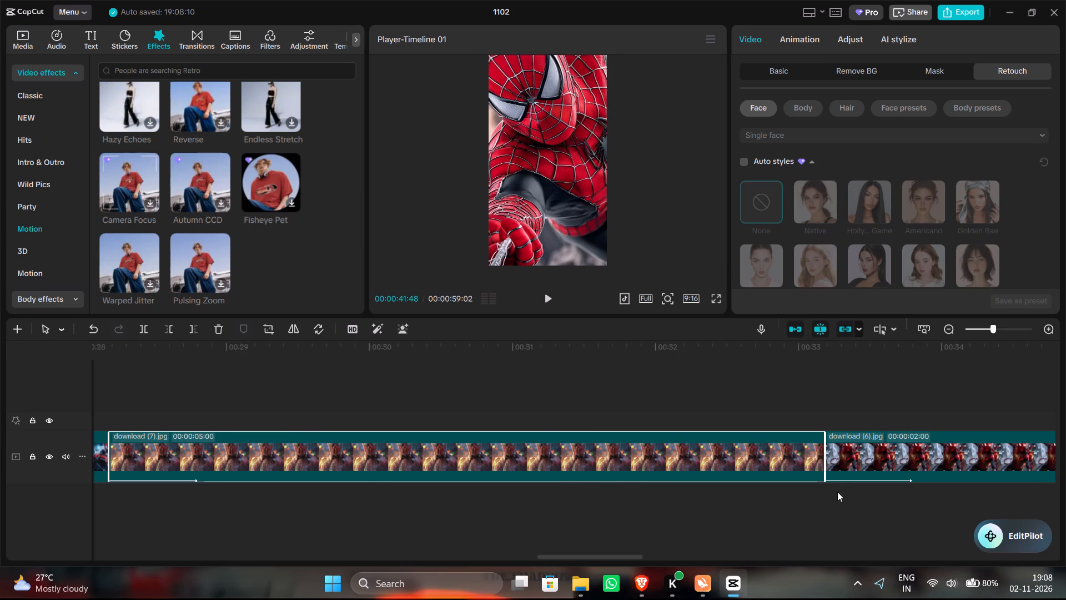
drag(823, 451, 343, 446)
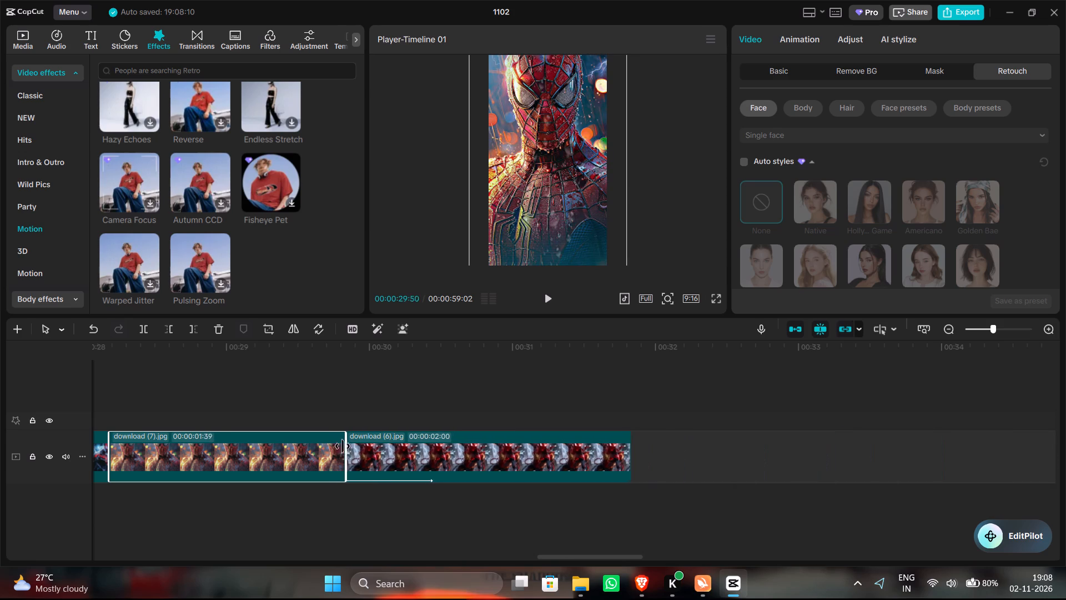
drag(343, 446, 403, 464)
Trim the end of the download (8).jpg clip before download (7).jpg so it lasts about 2 seconds (00:00:02:02).
click(475, 365)
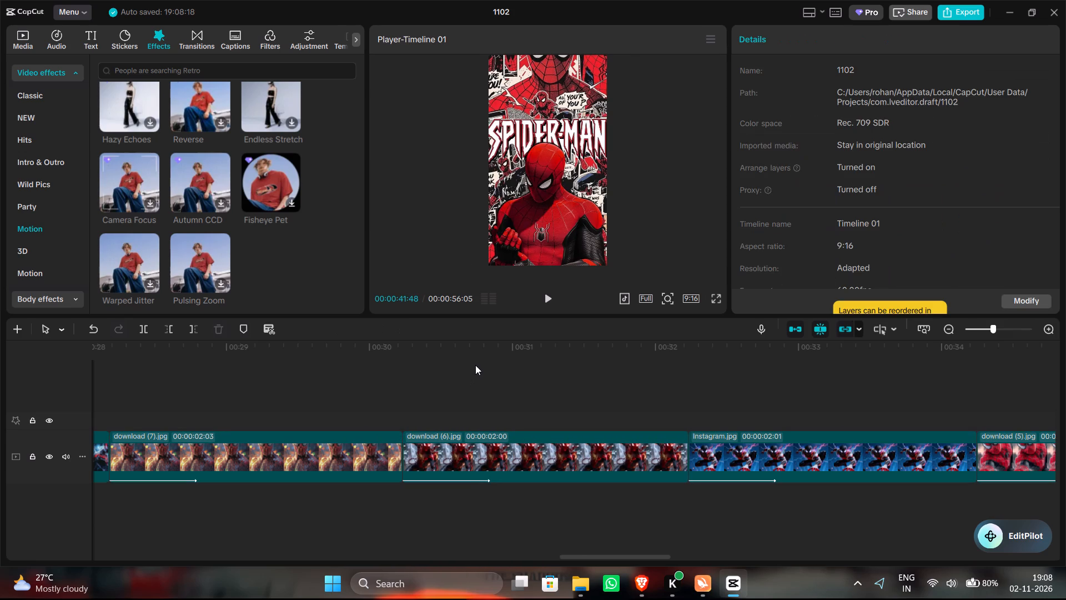
scroll(457, 382, right, 3)
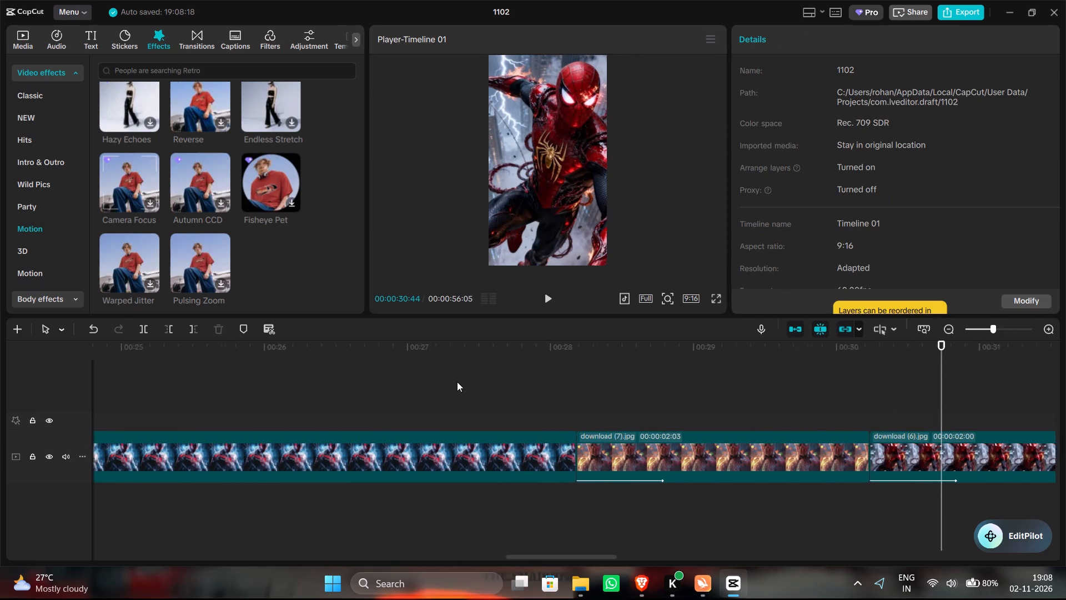
scroll(457, 382, right, 1)
click(620, 463)
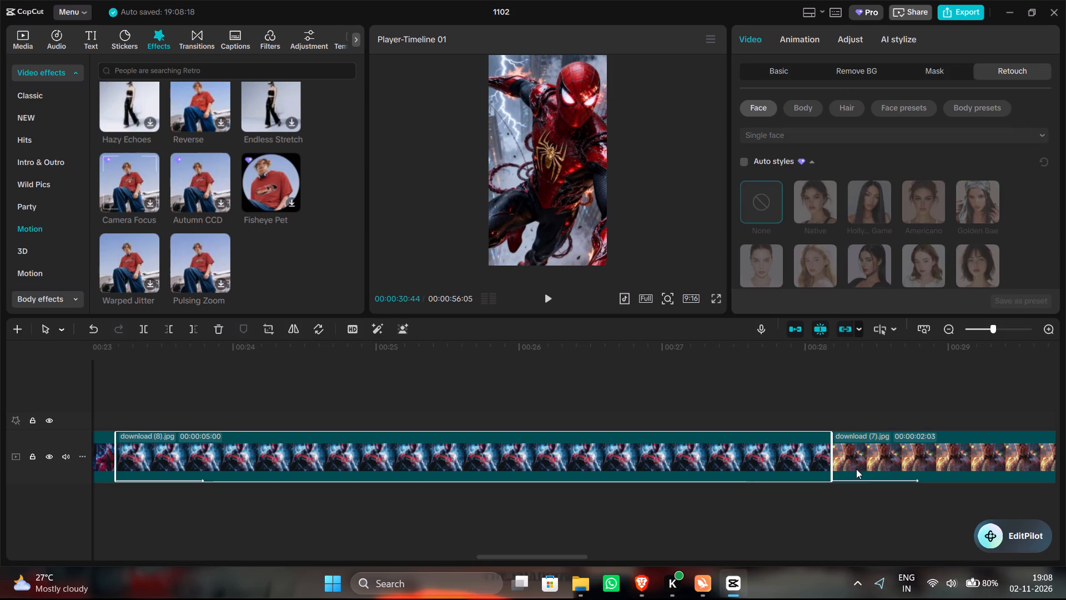
drag(831, 462, 445, 469)
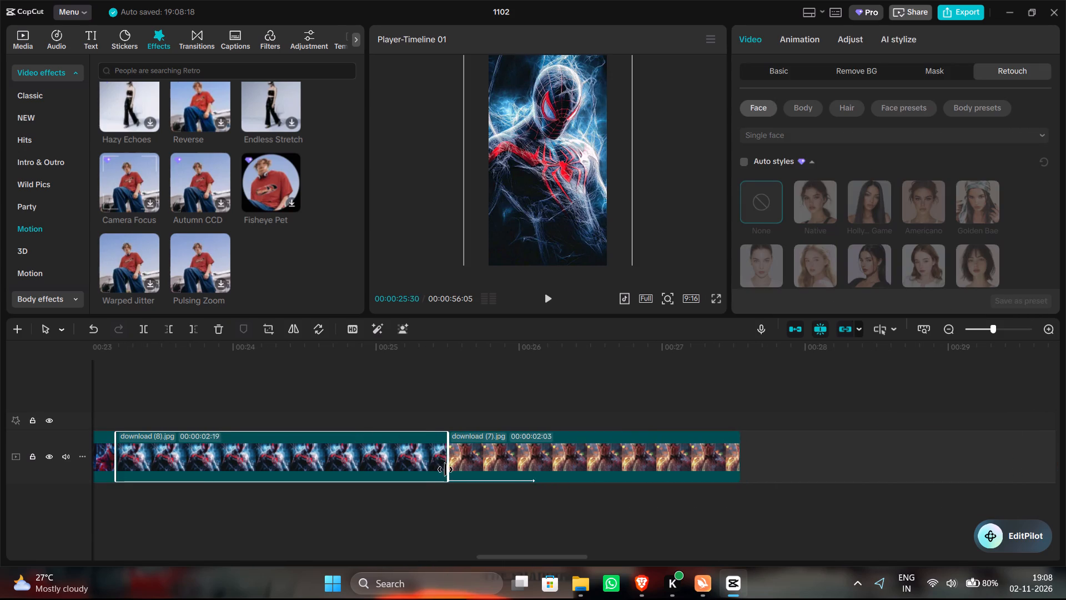
drag(445, 469, 419, 468)
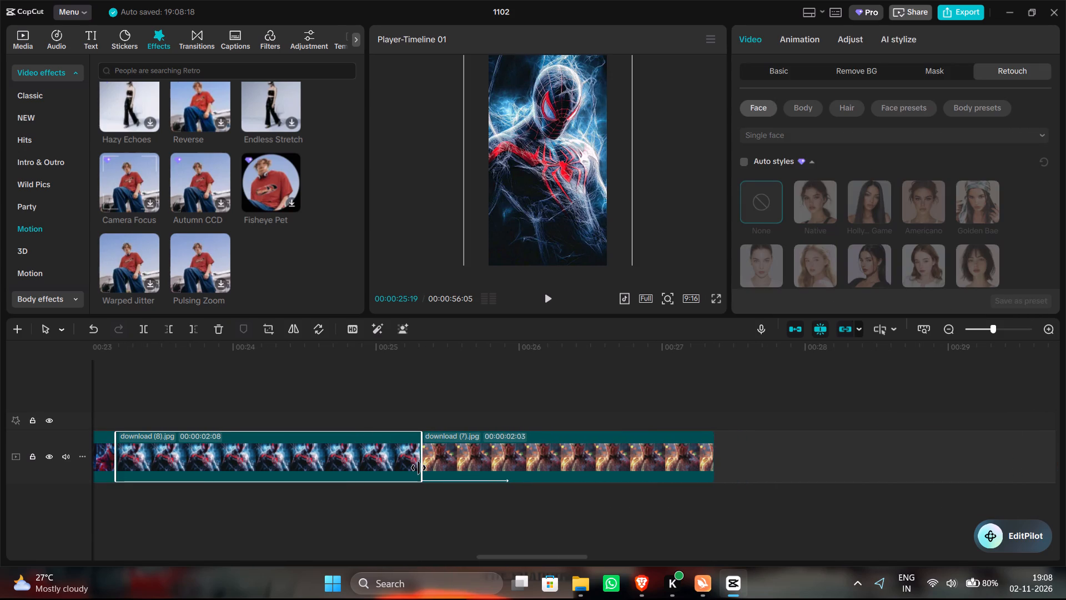
drag(419, 468, 403, 467)
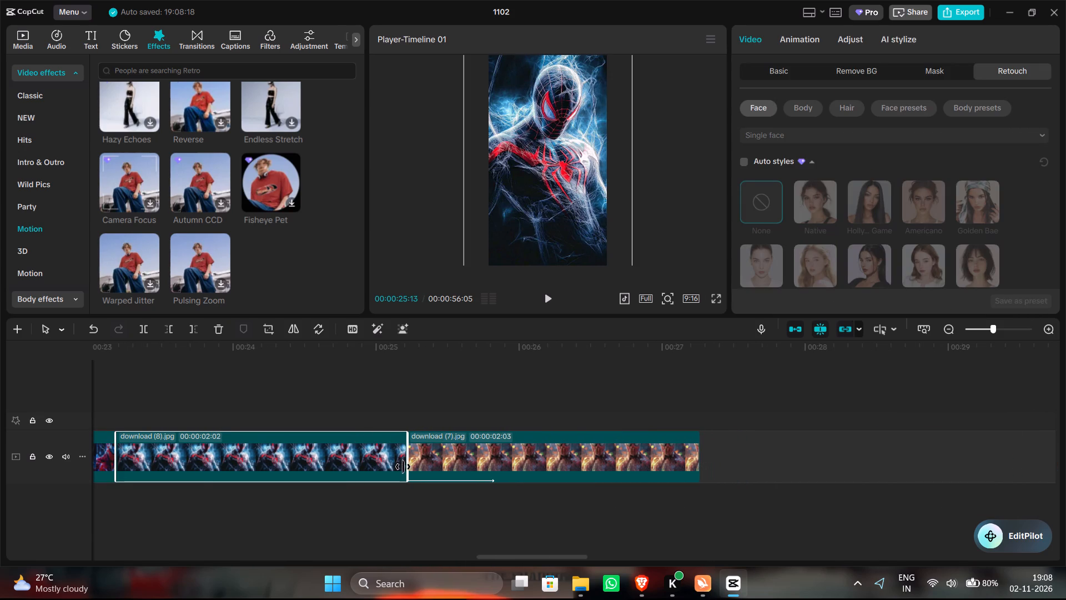
drag(403, 467, 403, 467)
click(403, 383)
Trim the end of the Spider man .jpg clip before download (8).jpg so it lasts about 2 seconds (00:00:02:02).
scroll(414, 404, right, 2)
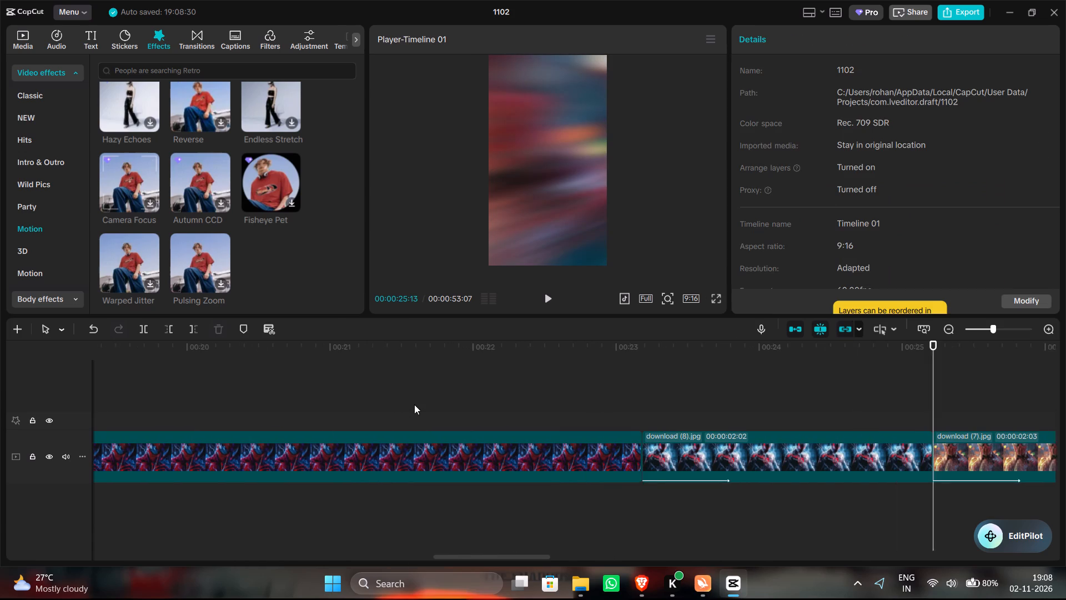
scroll(454, 432, right, 1)
click(510, 463)
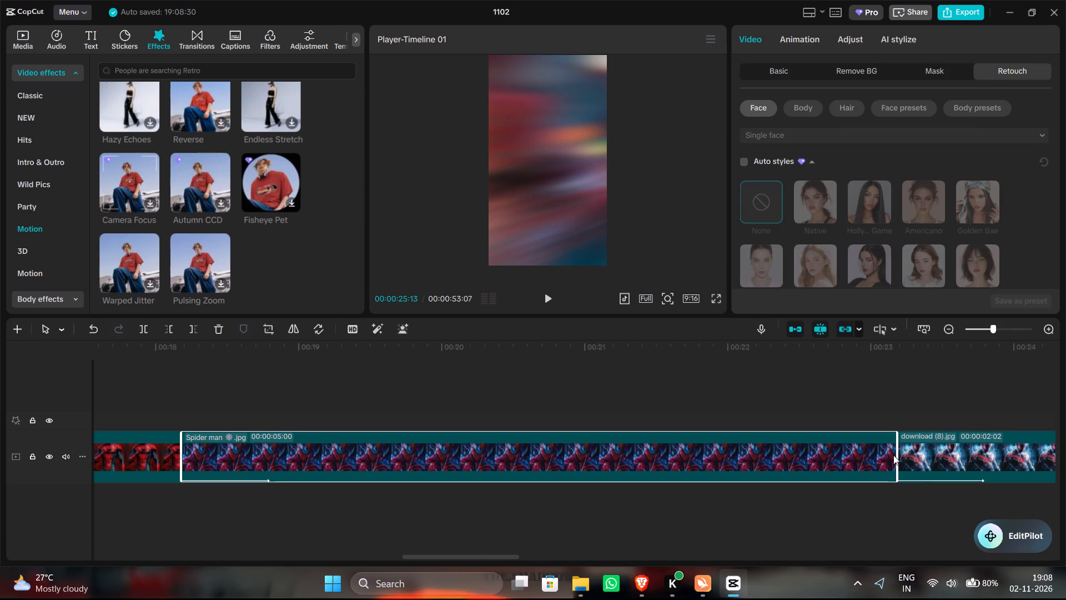
drag(896, 455, 441, 426)
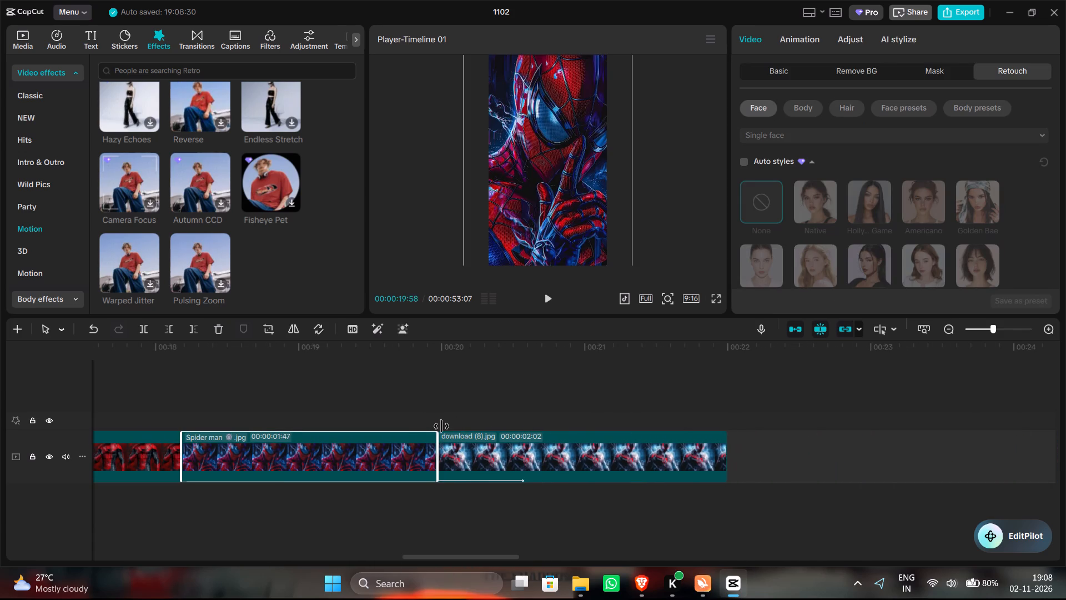
drag(441, 426, 471, 438)
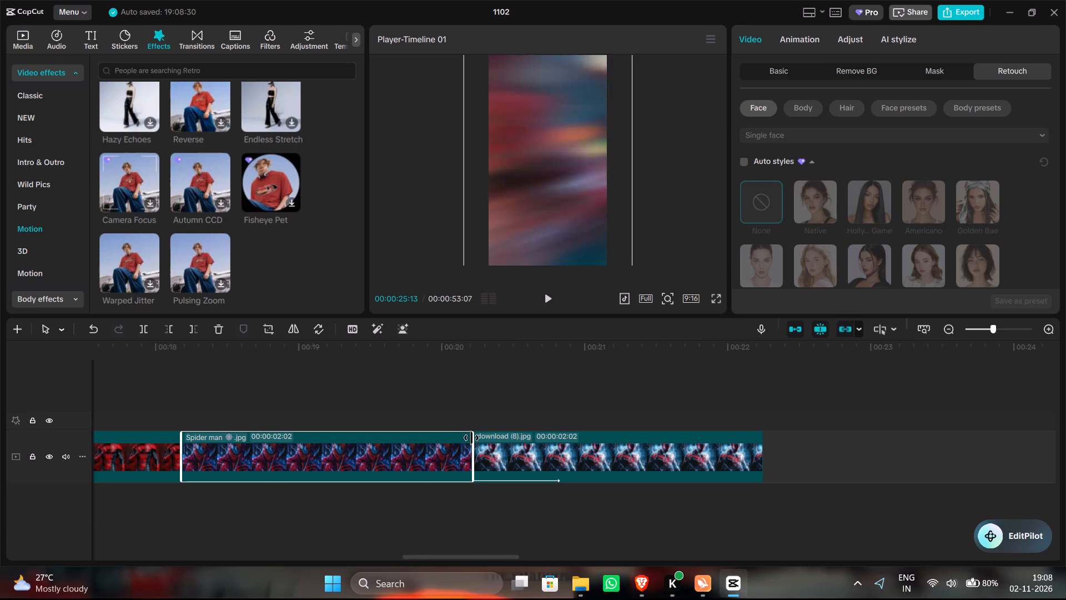
click(345, 383)
Adjust the start of the Spider man .jpg clip after the red Spiderman heart clip so it lasts 00:00:02:01.
scroll(345, 383, right, 2)
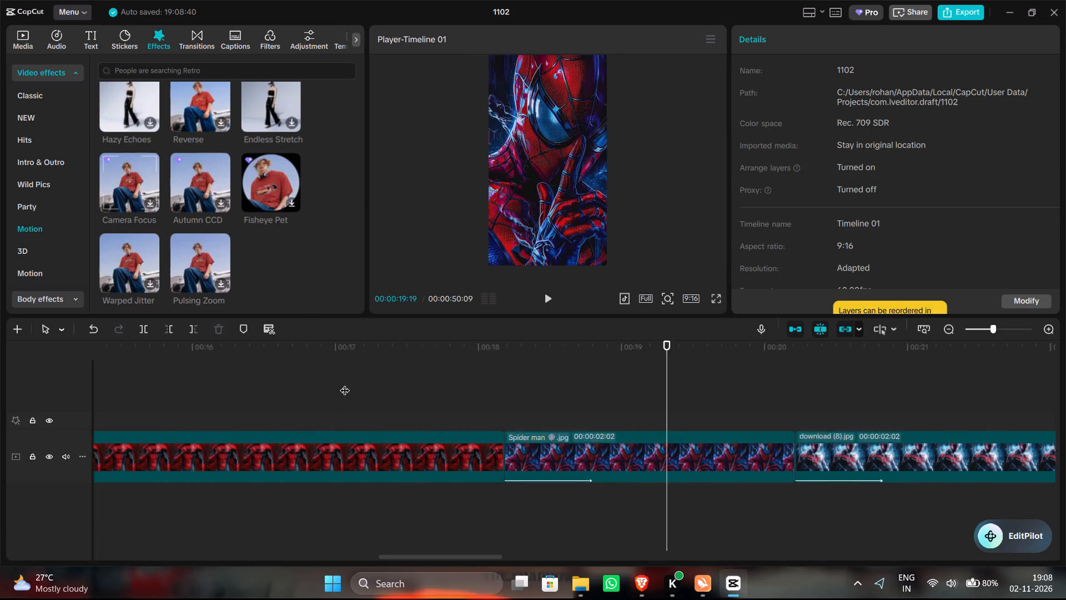
scroll(345, 383, right, 2)
click(530, 456)
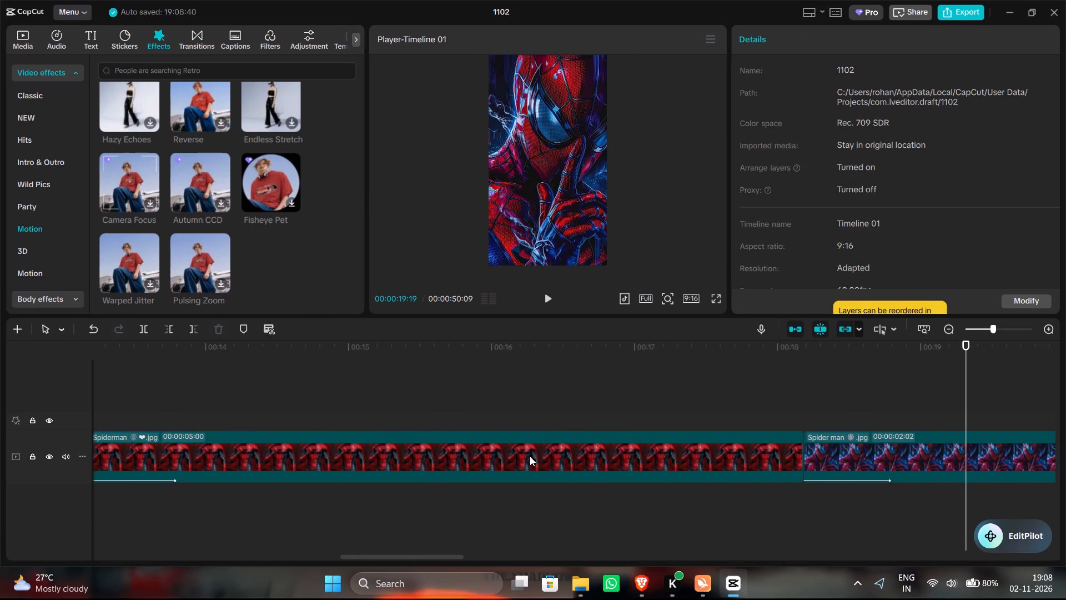
drag(808, 459, 763, 457)
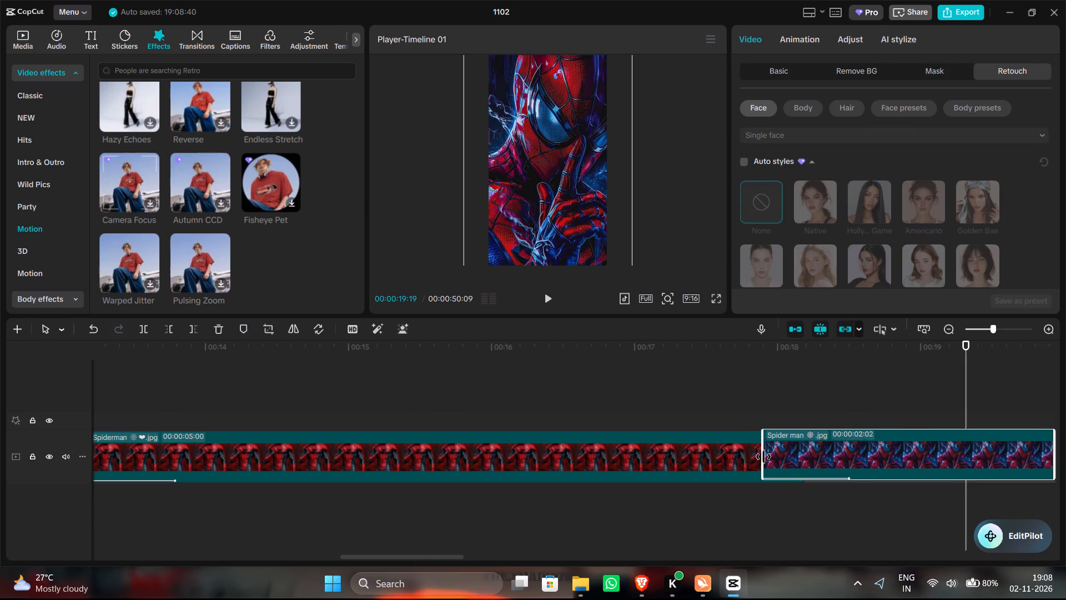
drag(763, 457, 813, 466)
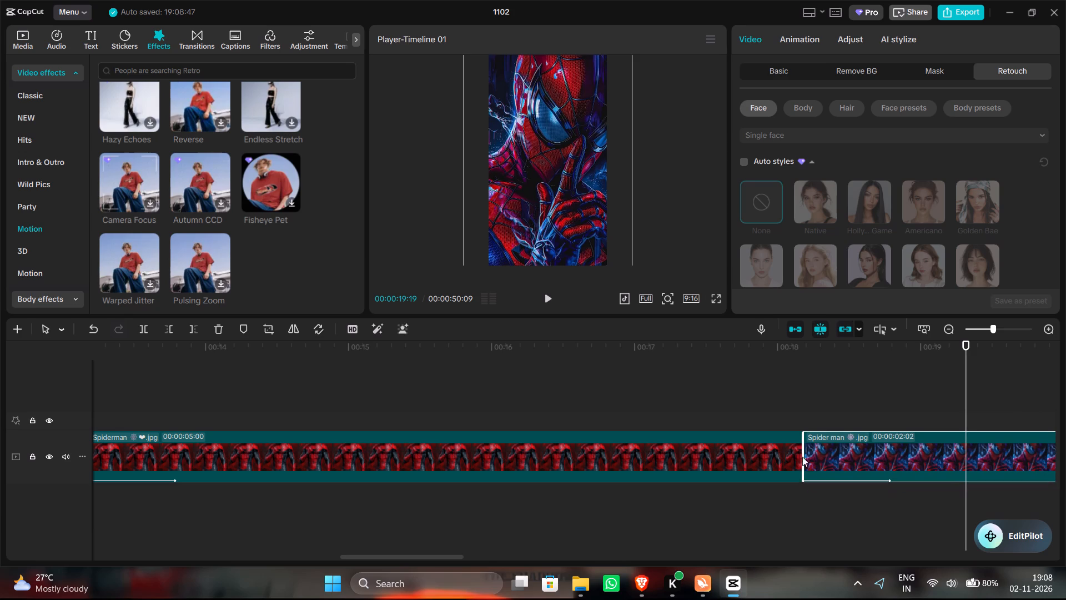
drag(800, 452, 778, 452)
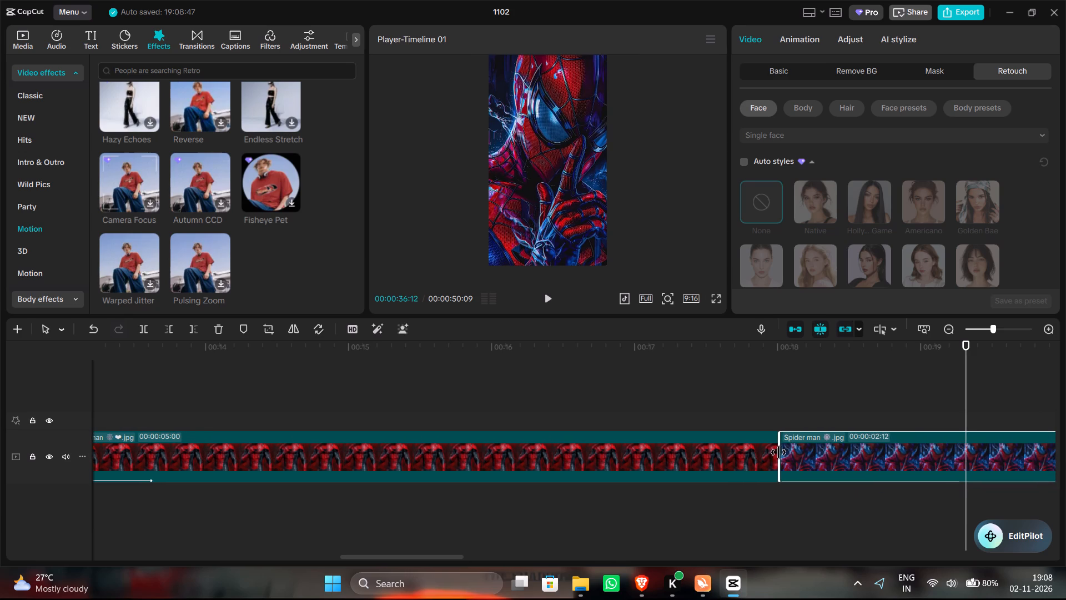
drag(778, 452, 806, 452)
click(768, 383)
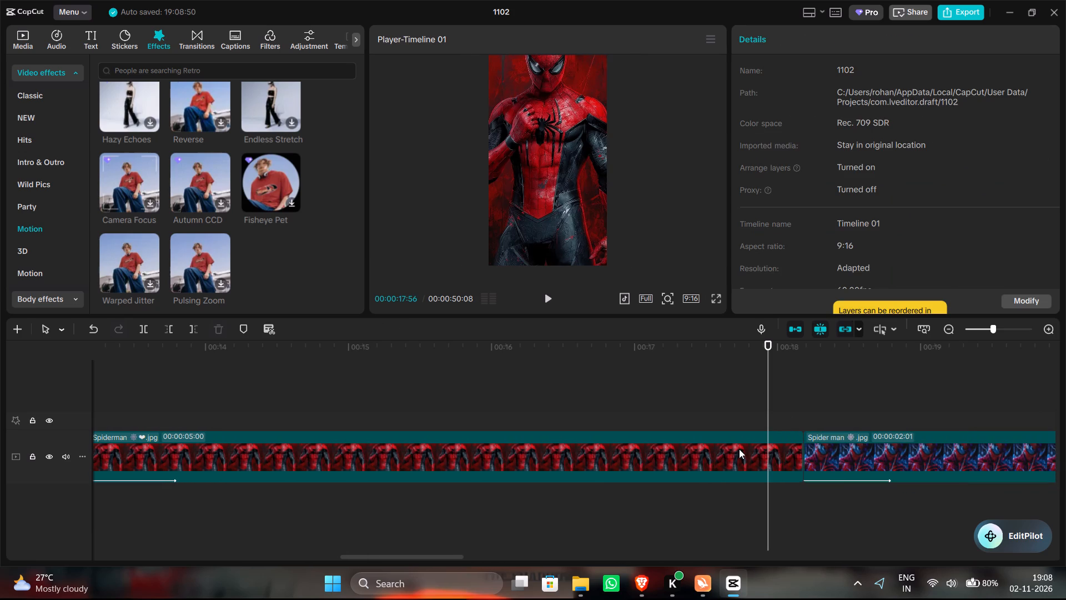
Trim the end of the red Spiderman heart .jpg clip before Spider man .jpg so it lasts 2 seconds (00:00:02:00).
click(739, 449)
drag(803, 455, 439, 457)
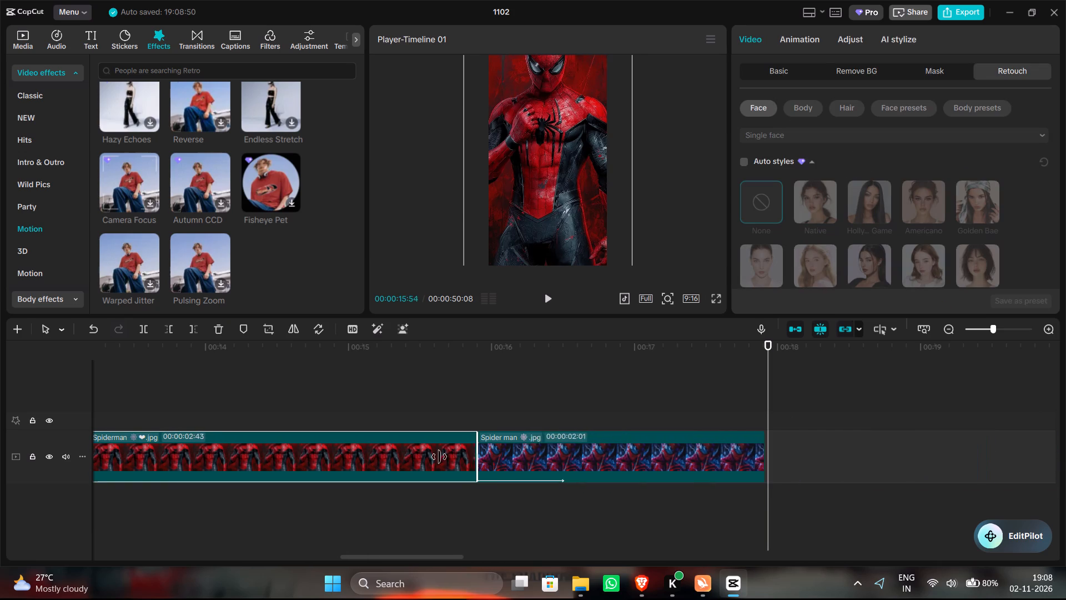
drag(439, 457, 370, 459)
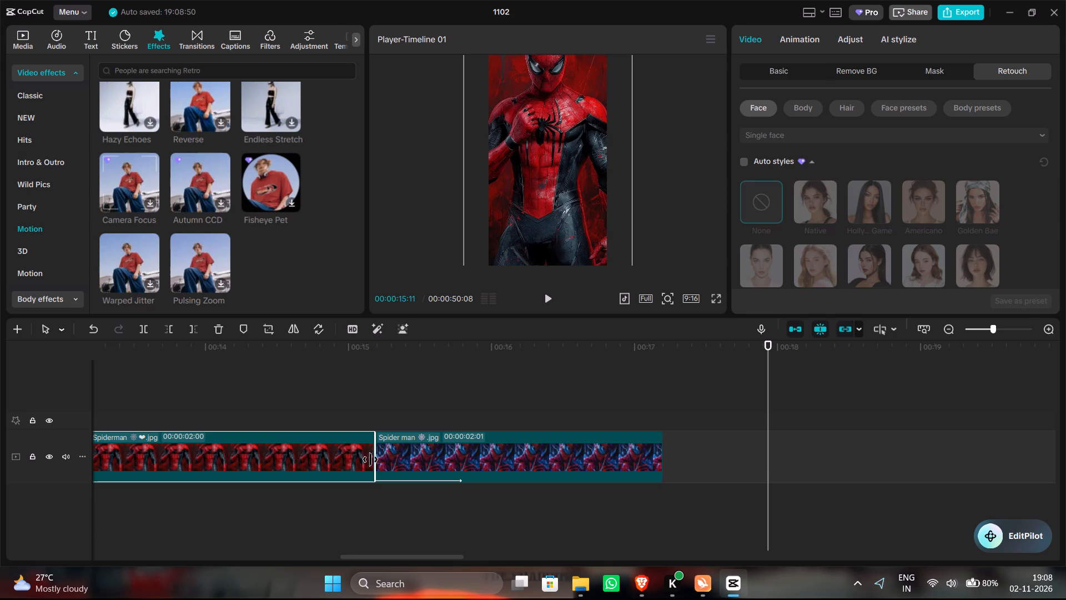
drag(370, 459, 370, 459)
double_click(338, 407)
Trim the end of the Tom Holland Pókember bőrében.jpg clip so it lasts 2 seconds (00:00:02:00).
scroll(338, 407, right, 2)
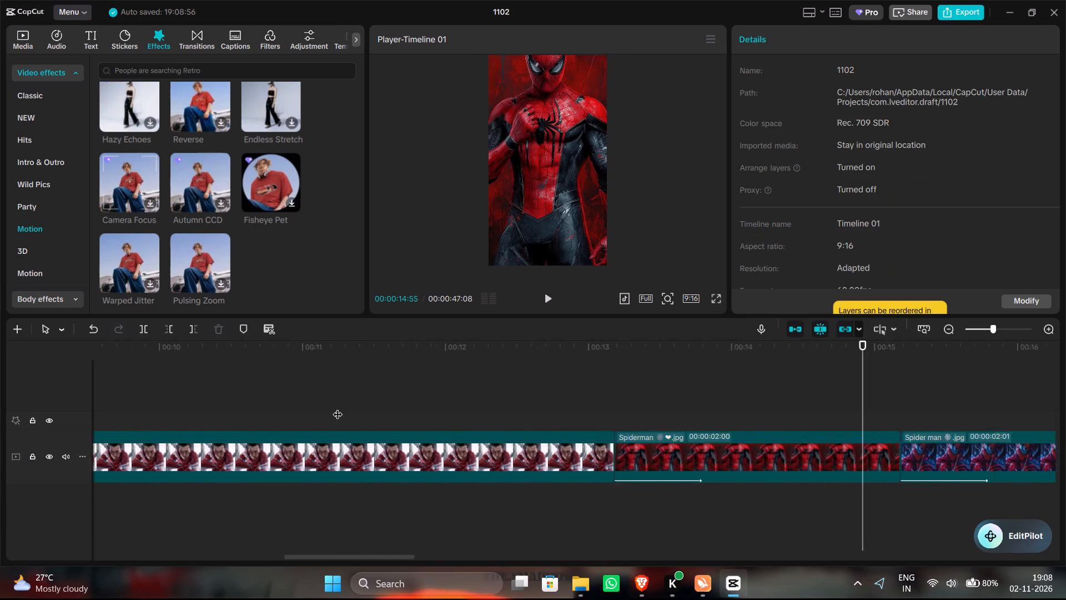
scroll(338, 407, right, 2)
click(428, 457)
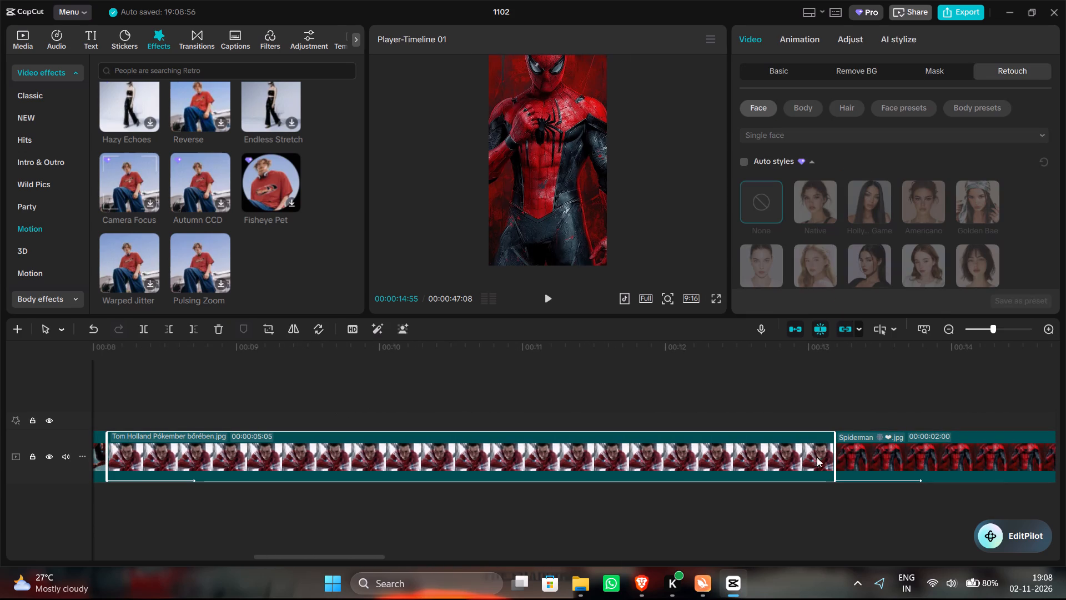
drag(833, 456, 378, 464)
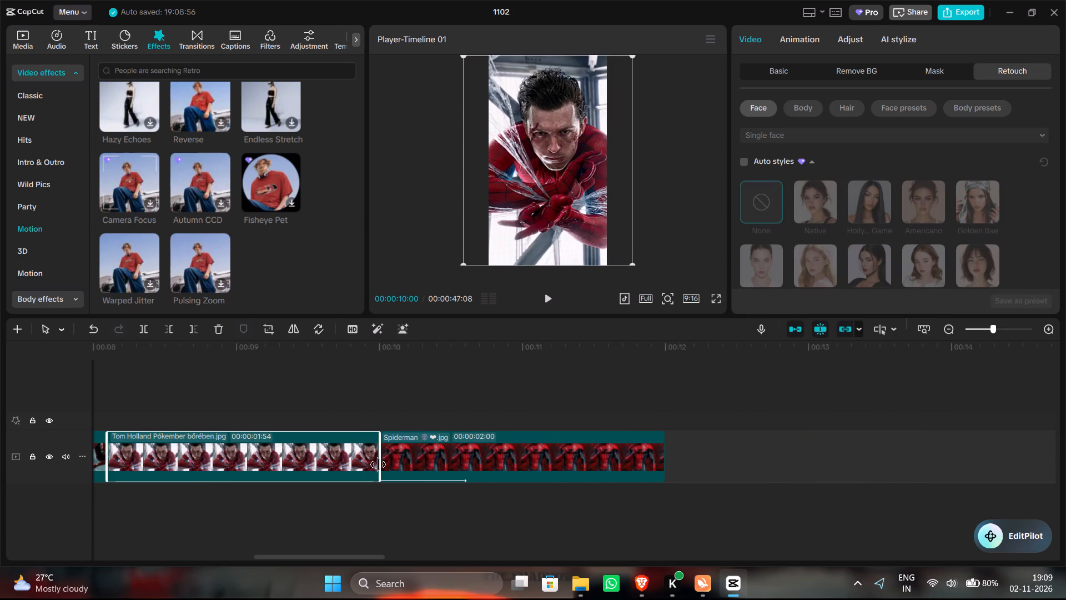
drag(378, 464, 393, 469)
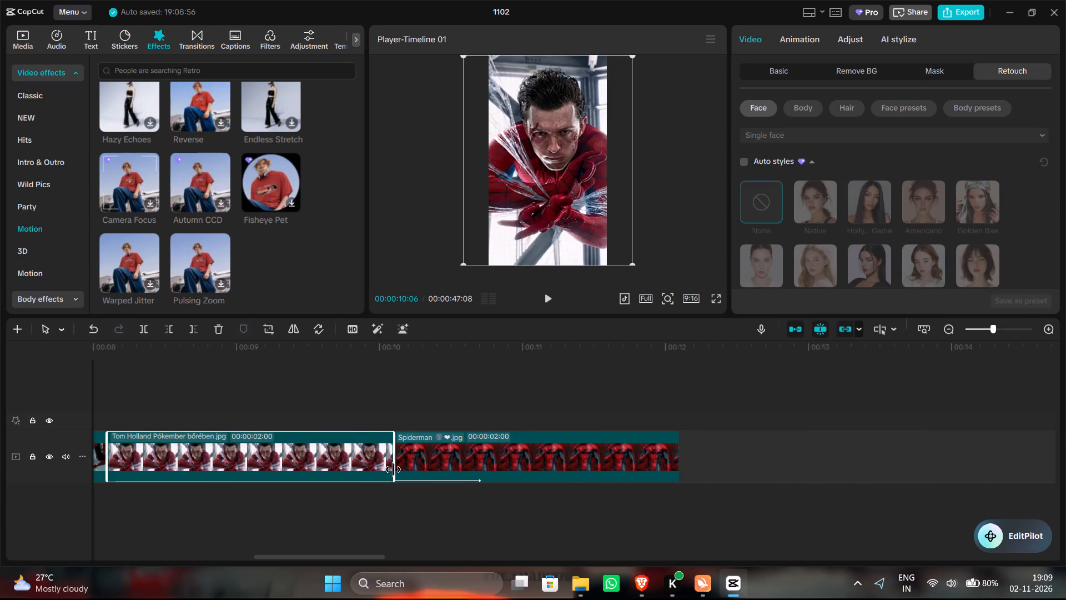
drag(393, 469, 393, 470)
click(338, 430)
Trim the end of the Spider man Phone Wallpapers.jpg clip so it lasts 2 seconds (00:00:02:00).
scroll(288, 416, right, 1)
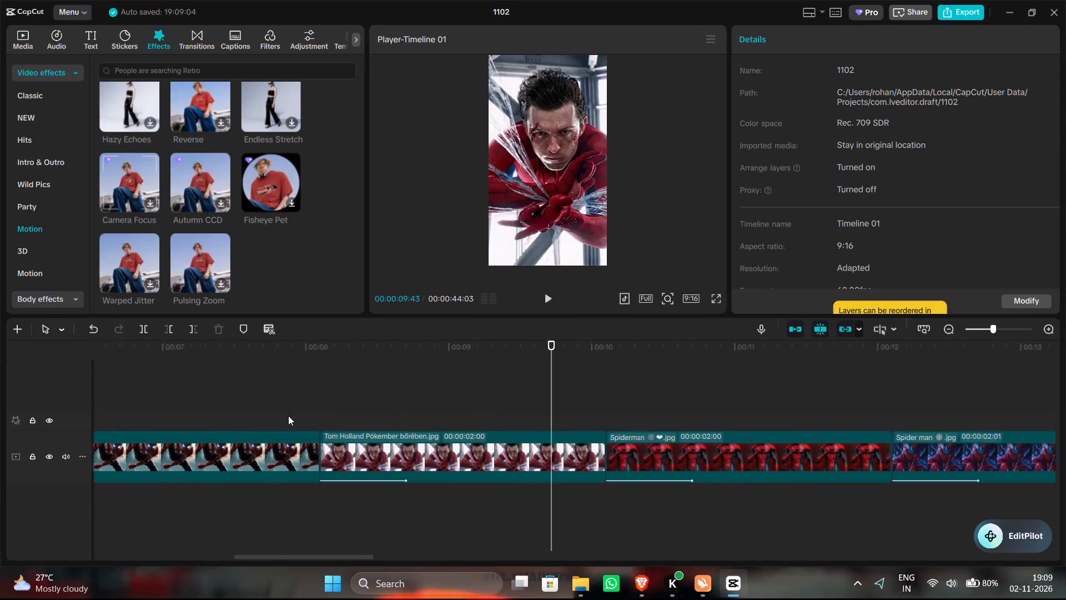
scroll(288, 416, right, 3)
click(489, 487)
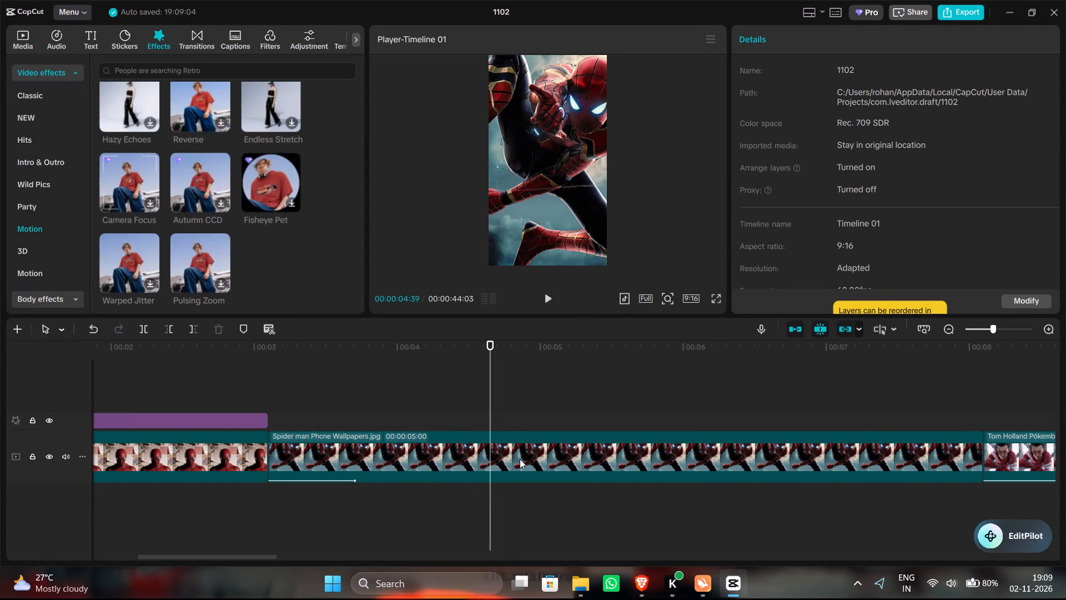
click(520, 459)
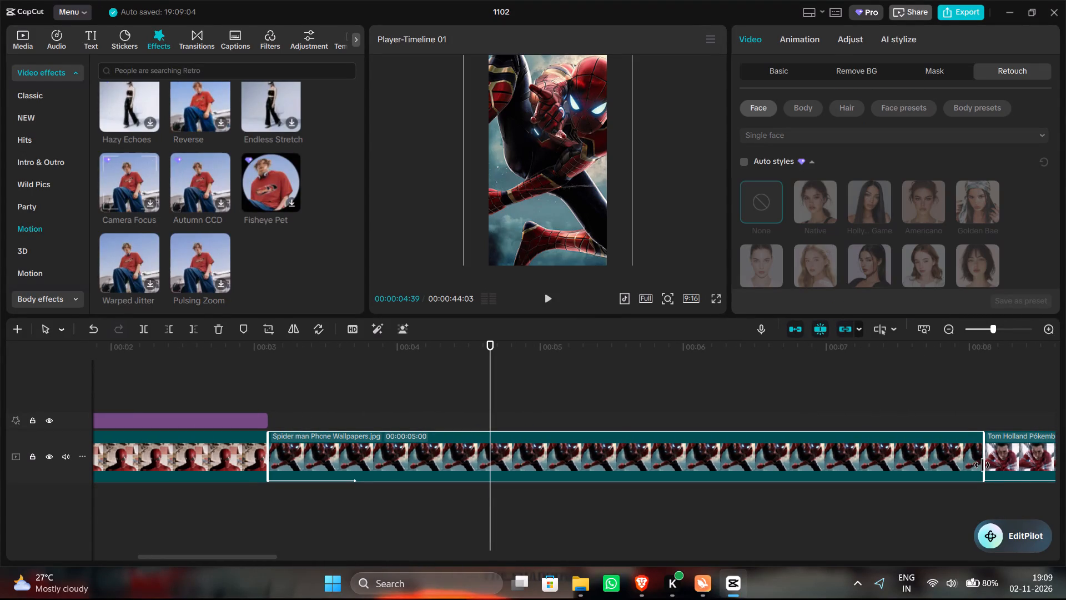
drag(982, 465, 561, 463)
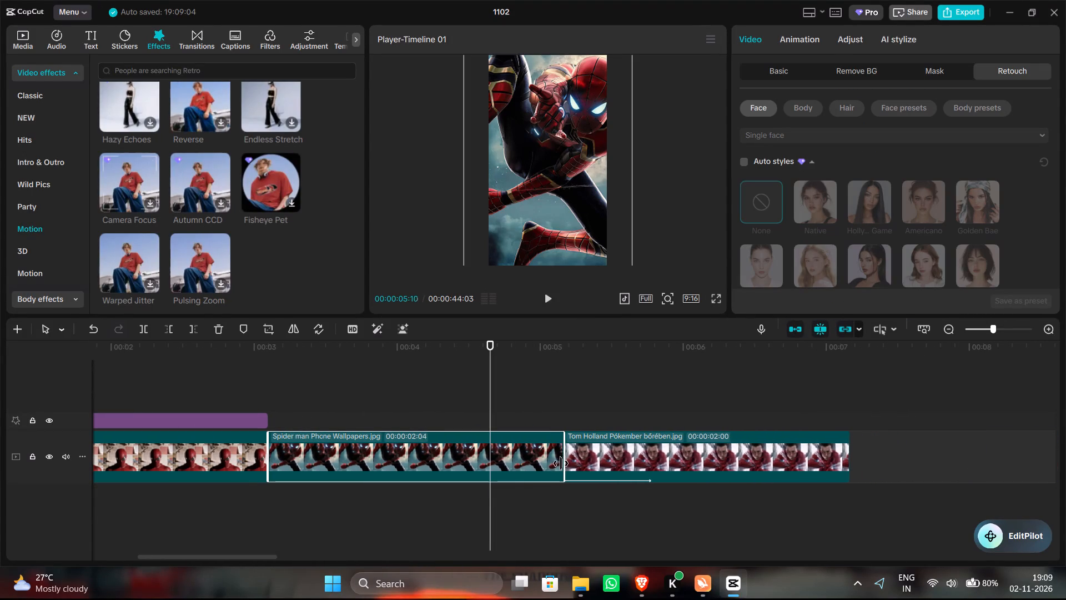
drag(561, 463, 555, 465)
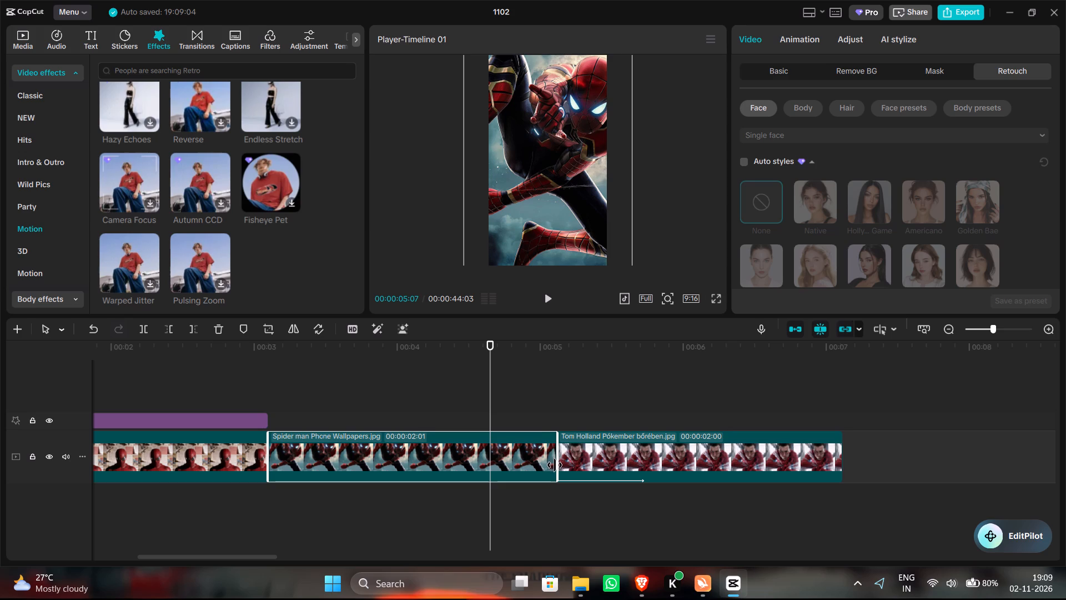
drag(555, 465, 552, 467)
click(380, 417)
Trim the end of the opening download (9).jpg clip under the Rapid Approach effect so it lasts 2 seconds (00:00:02:00).
scroll(380, 417, right, 1)
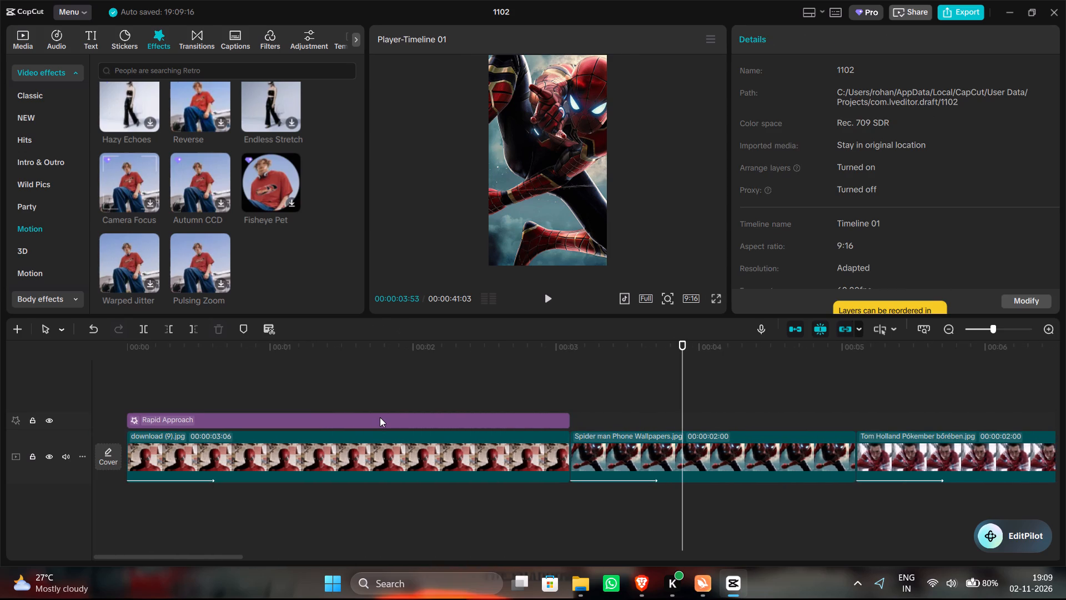
scroll(380, 417, right, 1)
click(409, 454)
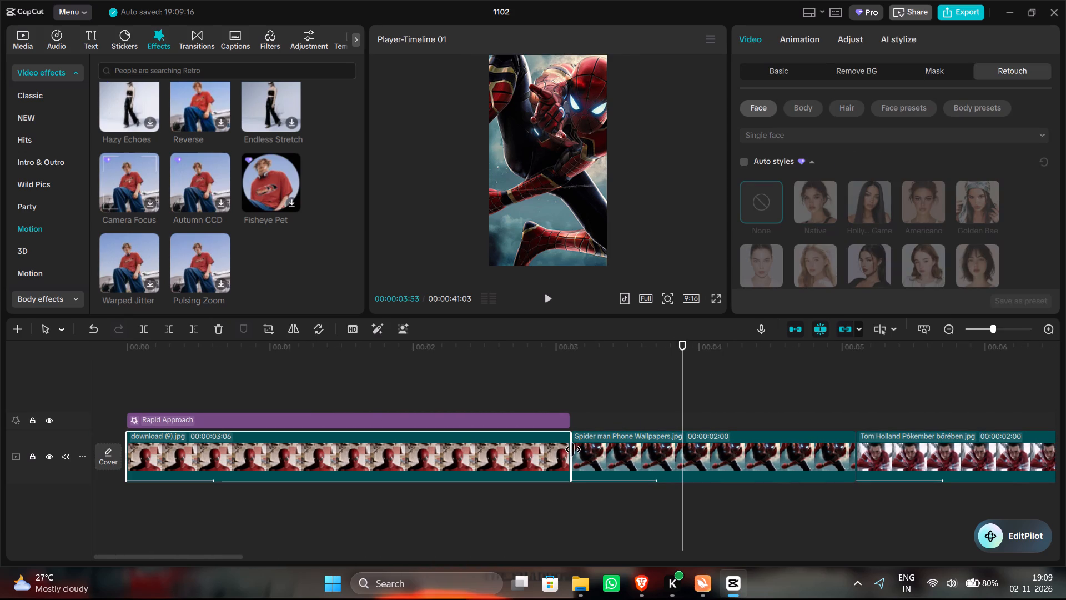
drag(573, 449, 436, 451)
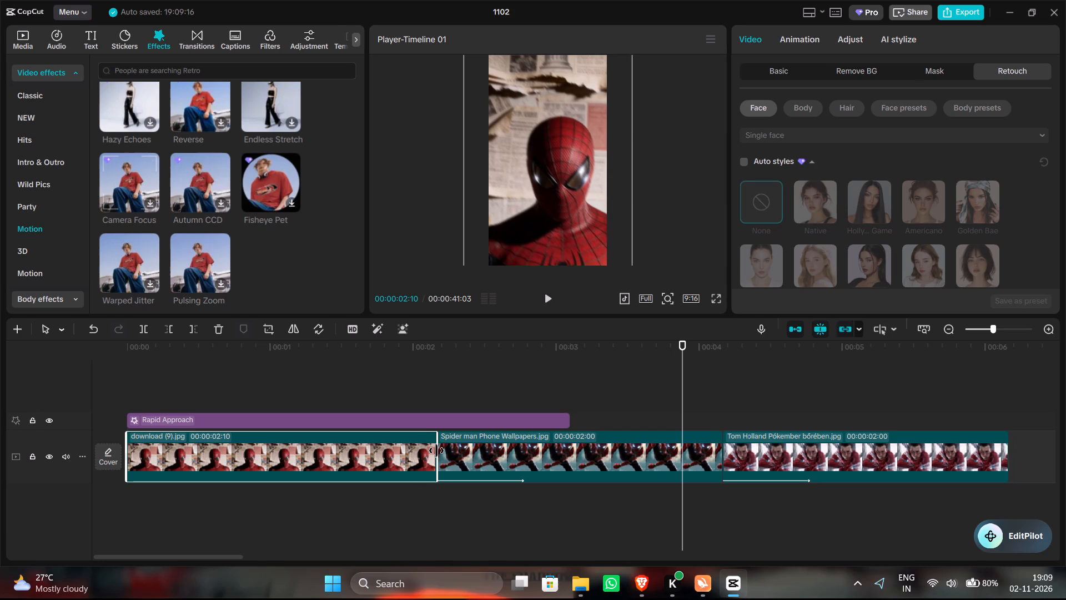
drag(436, 451, 412, 453)
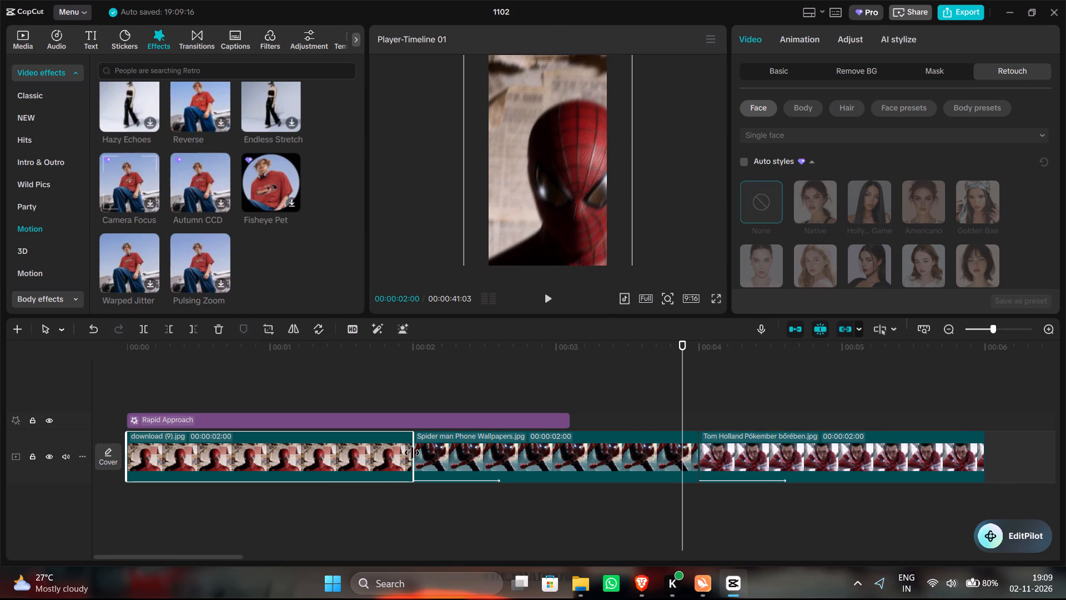
drag(412, 453, 411, 453)
click(436, 373)
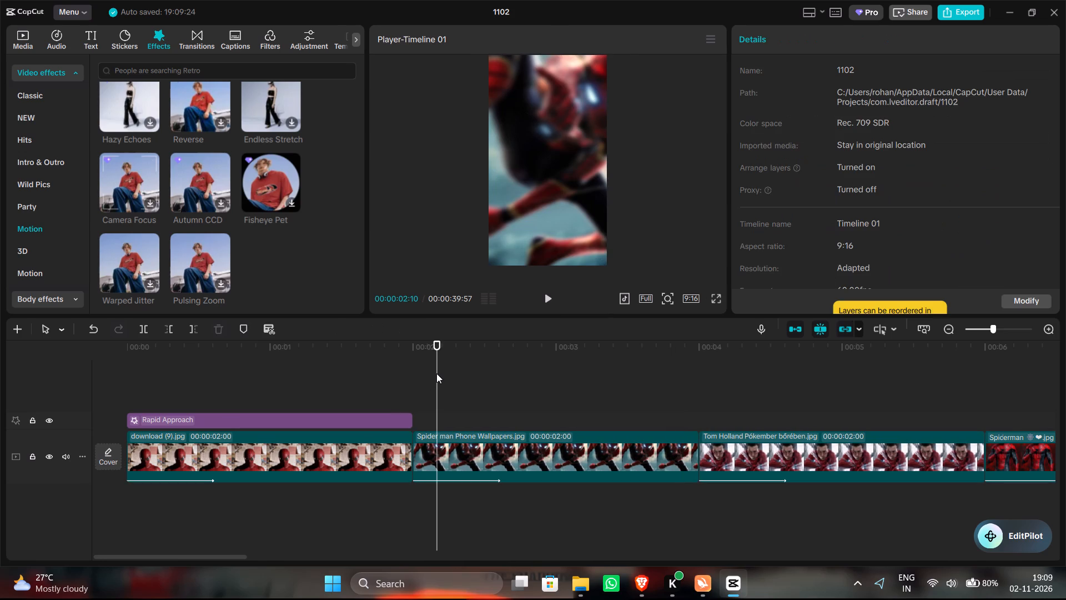
Trim the end of the Spider man .jpg clip before download (8).jpg so it lasts 2 seconds (00:00:02:00).
scroll(635, 422, left, 2)
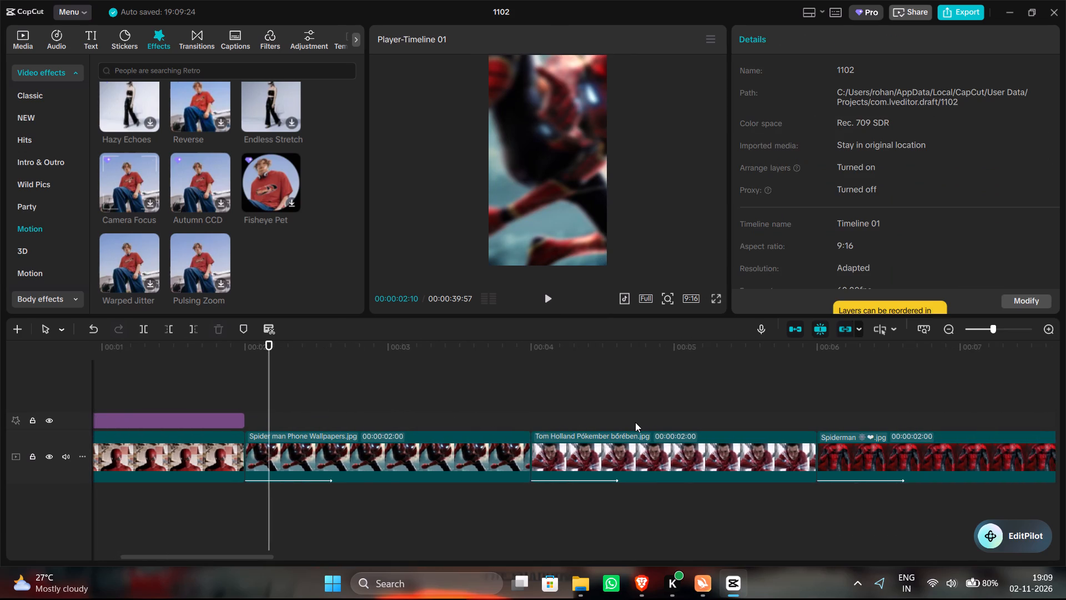
scroll(635, 422, left, 1)
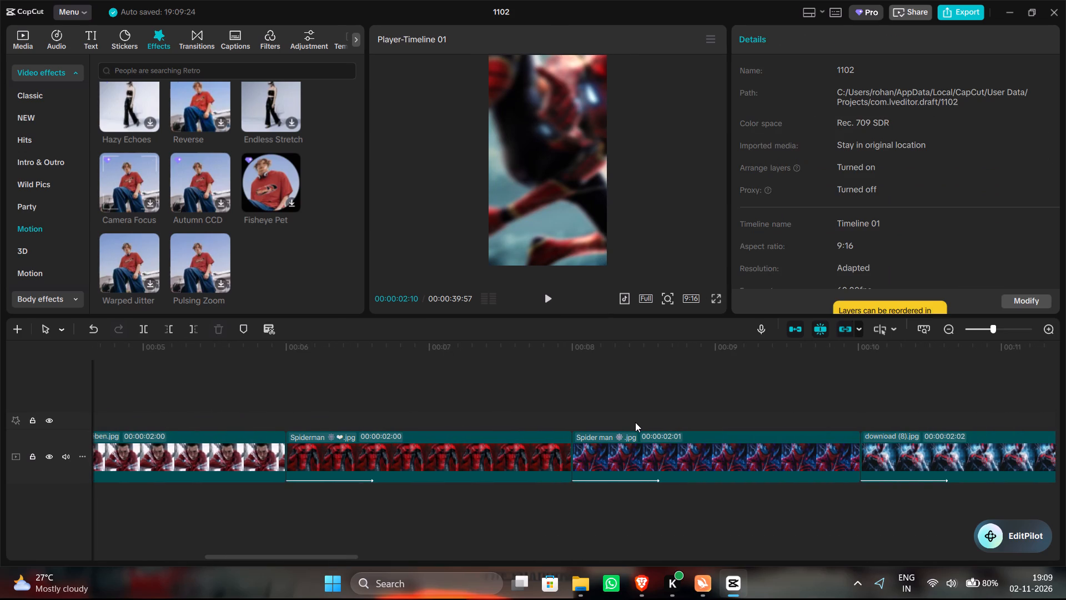
click(706, 455)
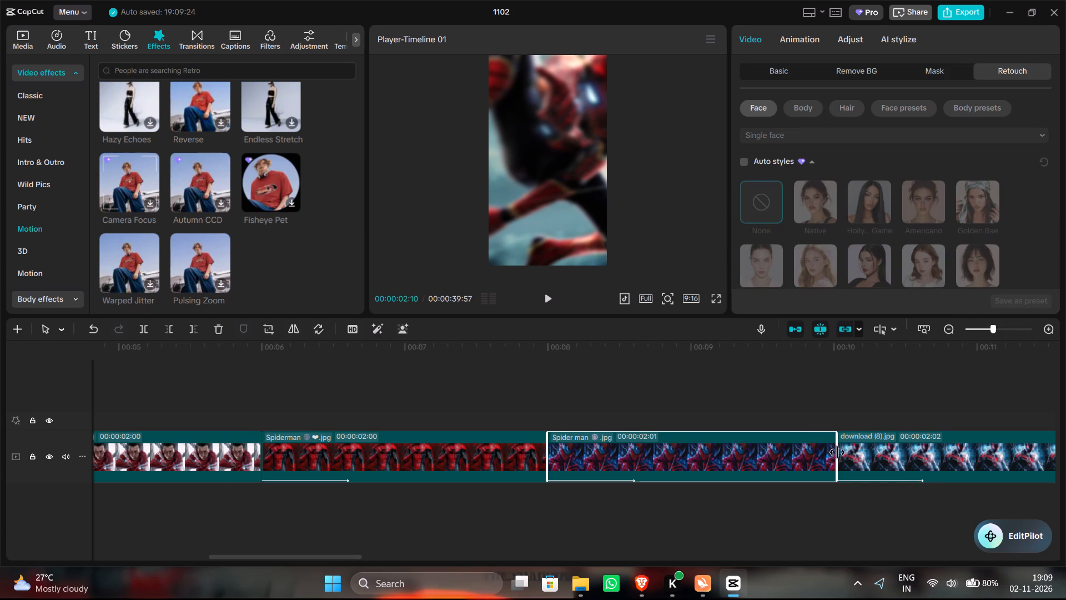
drag(838, 452, 832, 452)
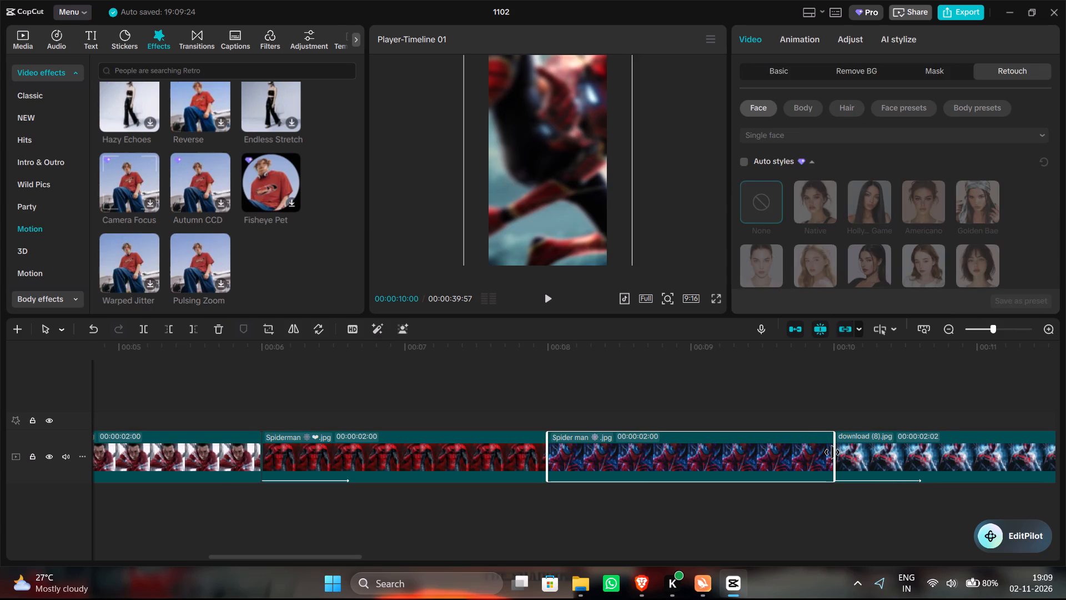
Trim the end of the download (8).jpg clip so it lasts 2 seconds (00:00:02:00).
scroll(867, 452, left, 1)
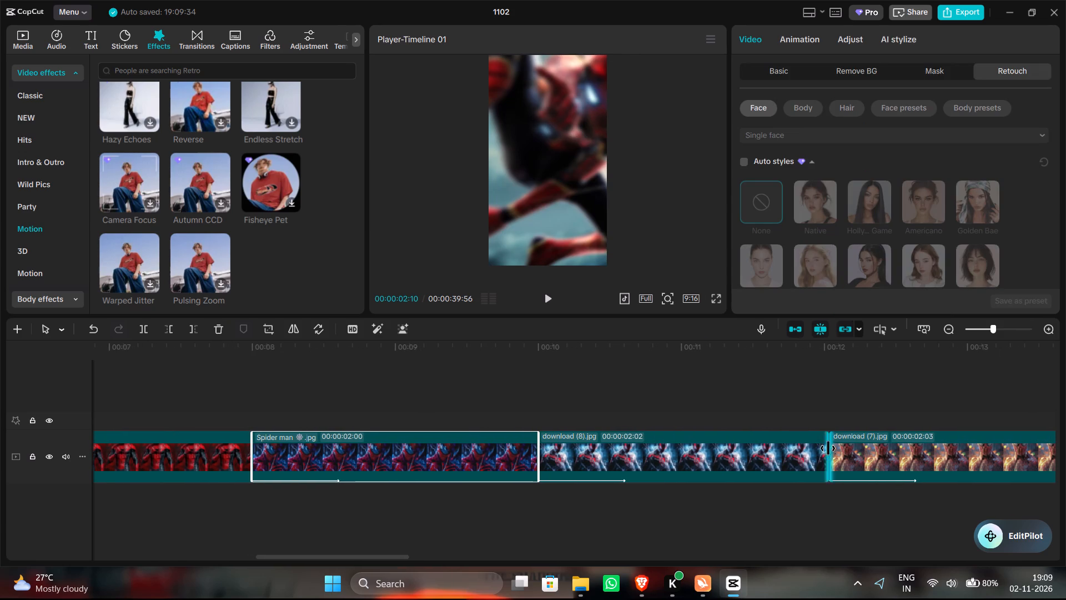
click(823, 448)
drag(827, 448, 824, 448)
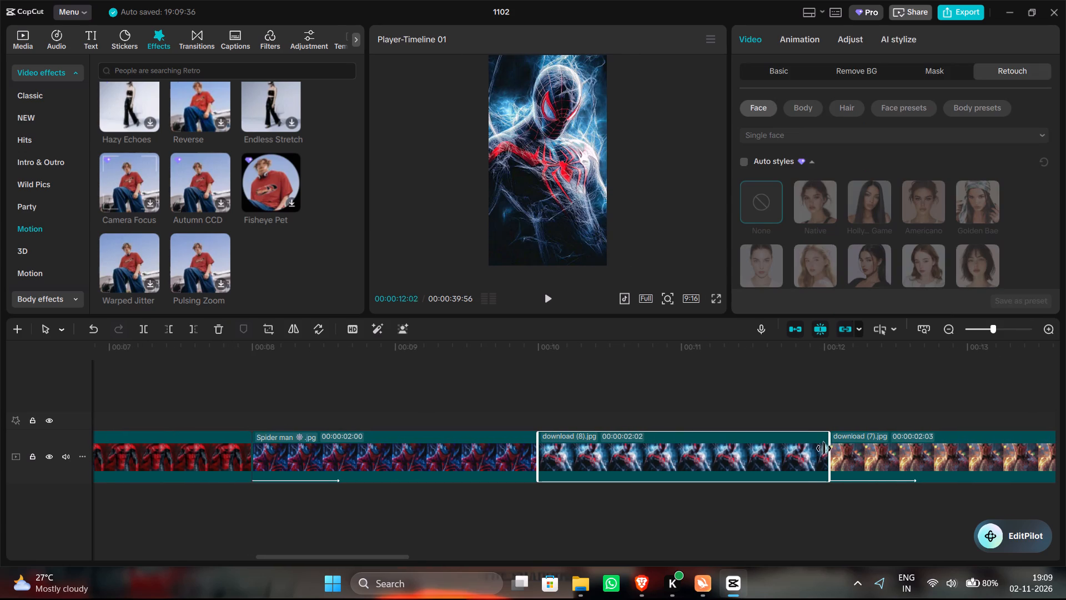
drag(824, 448, 822, 448)
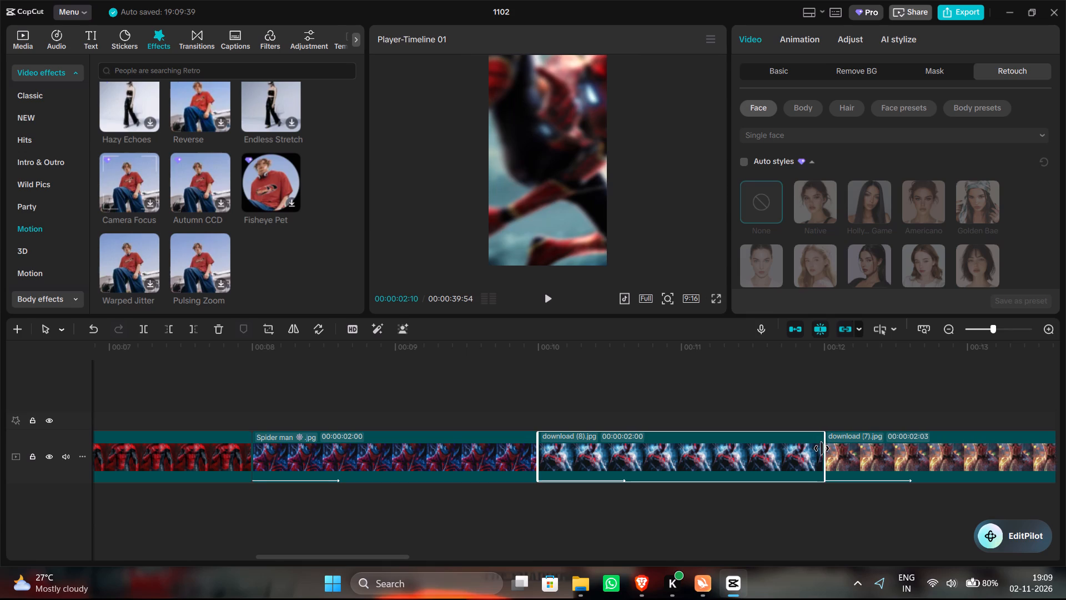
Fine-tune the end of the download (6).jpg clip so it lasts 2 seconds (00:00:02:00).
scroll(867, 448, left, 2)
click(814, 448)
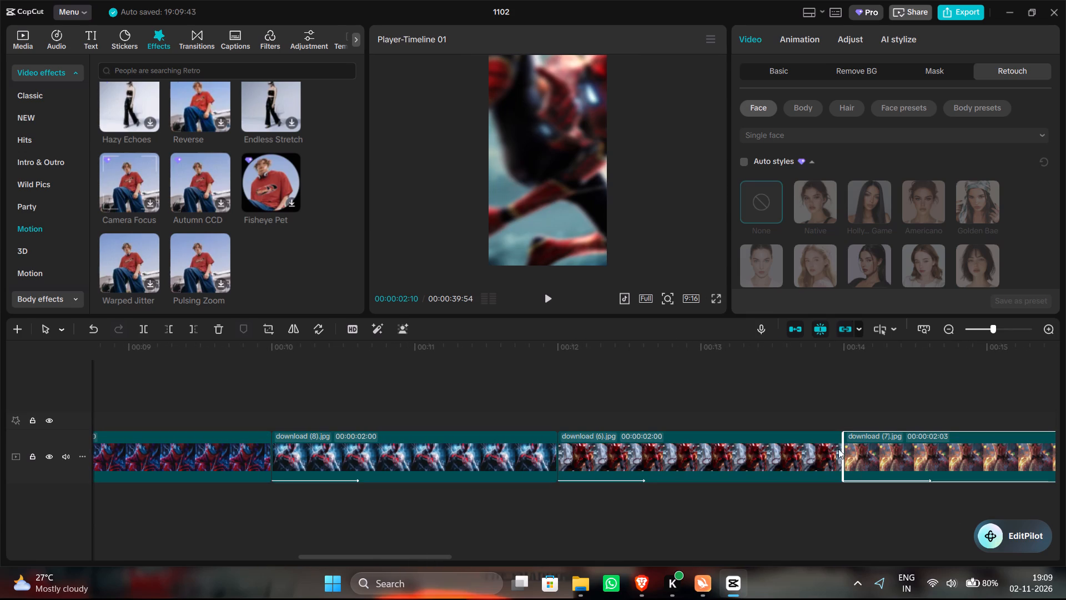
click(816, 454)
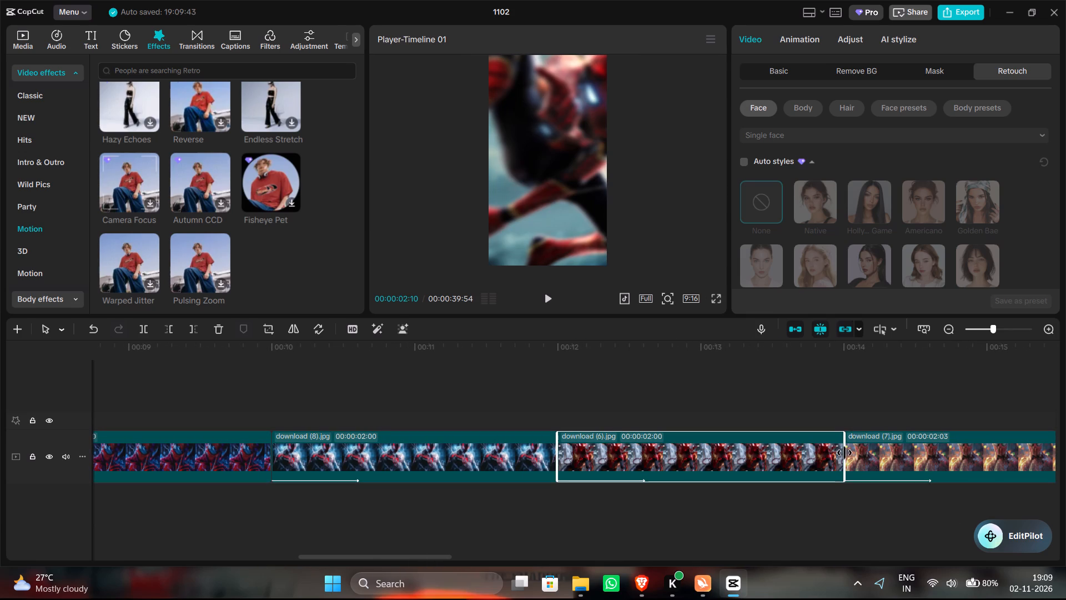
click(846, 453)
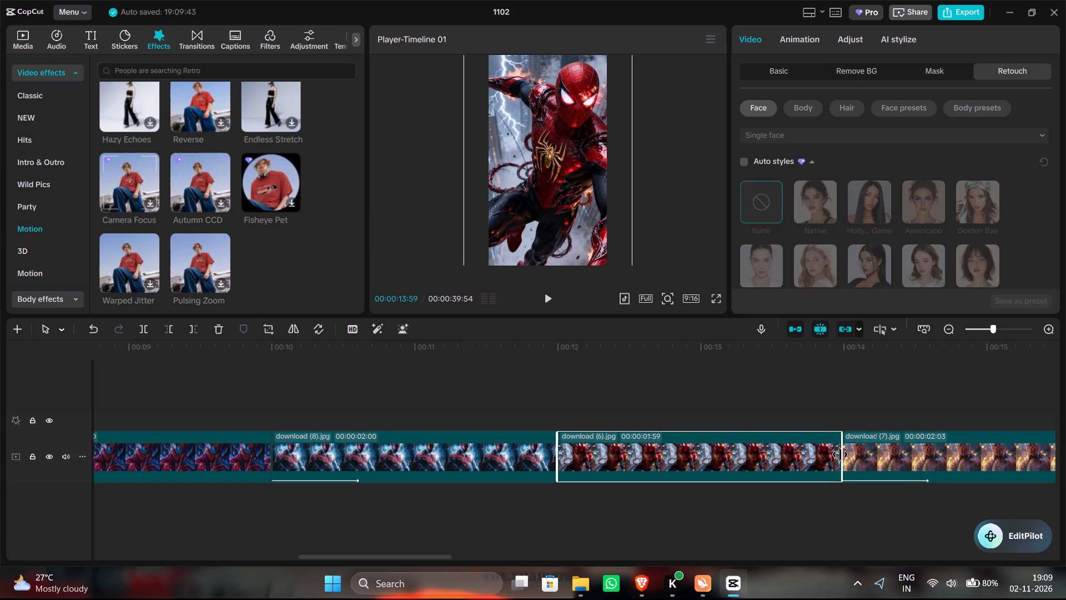
Trim the end of the download (7).jpg clip so it lasts 2 seconds (00:00:02:00).
scroll(895, 452, left, 1)
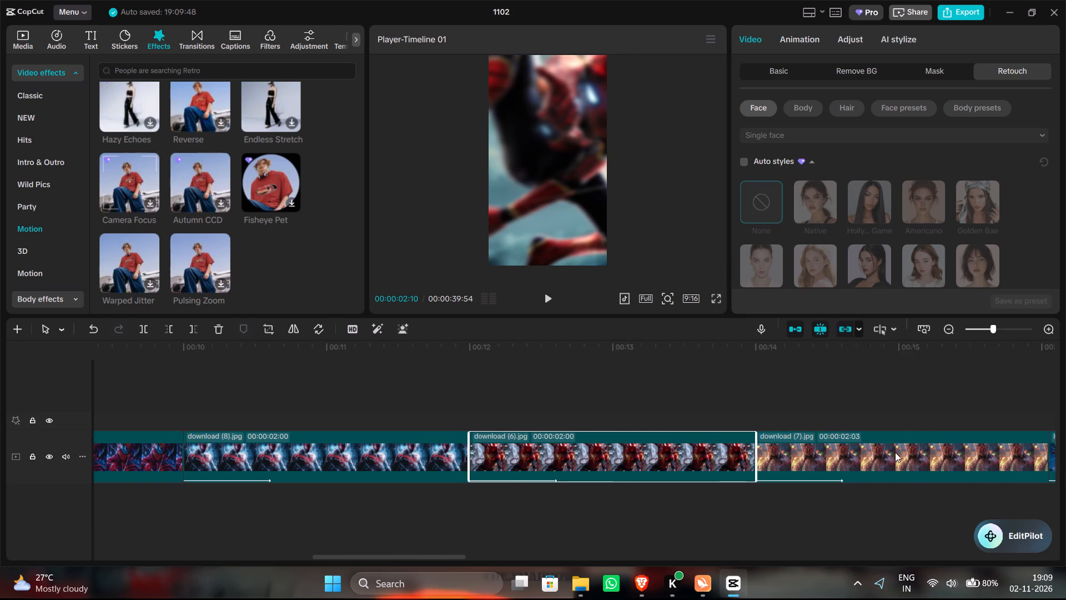
scroll(895, 452, left, 1)
click(806, 453)
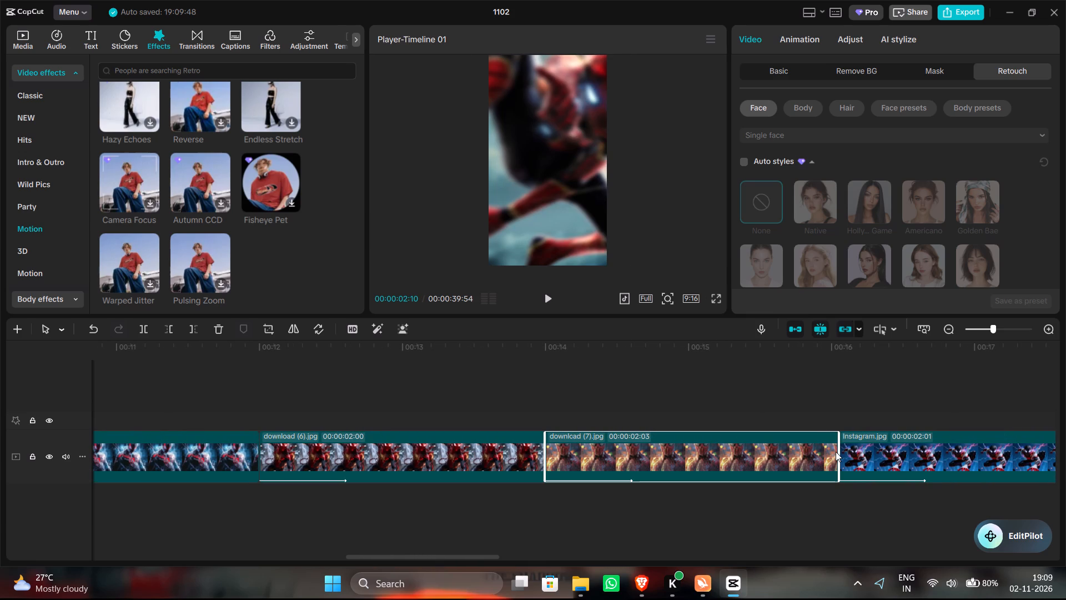
drag(838, 452, 831, 453)
Trim the end of the Instagram.jpg clip so it lasts 2 seconds (00:00:02:00).
scroll(897, 452, left, 1)
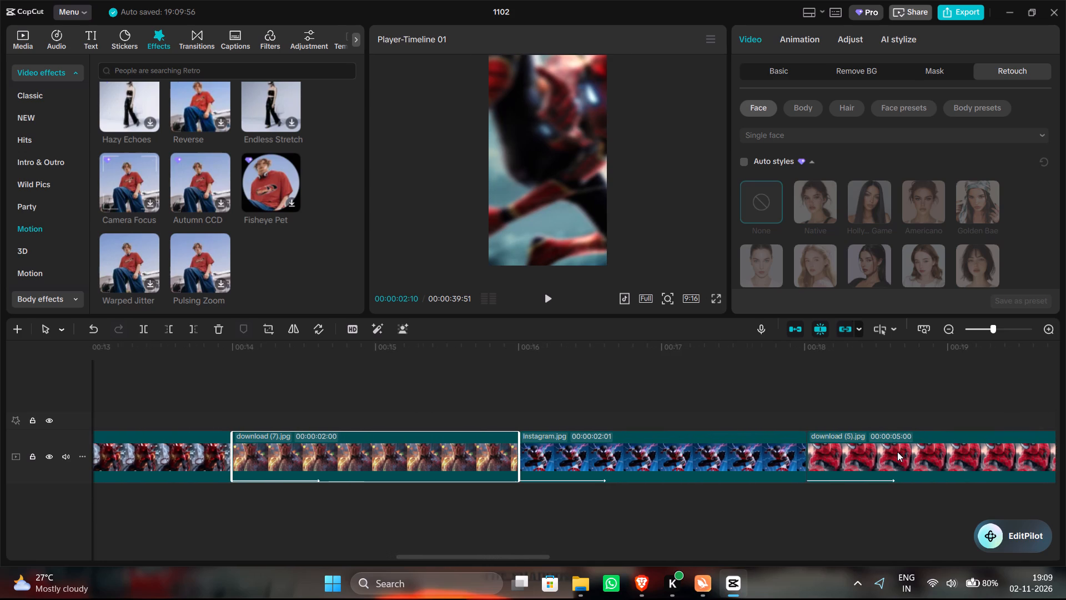
scroll(897, 452, left, 1)
click(801, 459)
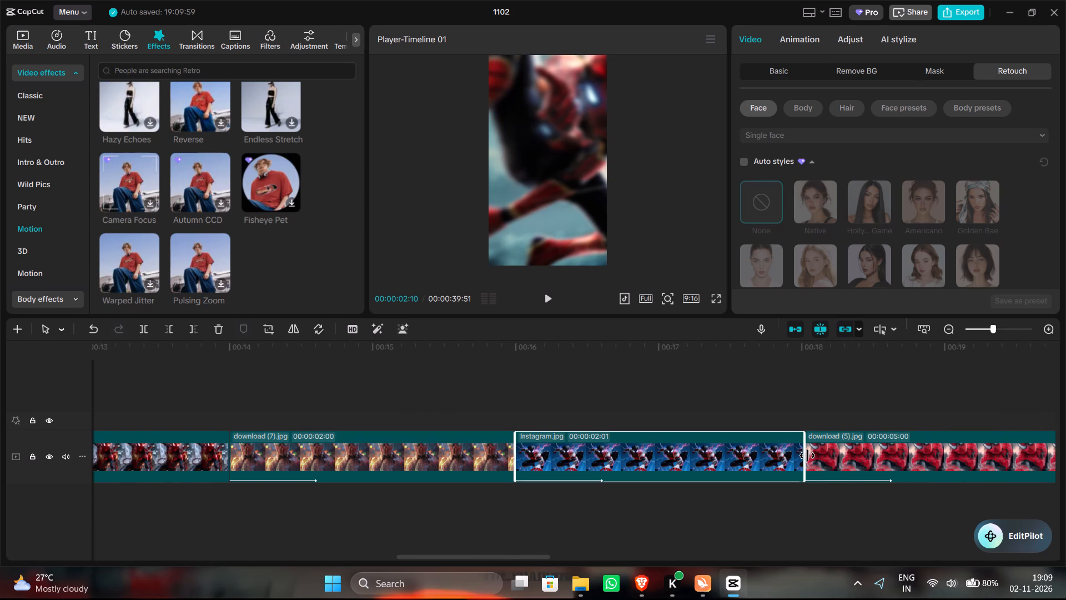
drag(807, 456, 801, 456)
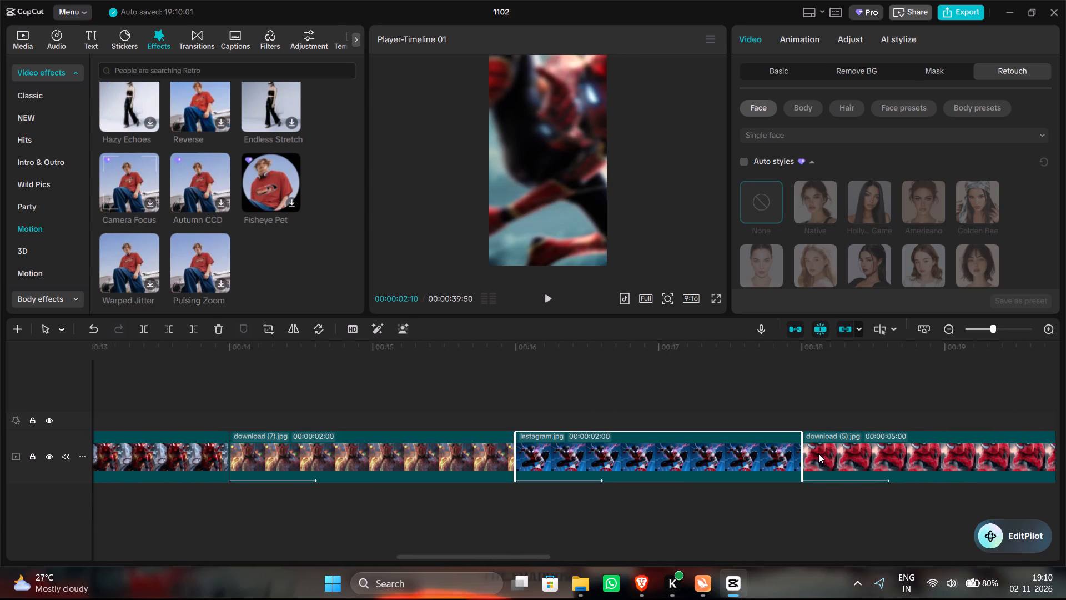
Trim the start of the download (5).jpg clip after Instagram.jpg so it lasts 2 seconds (00:00:02:00).
drag(818, 453, 823, 454)
click(823, 454)
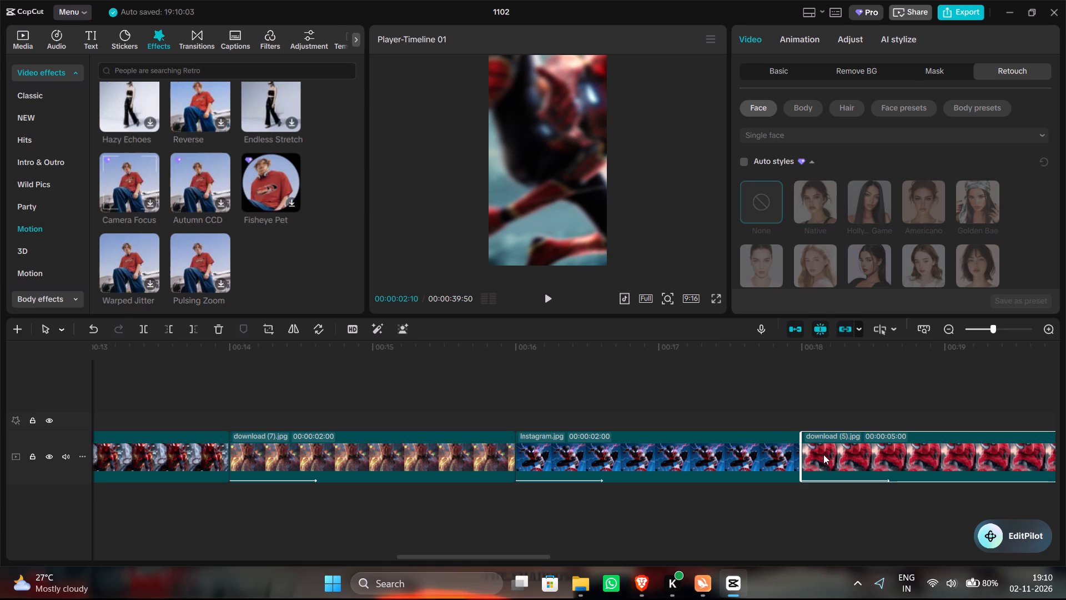
drag(800, 452, 813, 452)
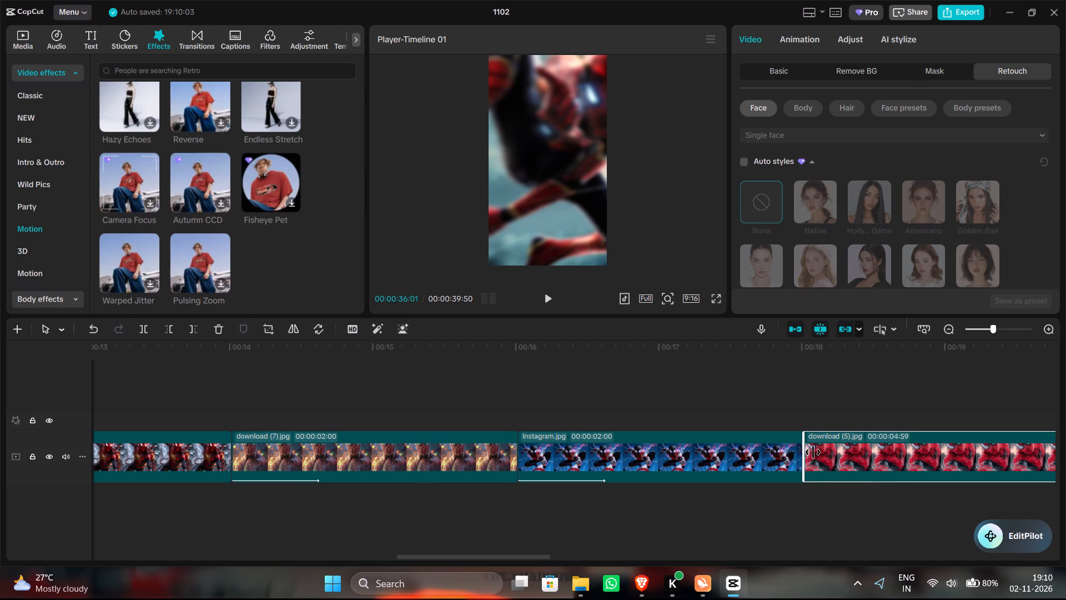
drag(813, 452, 951, 458)
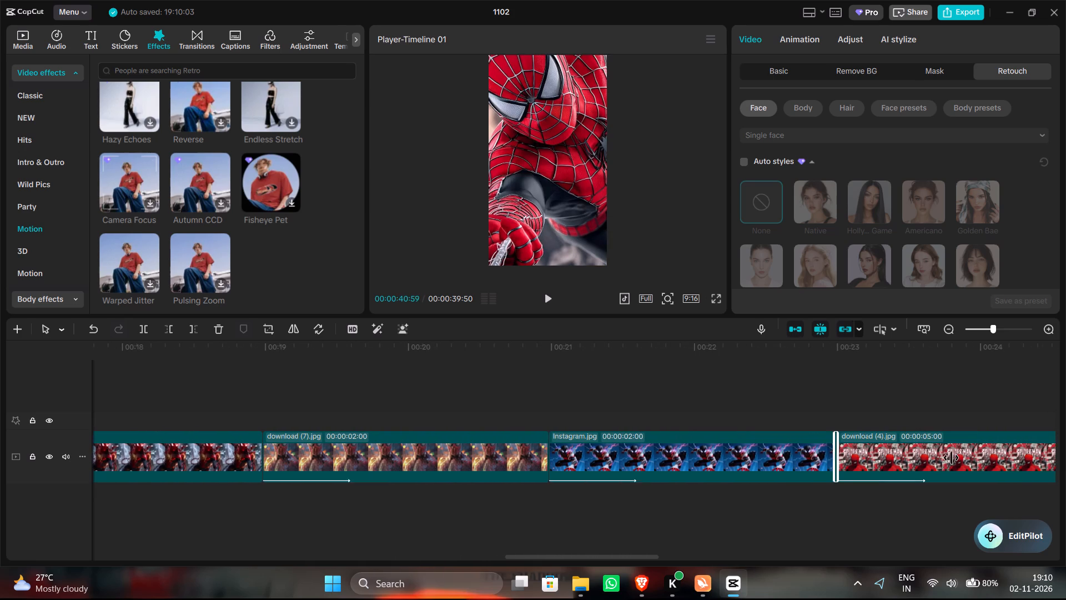
drag(951, 458, 673, 442)
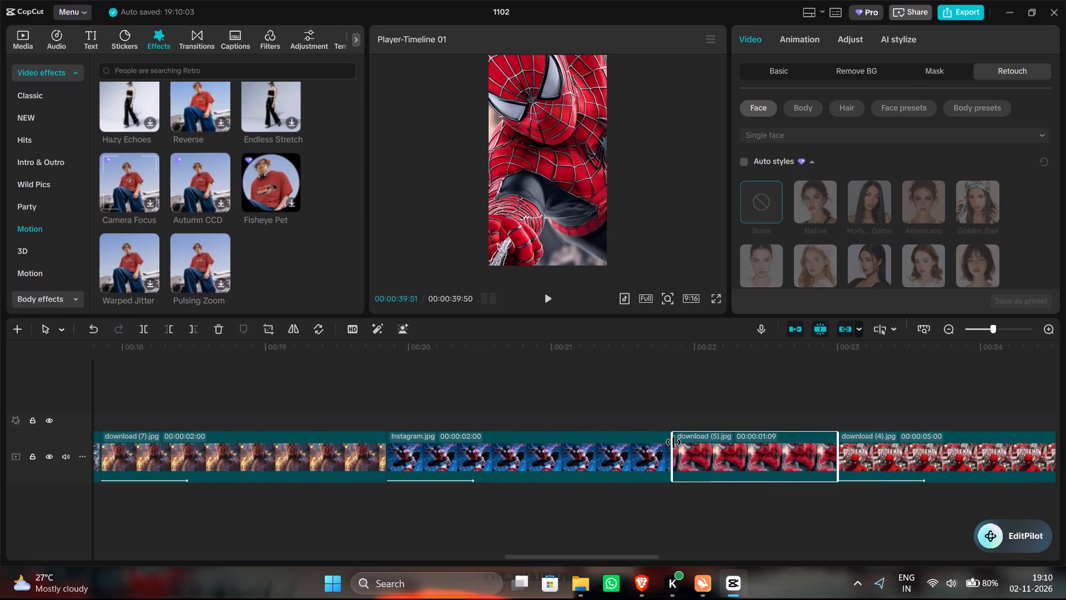
drag(673, 442, 605, 449)
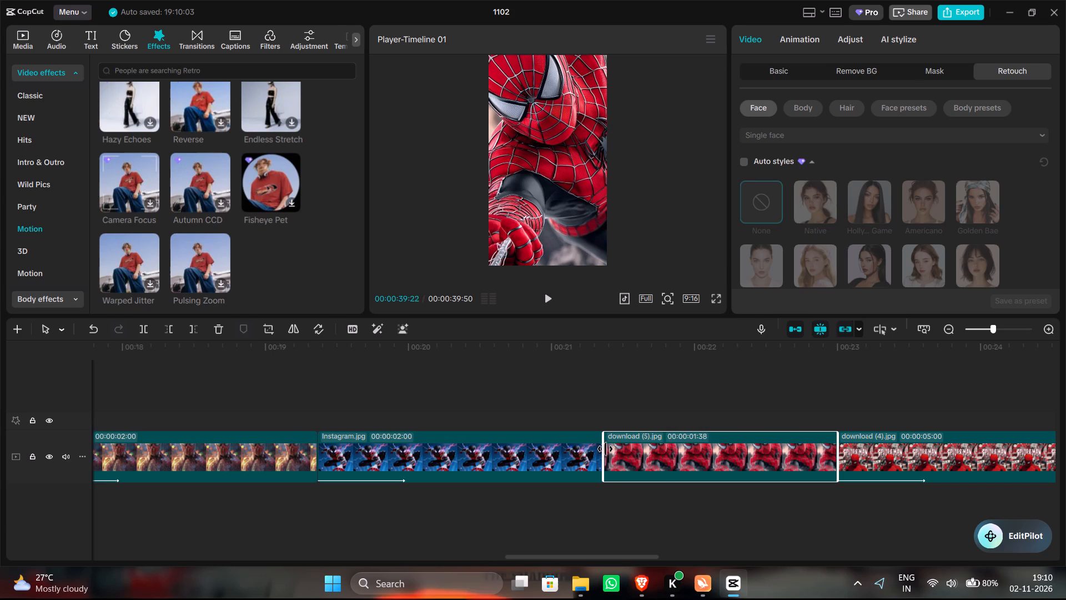
drag(605, 449, 567, 448)
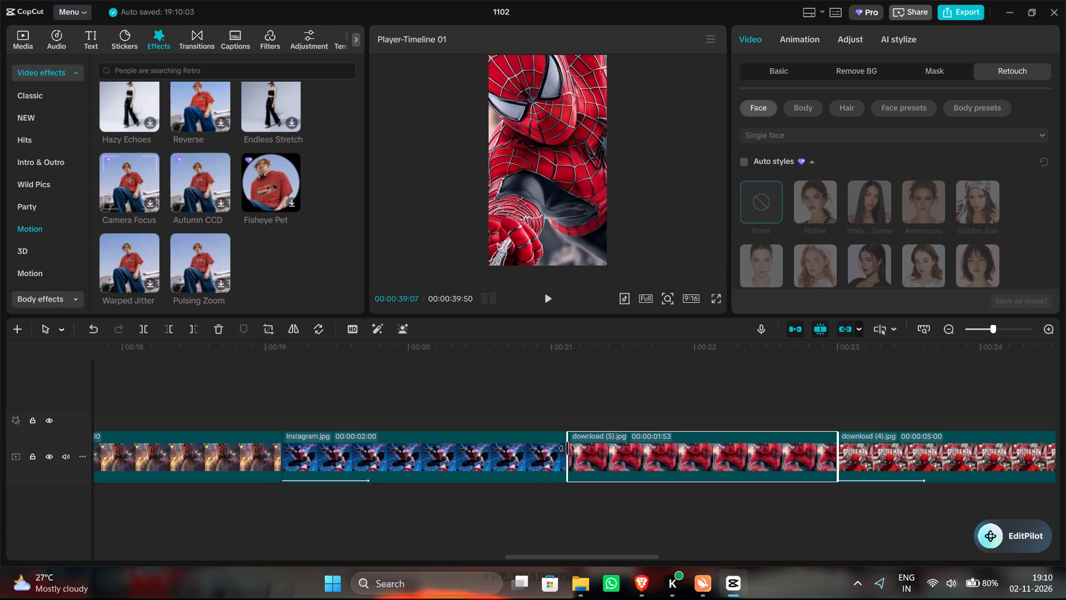
drag(567, 448, 556, 454)
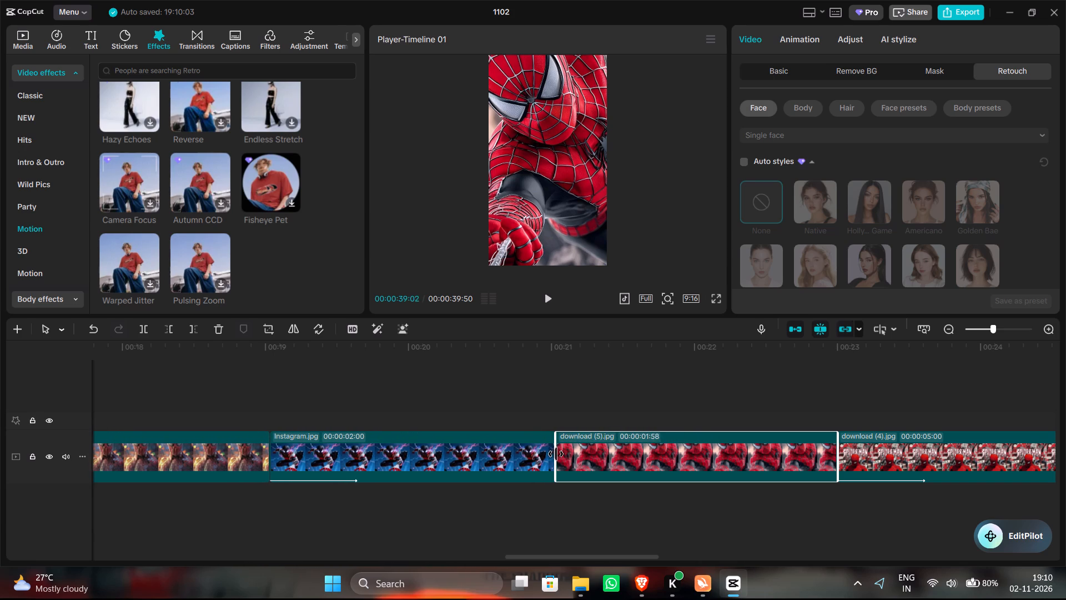
drag(556, 454, 552, 454)
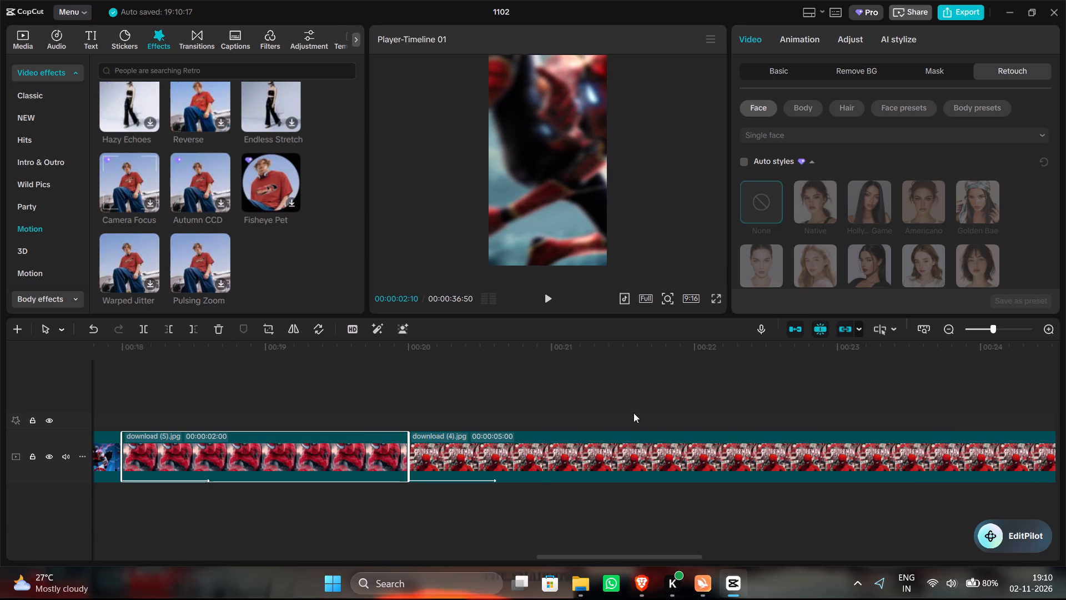
Trim the start of the download (4).jpg clip after download (5).jpg so it lasts 2 seconds (00:00:02:00).
click(596, 459)
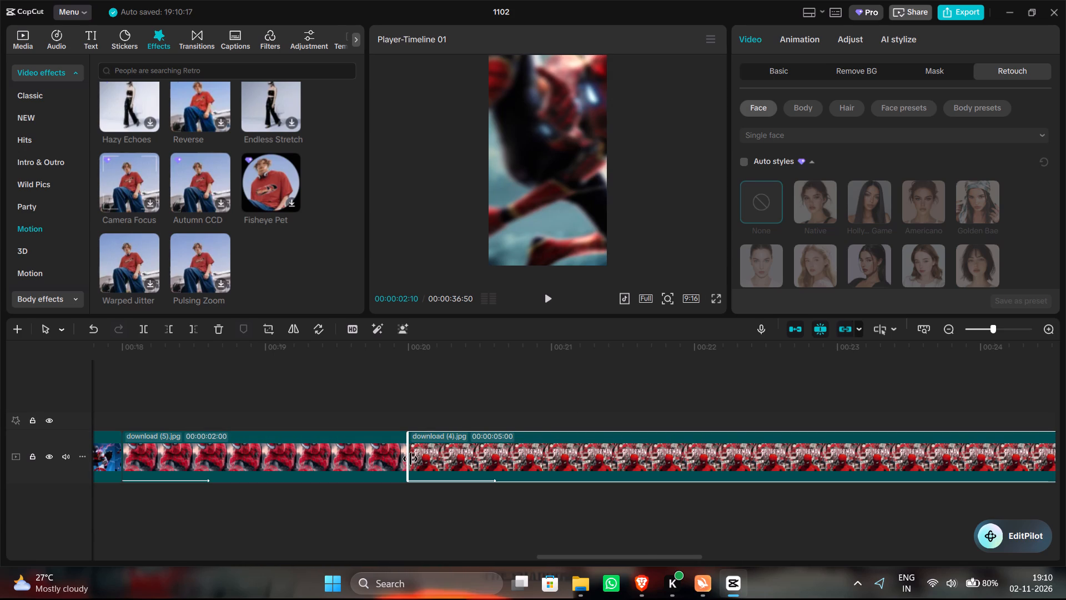
drag(410, 459, 938, 491)
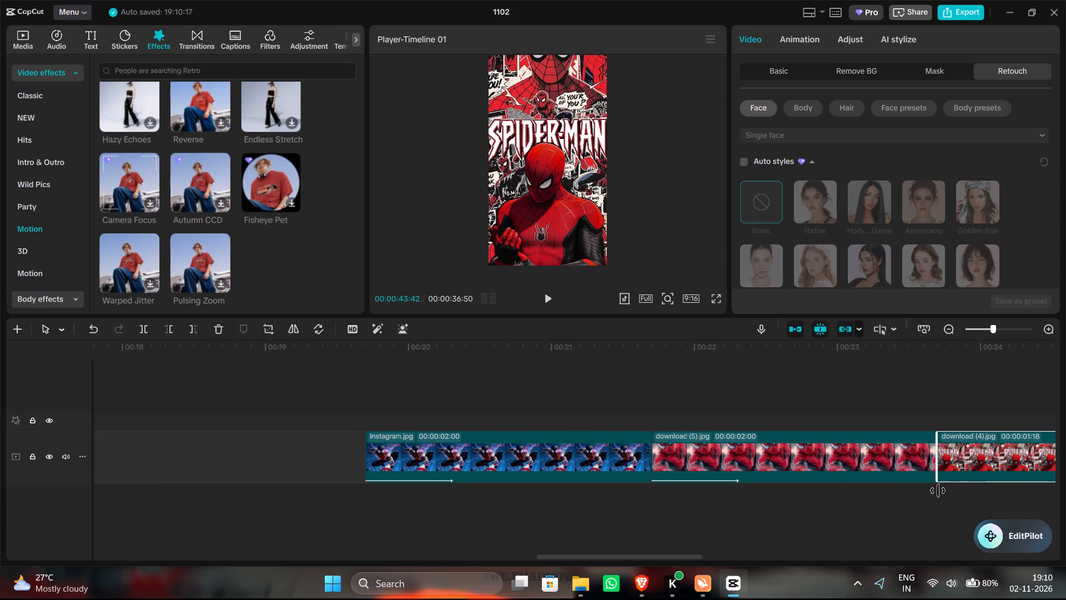
drag(938, 491, 834, 477)
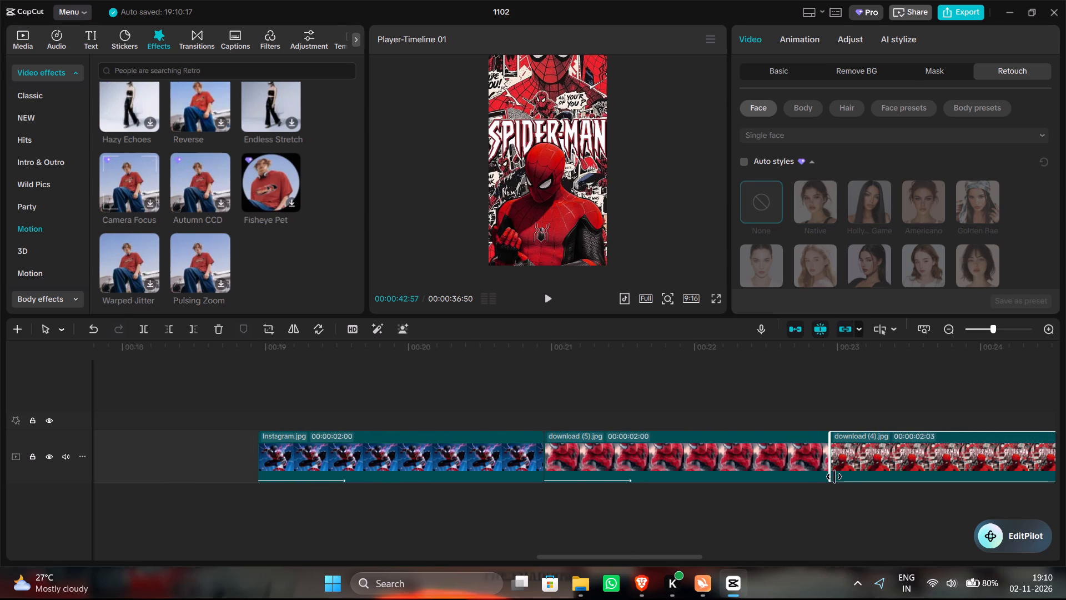
drag(834, 477, 836, 475)
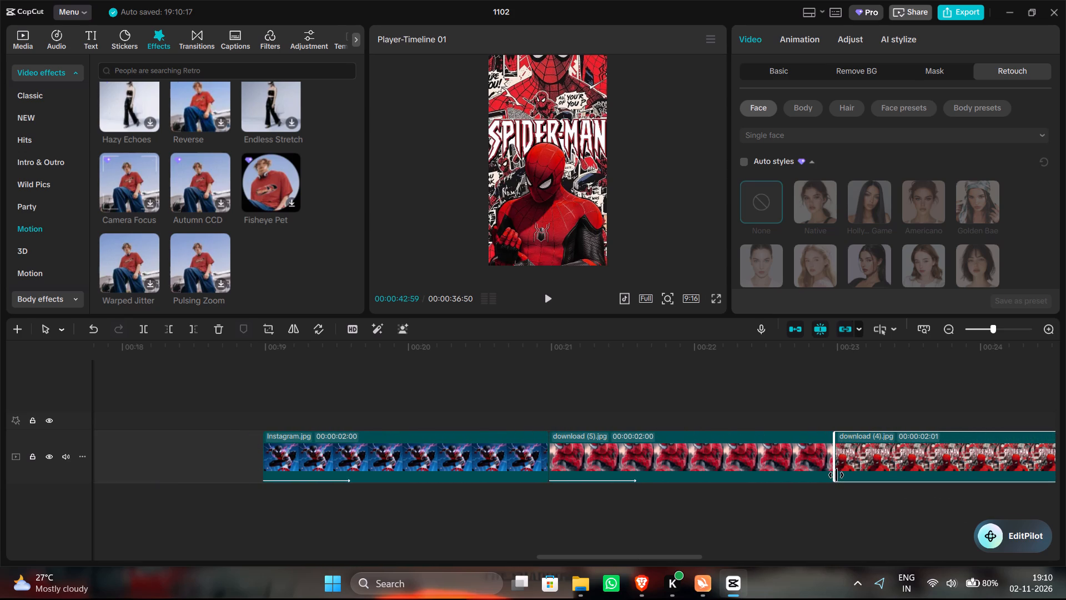
drag(836, 475, 838, 475)
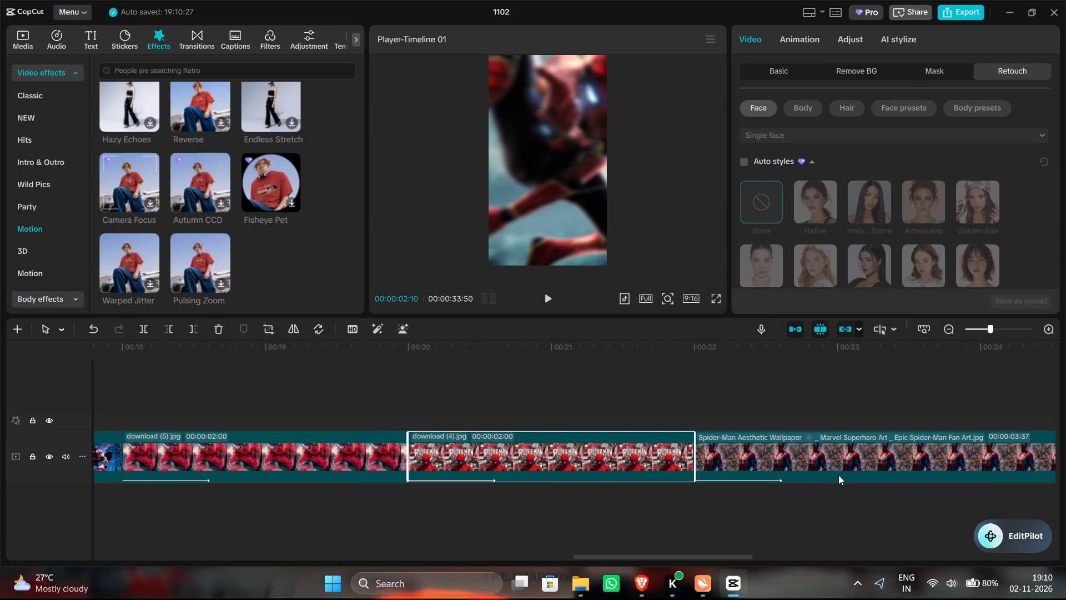
Trim the Spider-Man Aesthetic Wallpaper clip from its start and fine-tune its end so it lasts 2 seconds (00:00:02:00).
click(862, 446)
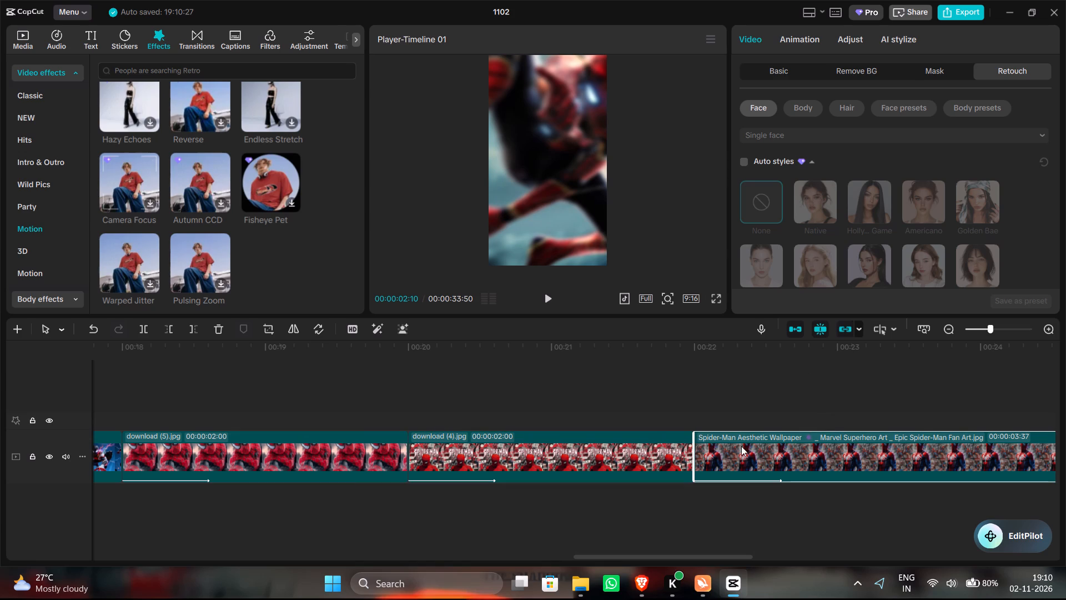
drag(693, 445, 957, 462)
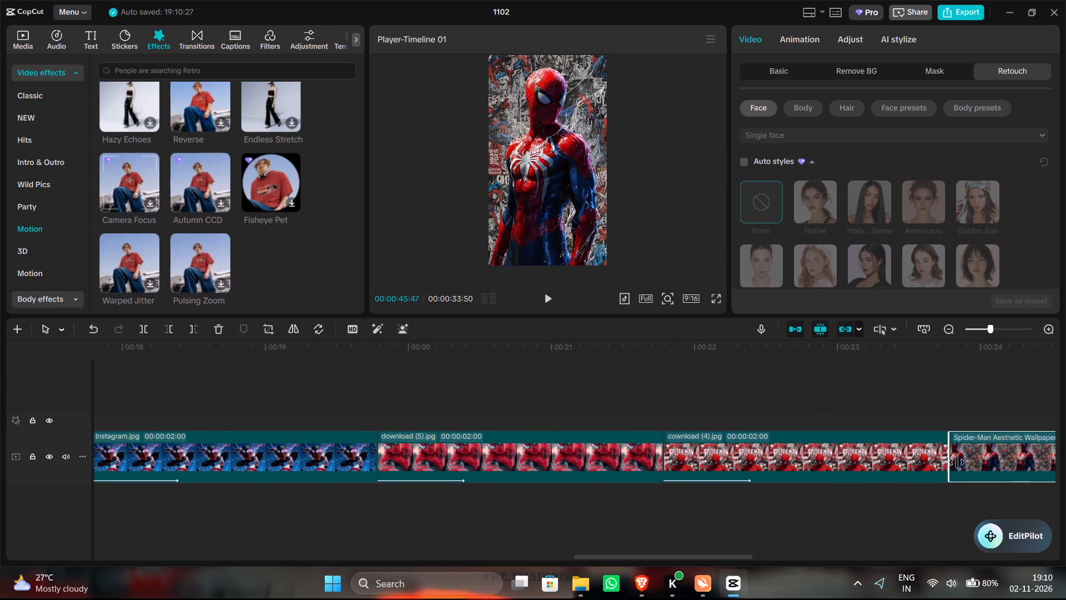
drag(957, 462, 968, 463)
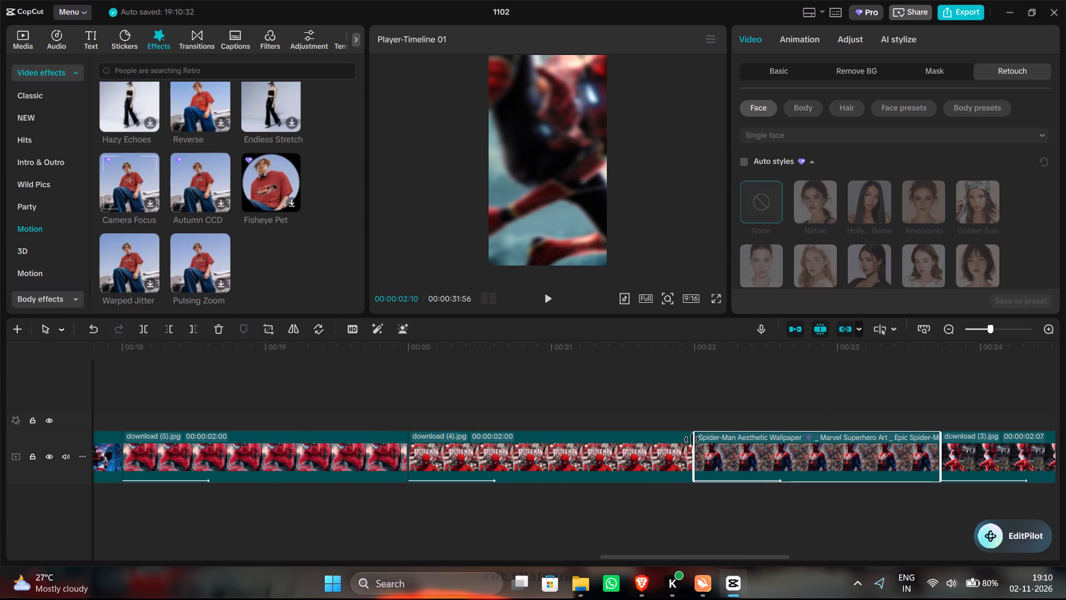
drag(691, 439, 605, 442)
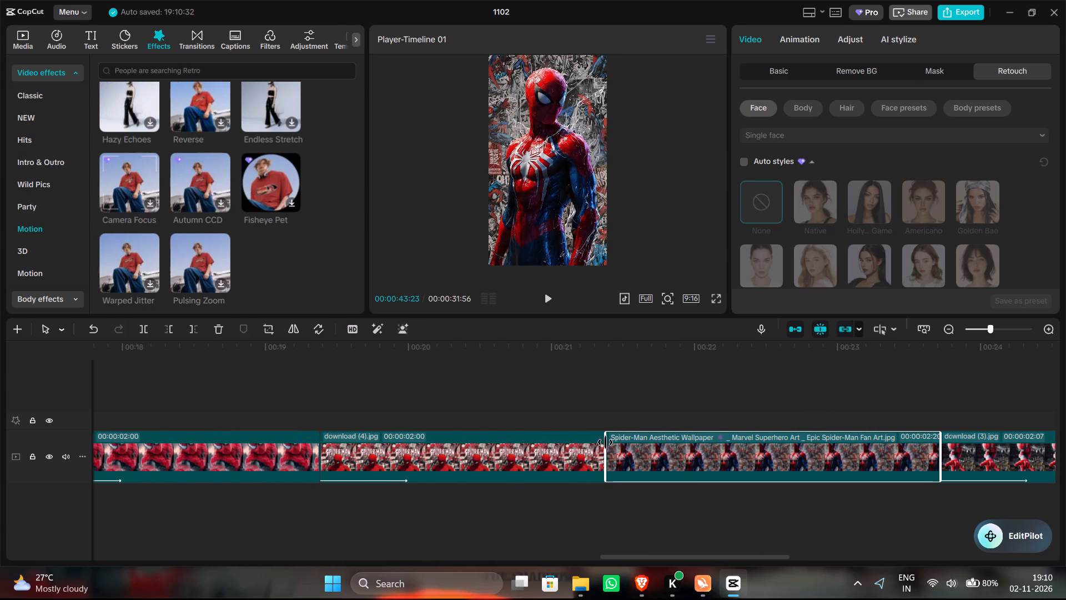
drag(605, 442, 659, 459)
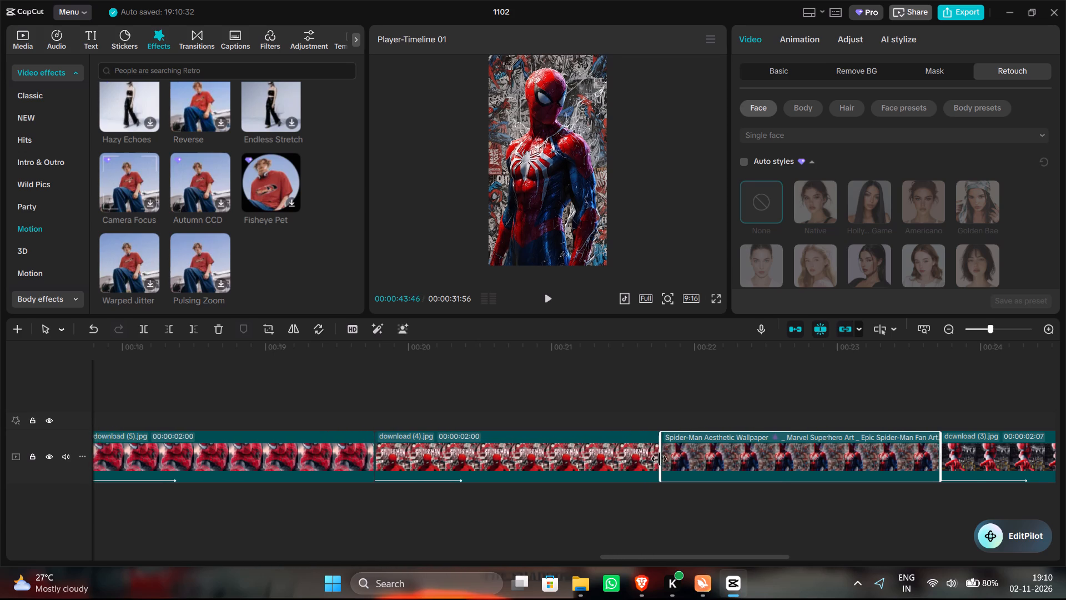
drag(659, 459, 658, 458)
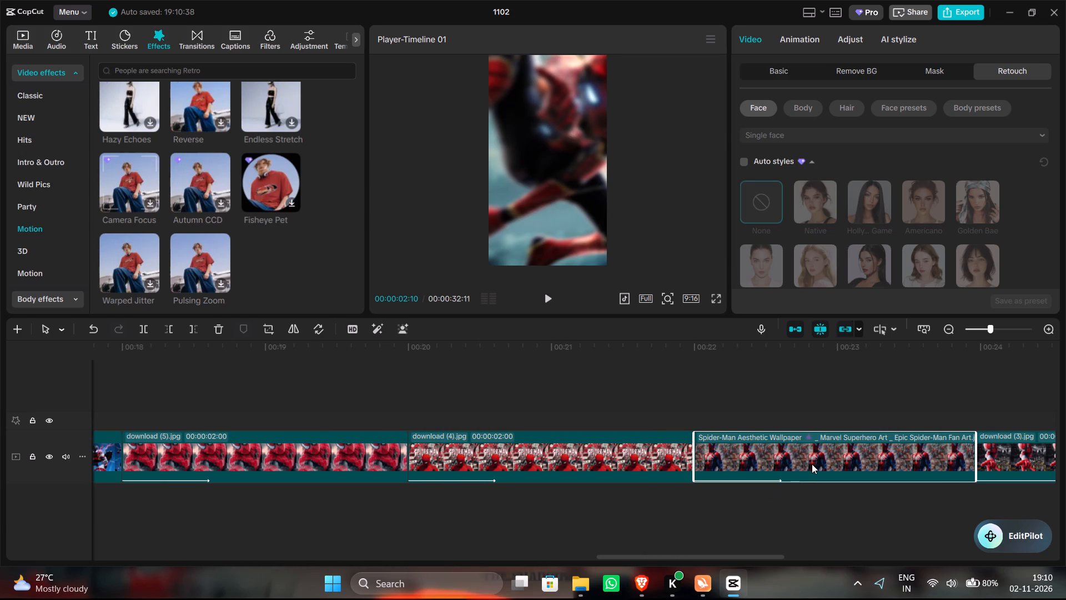
ctrl+scroll(812, 464, up, 4)
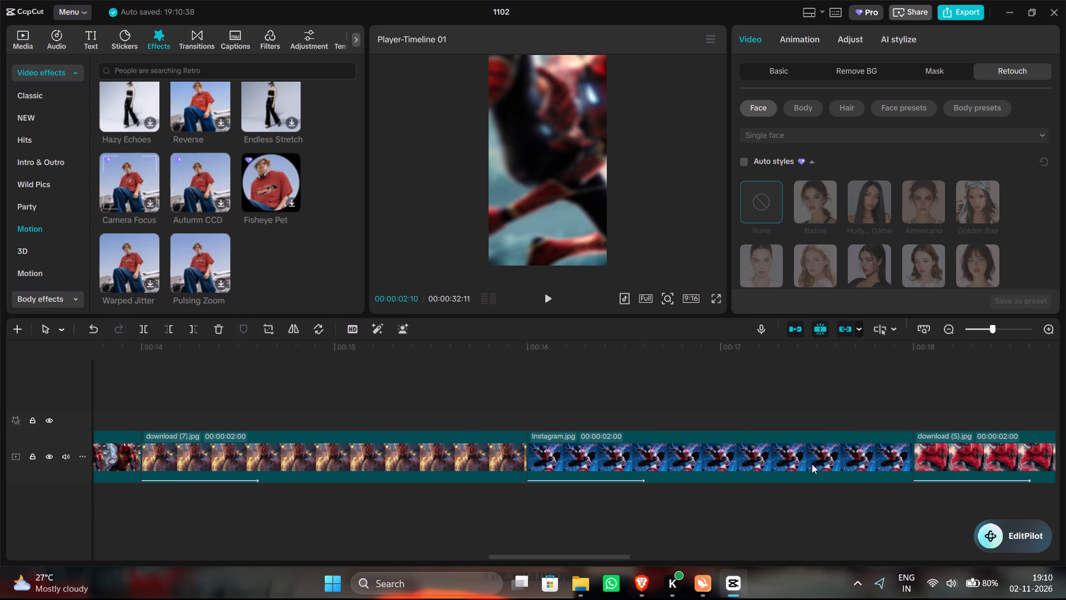
scroll(797, 467, left, 3)
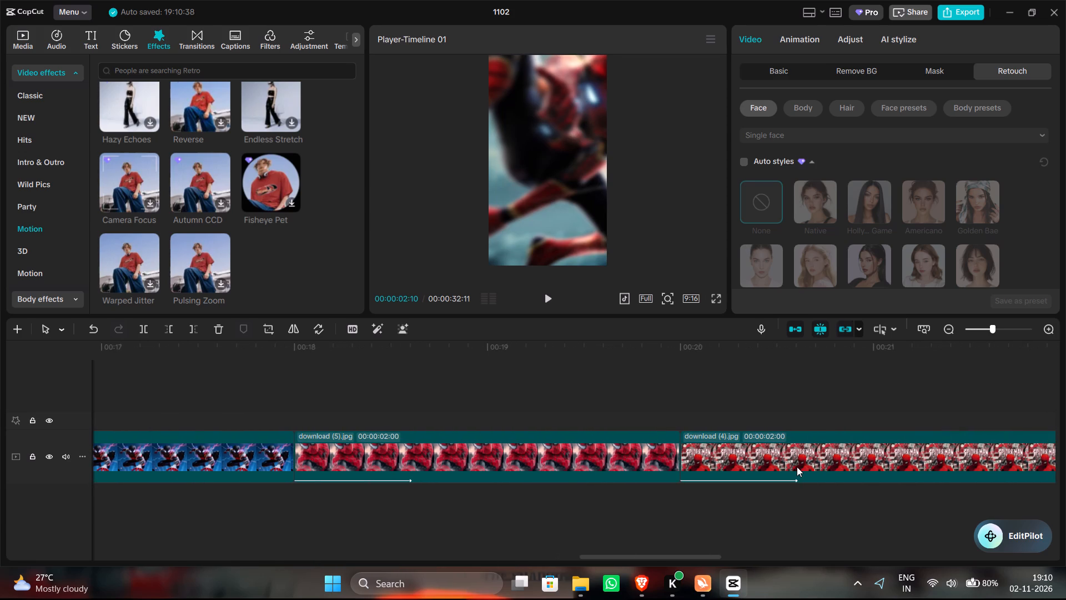
scroll(797, 467, left, 3)
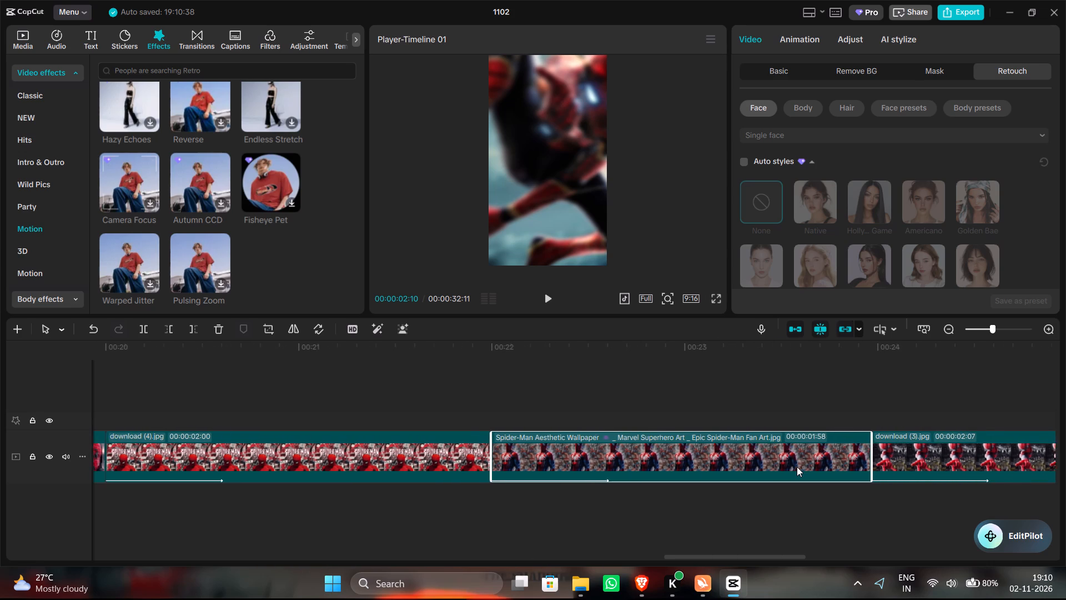
scroll(797, 467, left, 1)
click(797, 467)
click(852, 451)
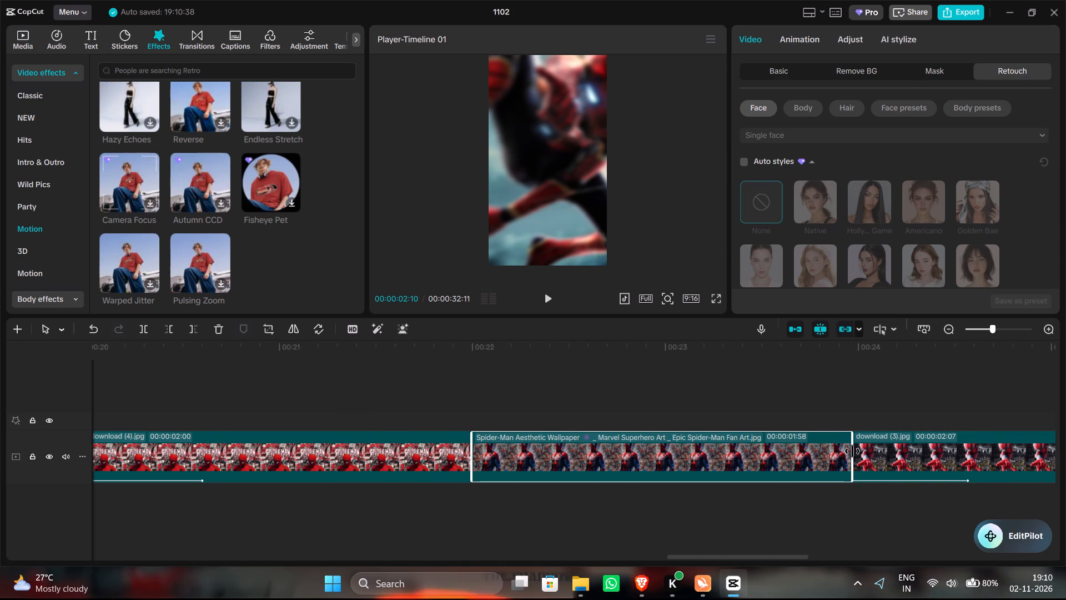
Trim the end of the download (3).jpg clip so it lasts 2 seconds (00:00:02:00).
scroll(854, 451, left, 1)
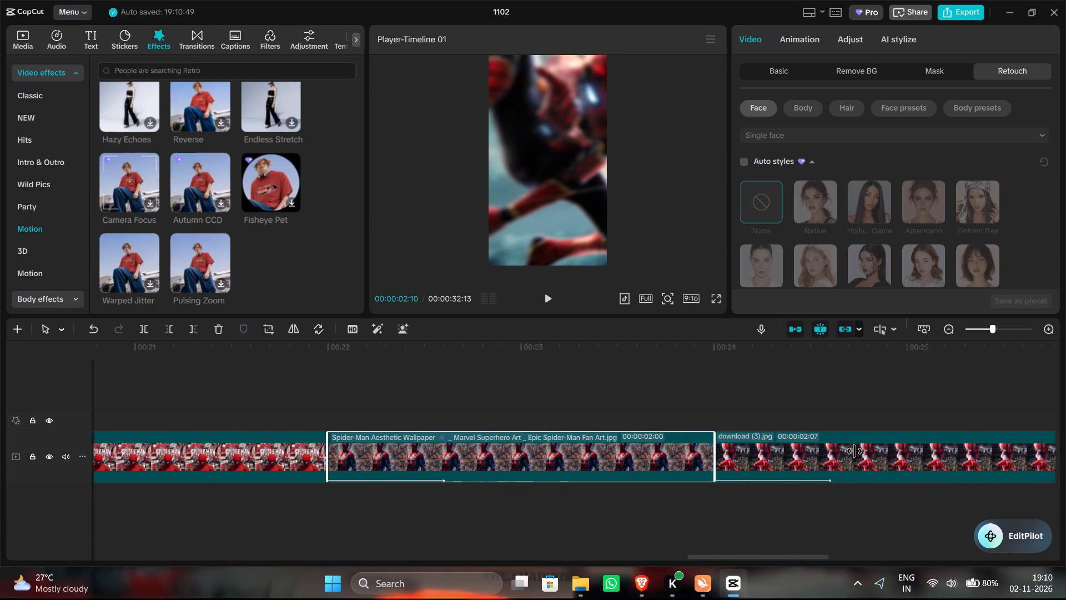
scroll(854, 451, left, 1)
click(854, 451)
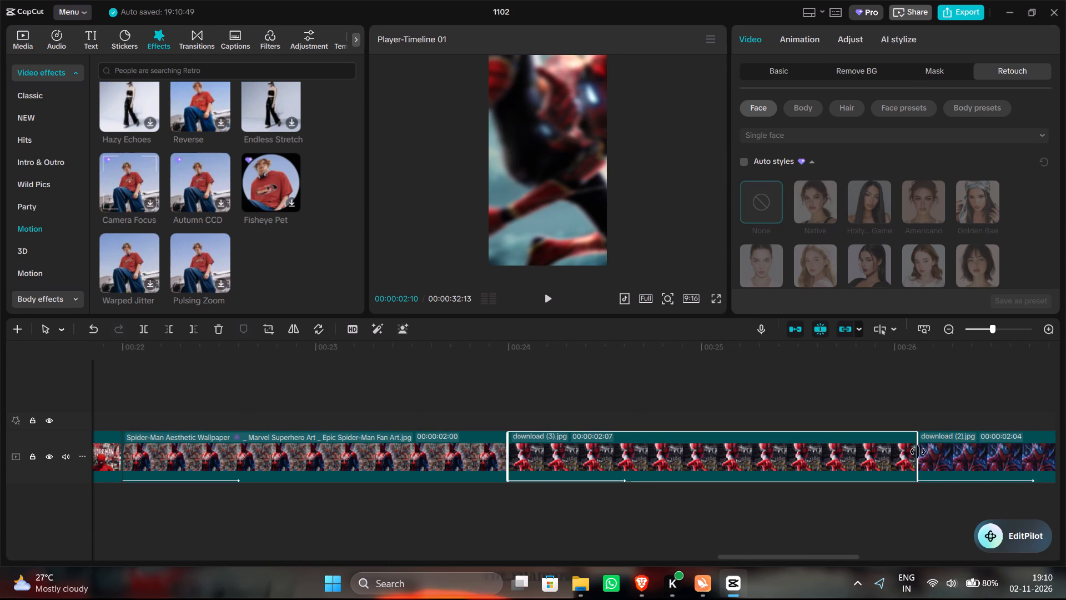
drag(918, 452, 892, 452)
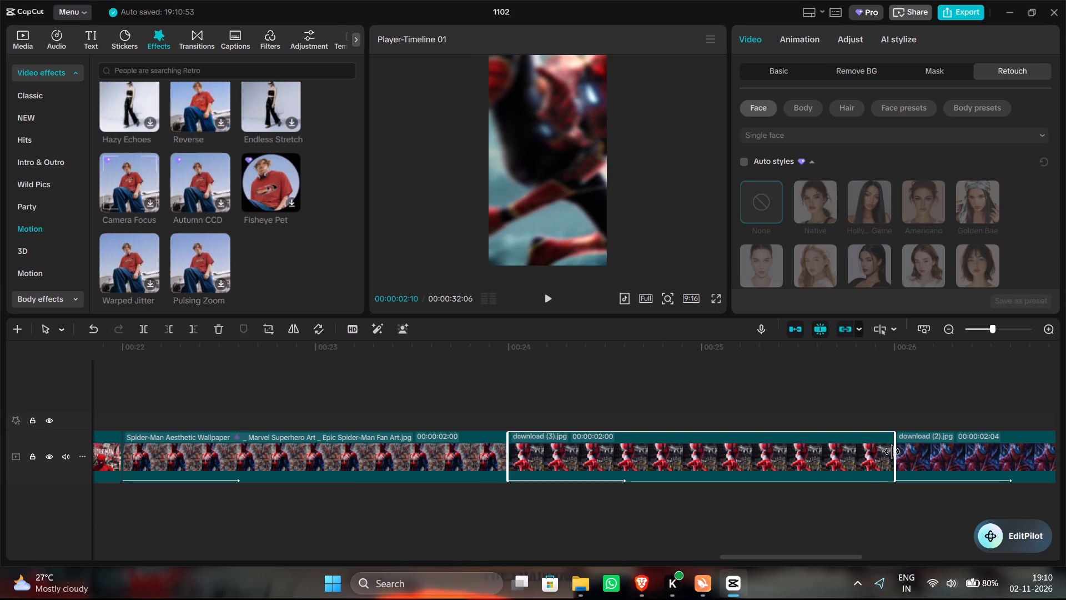
Trim the end of the download (2).jpg clip so it lasts 2 seconds (00:00:02:00).
scroll(892, 452, left, 2)
click(892, 452)
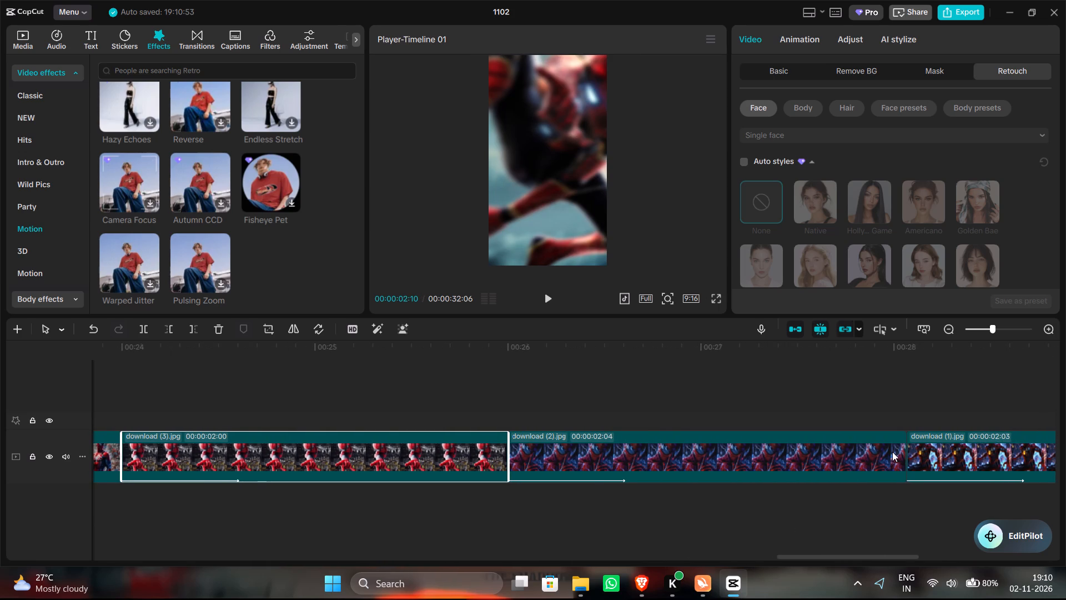
drag(908, 452, 896, 452)
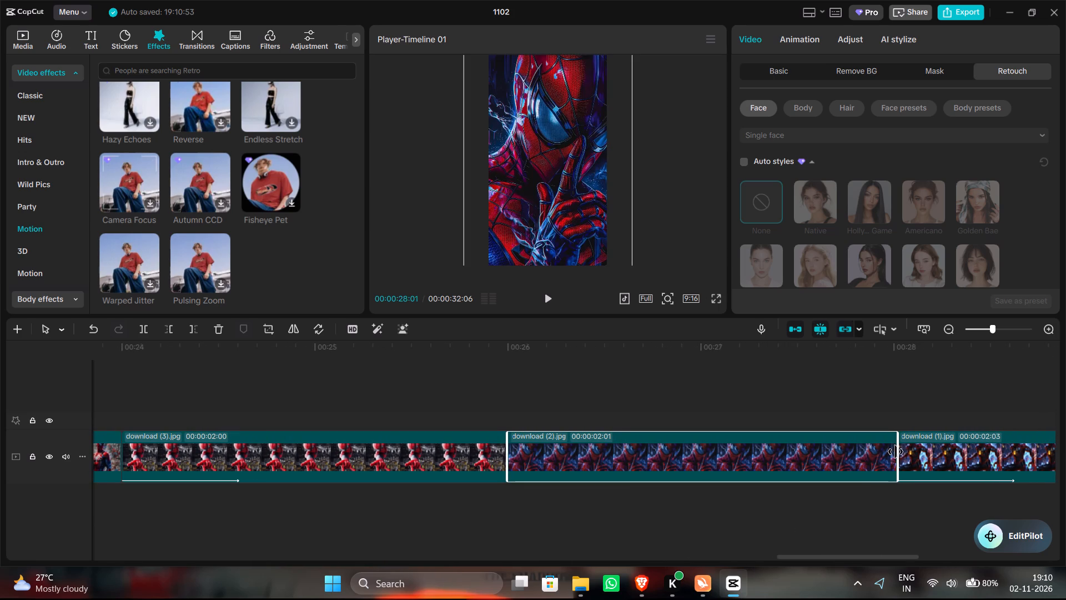
drag(896, 452, 891, 452)
Trim the end of the download (1).jpg clip so it lasts 2 seconds (00:00:02:00).
scroll(932, 446, left, 1)
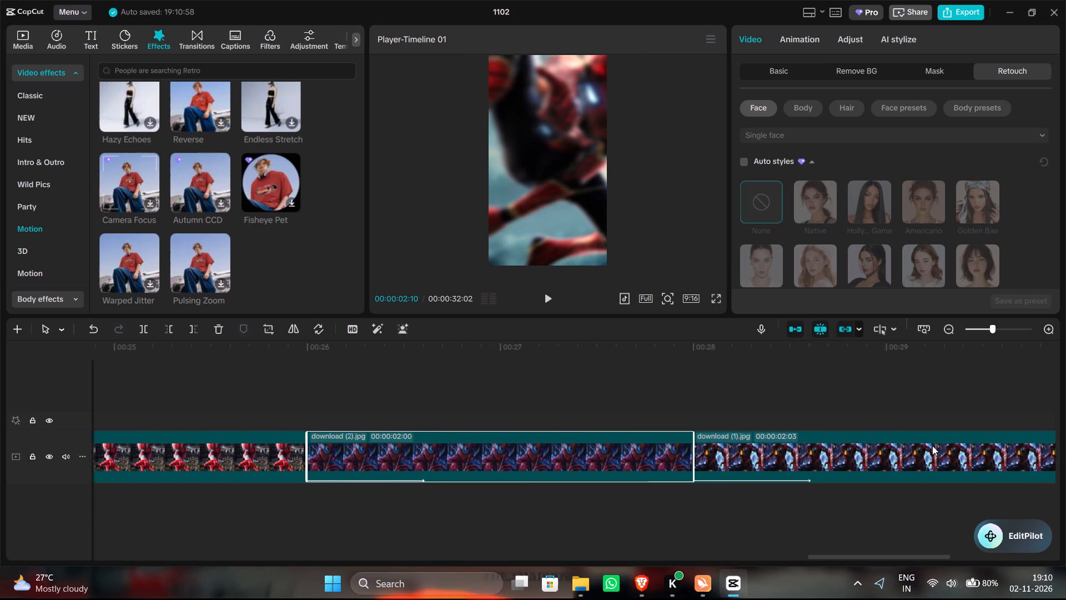
scroll(932, 446, left, 1)
click(894, 459)
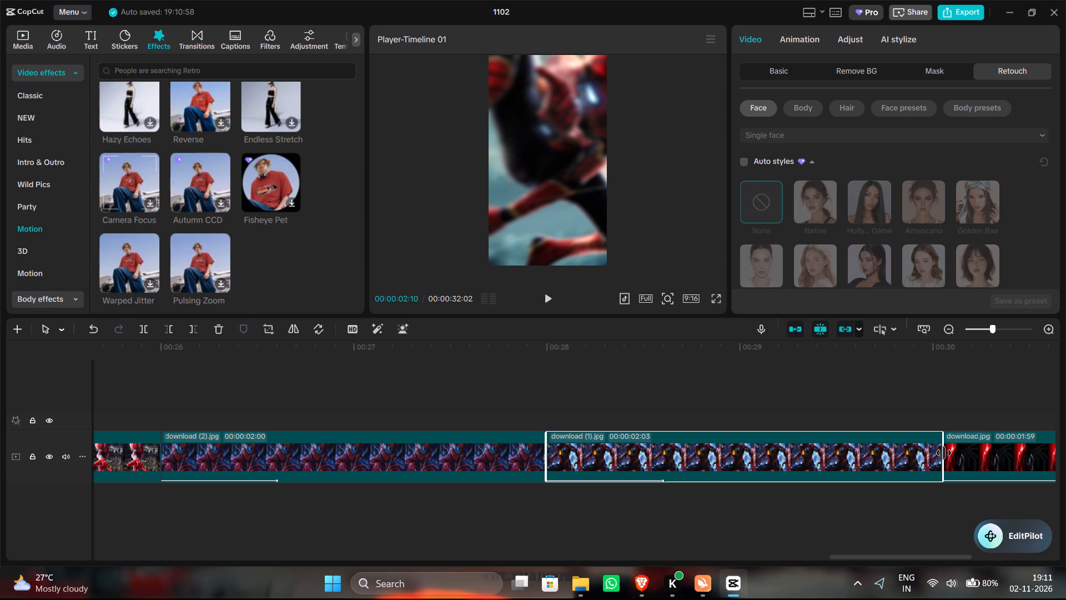
drag(944, 453, 931, 453)
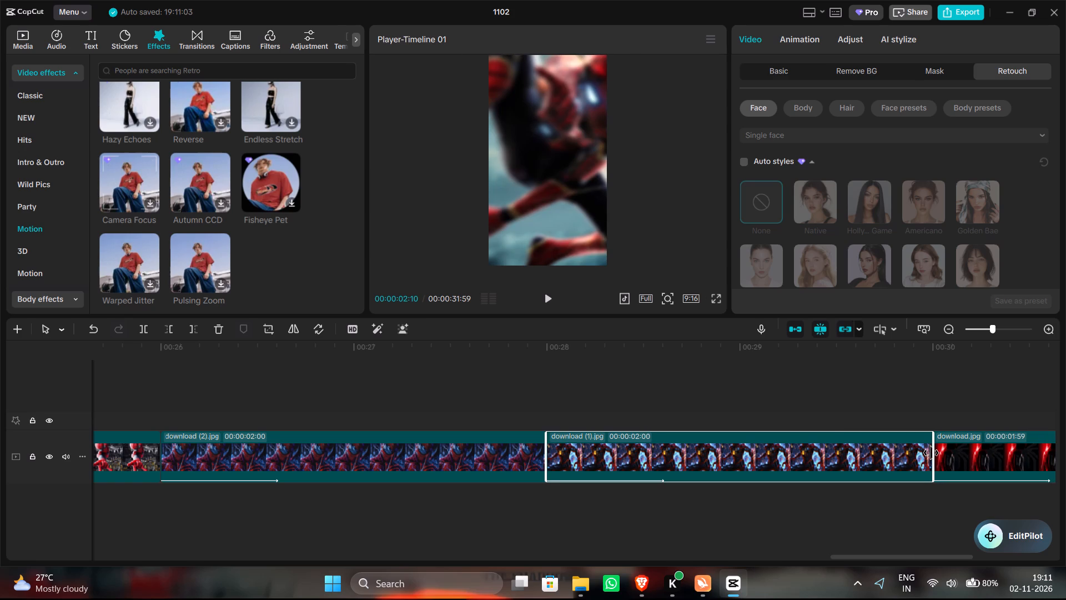
Extend the end of the final download.jpg clip so it lasts 2 seconds (00:00:02:00).
scroll(931, 453, left, 1)
click(931, 453)
scroll(931, 453, left, 1)
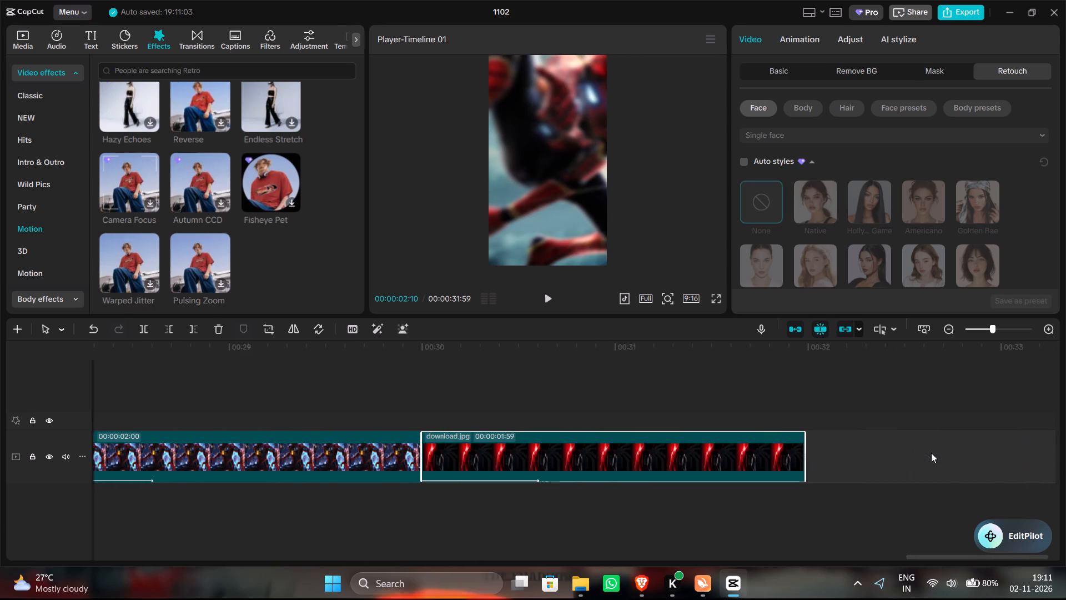
scroll(931, 453, left, 1)
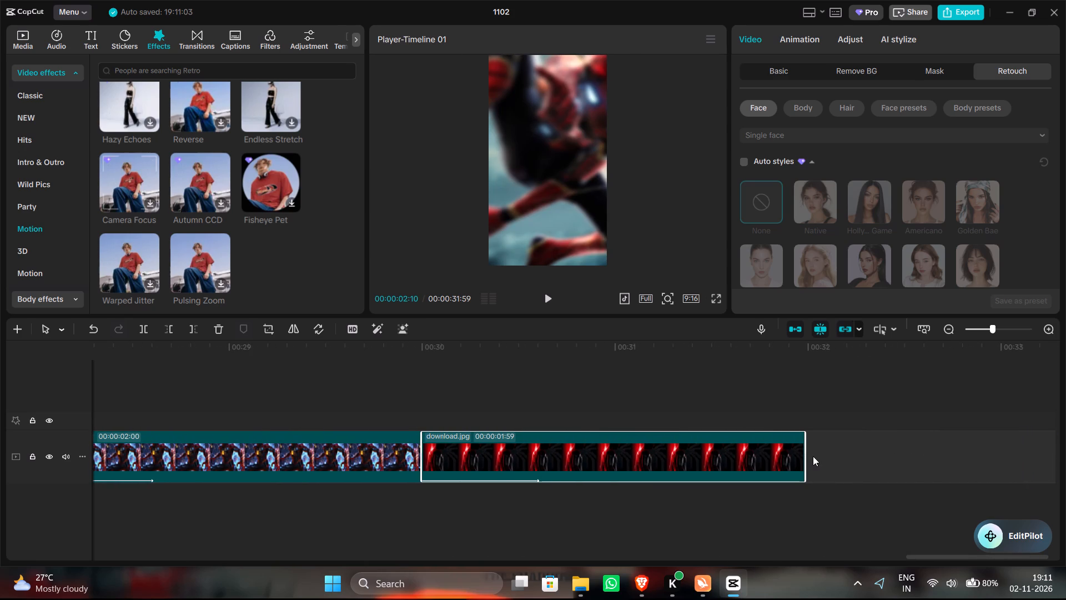
click(804, 458)
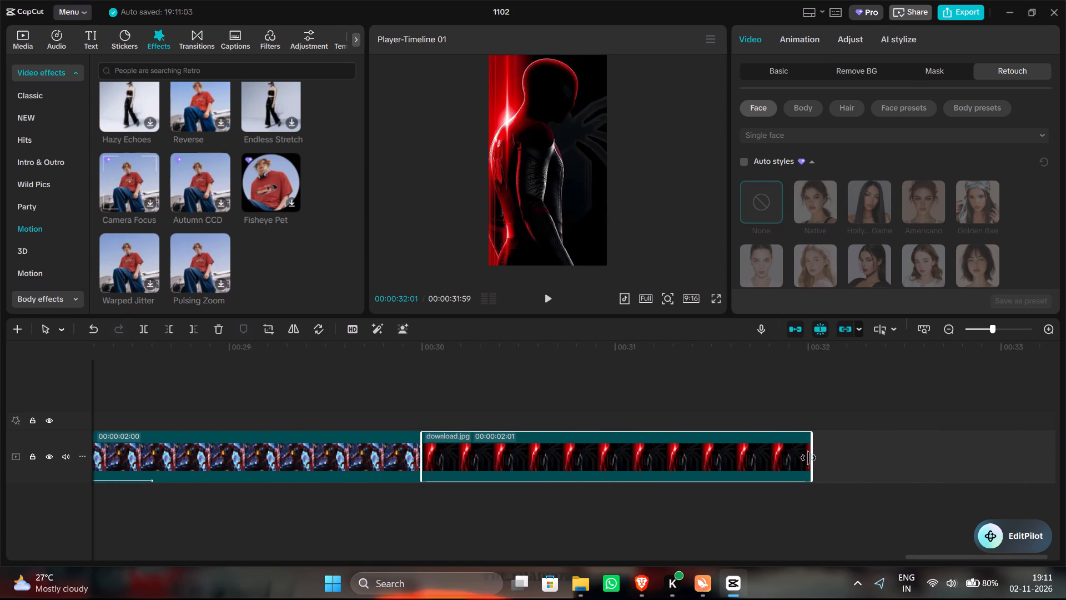
Play back the timeline from near its start to review the 2-second clips in sequence.
click(981, 329)
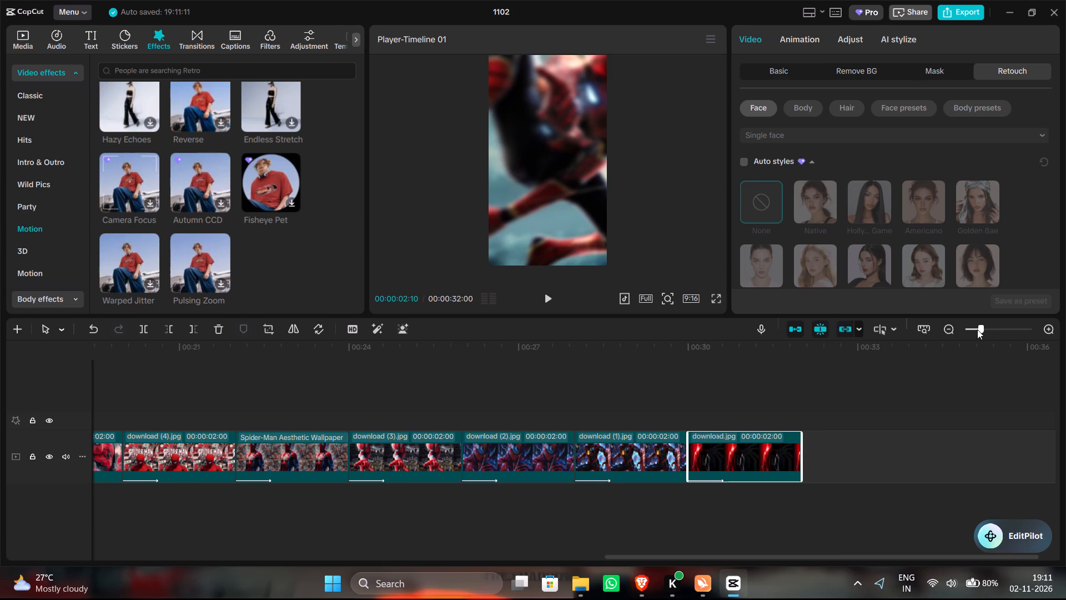
click(976, 329)
scroll(836, 366, right, 1)
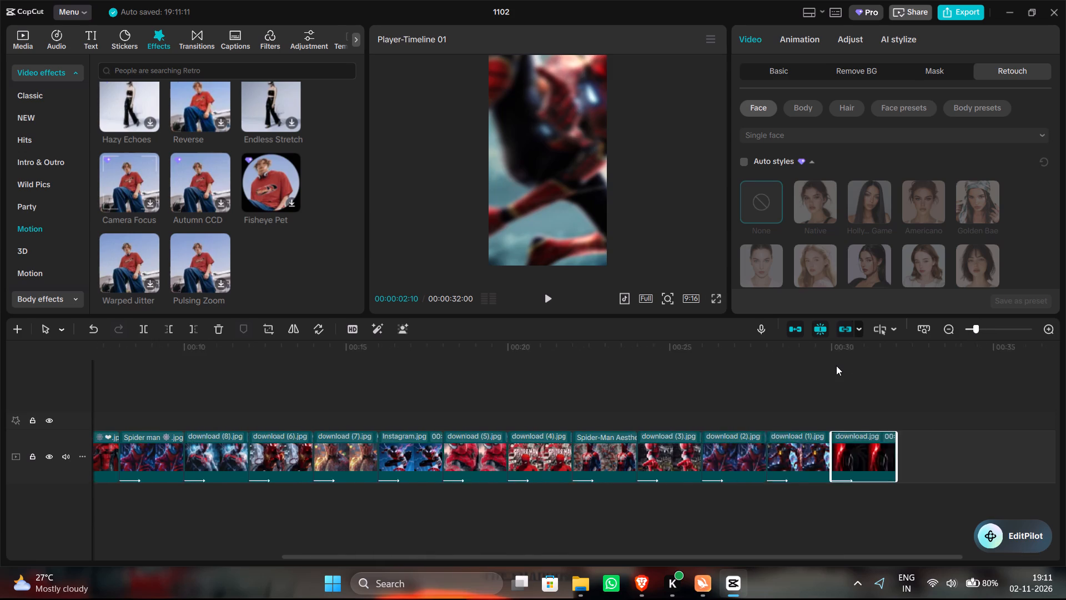
scroll(836, 366, right, 2)
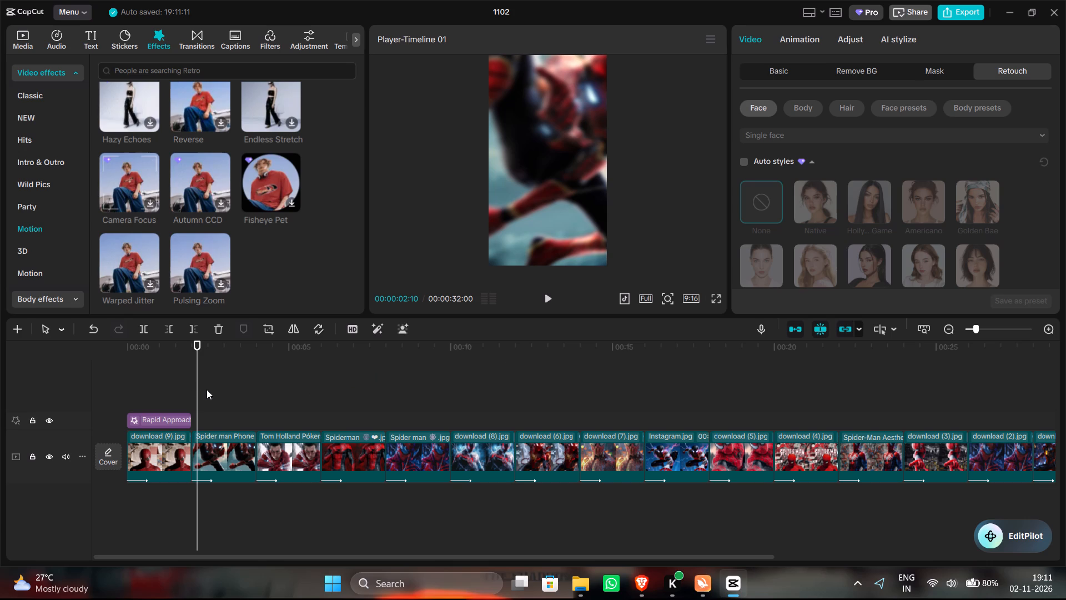
drag(197, 389, 134, 390)
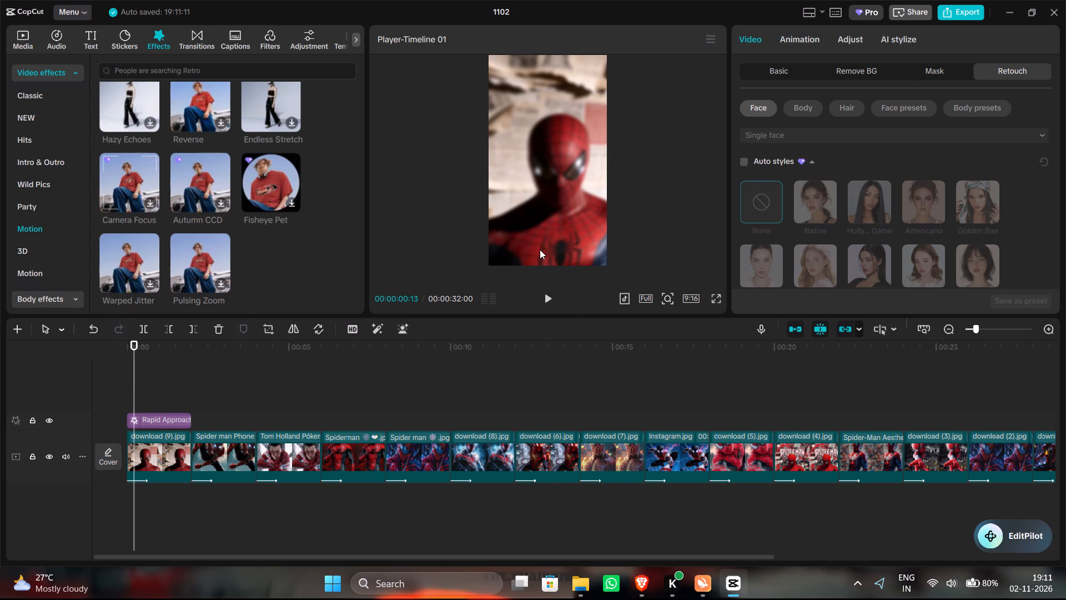
click(549, 302)
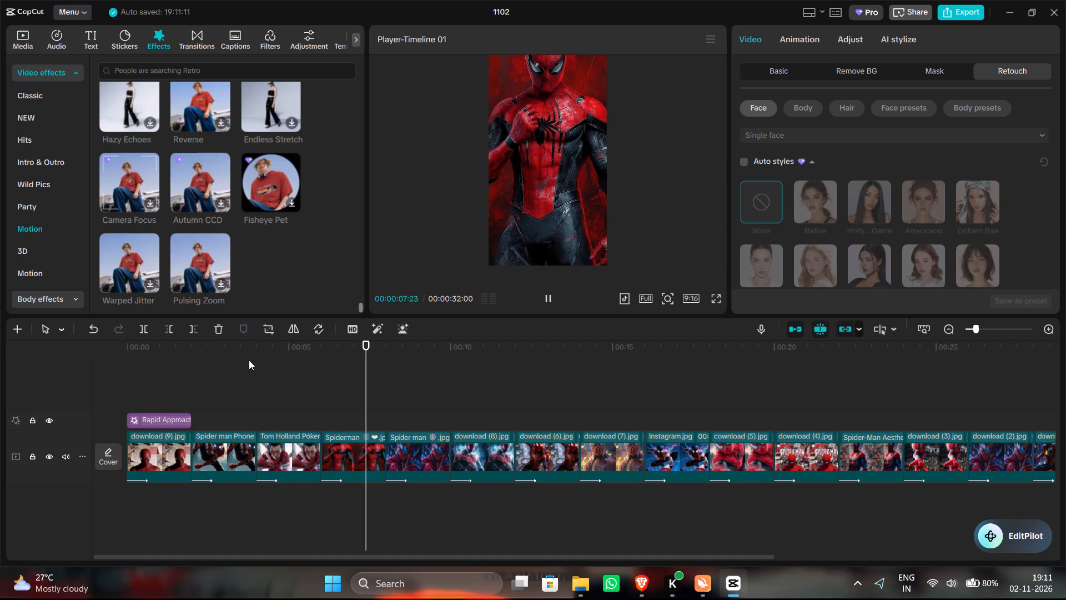
Copy the Rapid Approach effect from the first clip and paste one copy at 00:00:02:00 over the Spider man Phone clip.
click(169, 417)
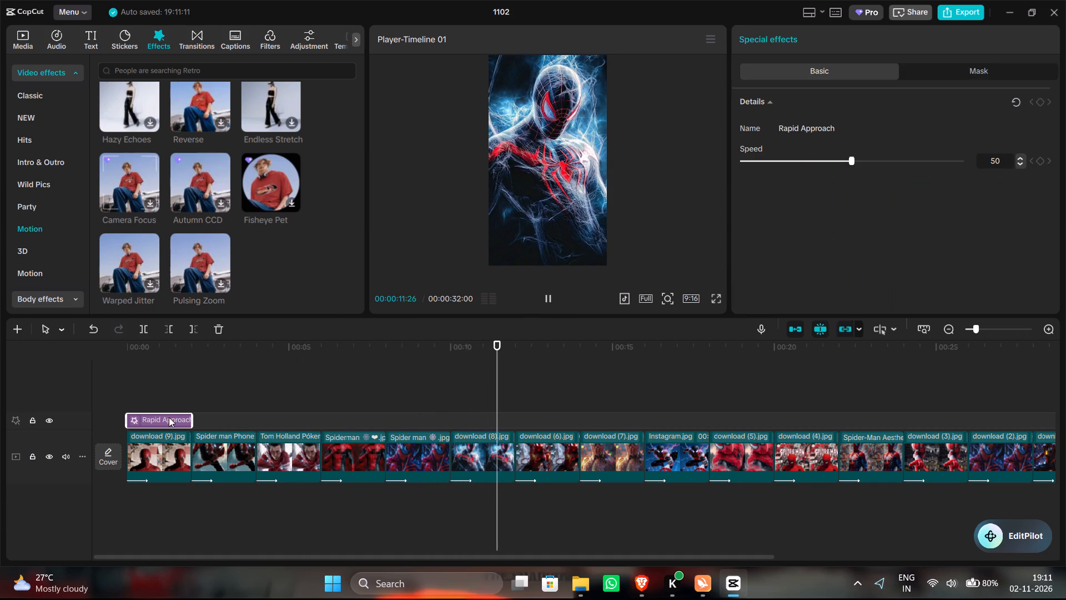
key(ctrl+c)
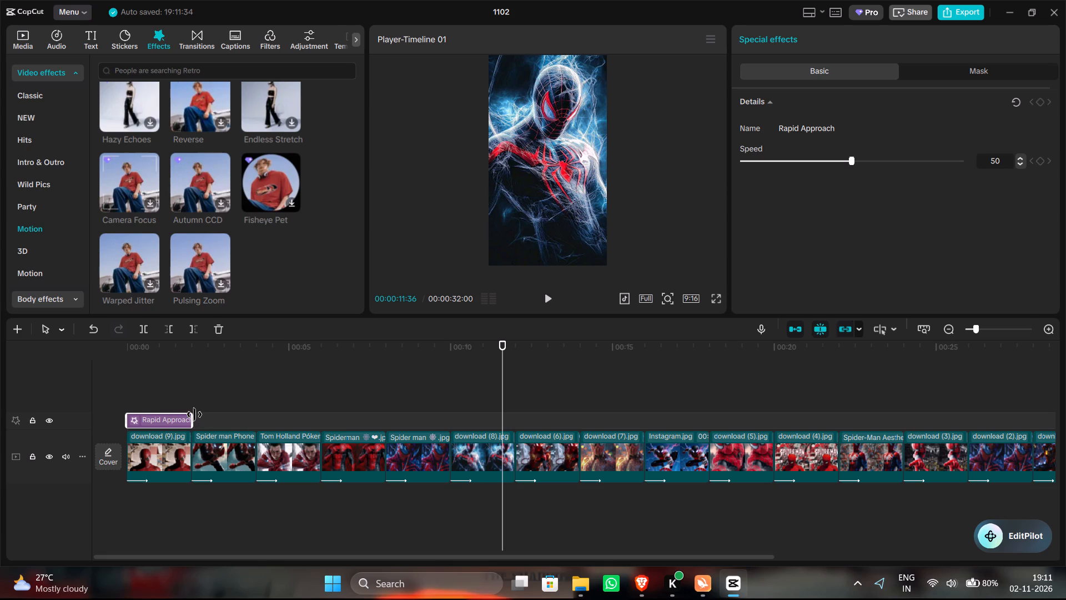
click(195, 398)
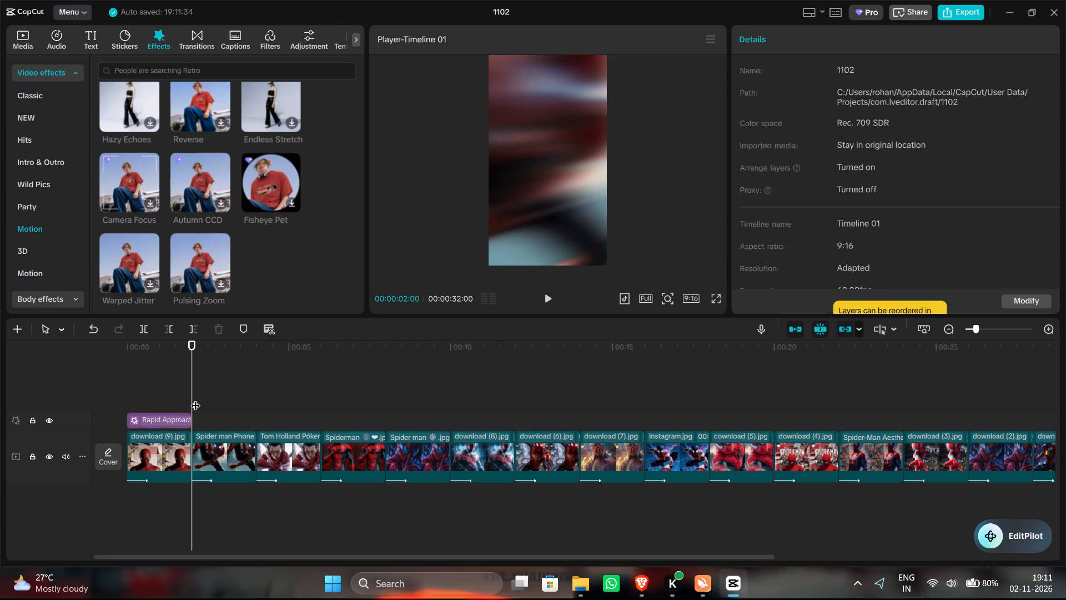
key(ctrl+v)
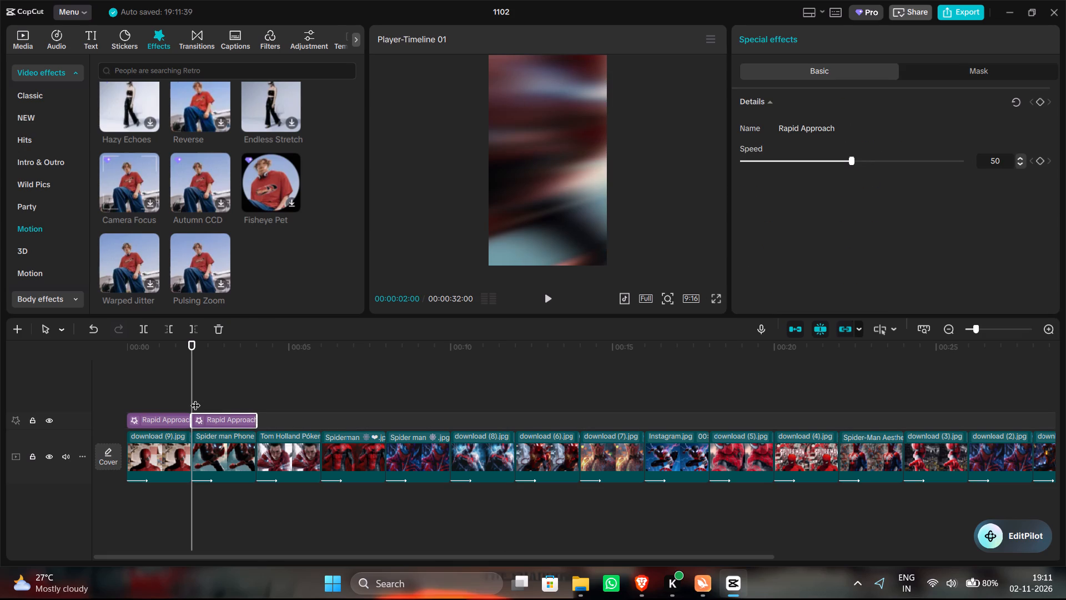
key(ctrl+v)
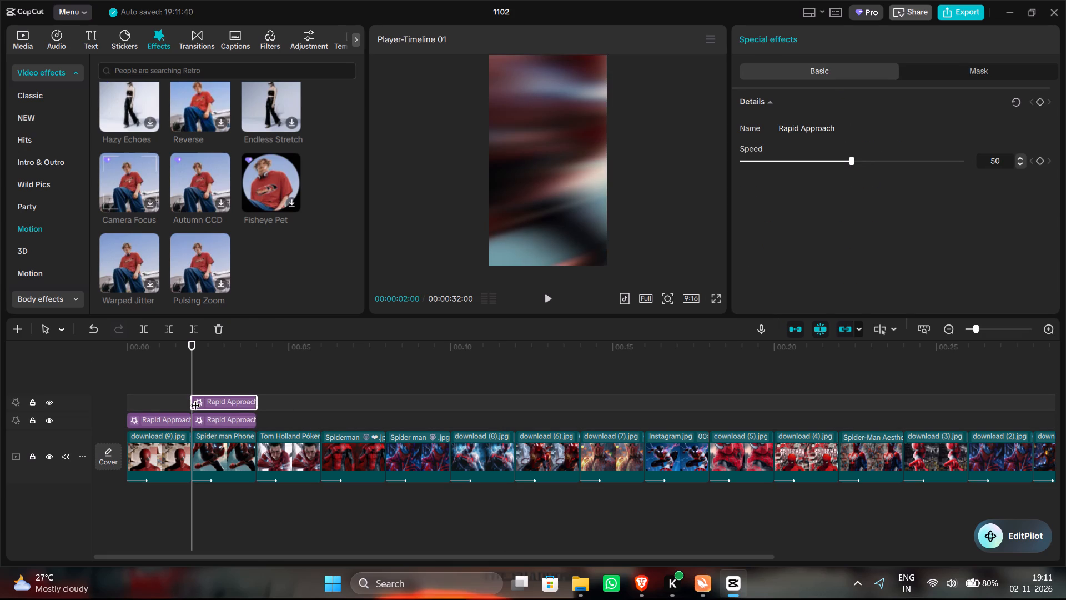
key(BackSpace)
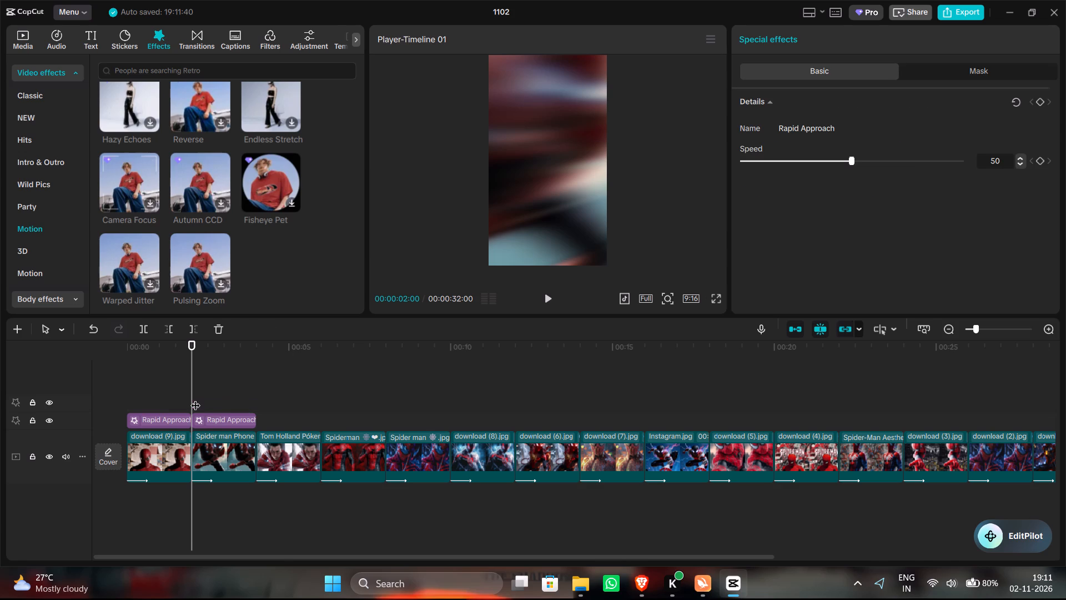
Paste the Rapid Approach effect at 00:00:04:00, above the start of the Tom Holland clip.
click(270, 416)
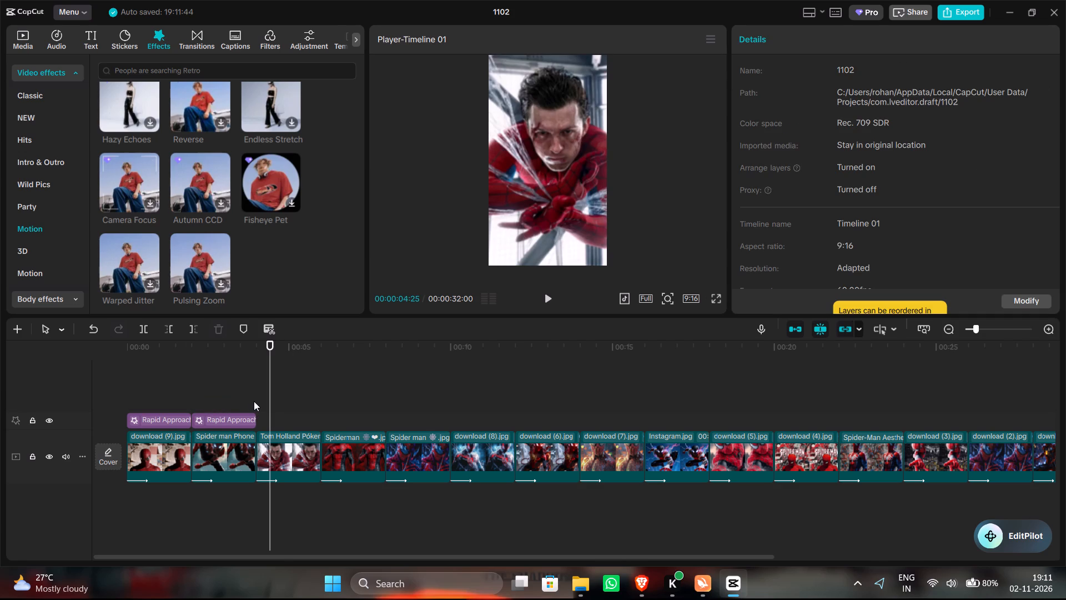
click(254, 401)
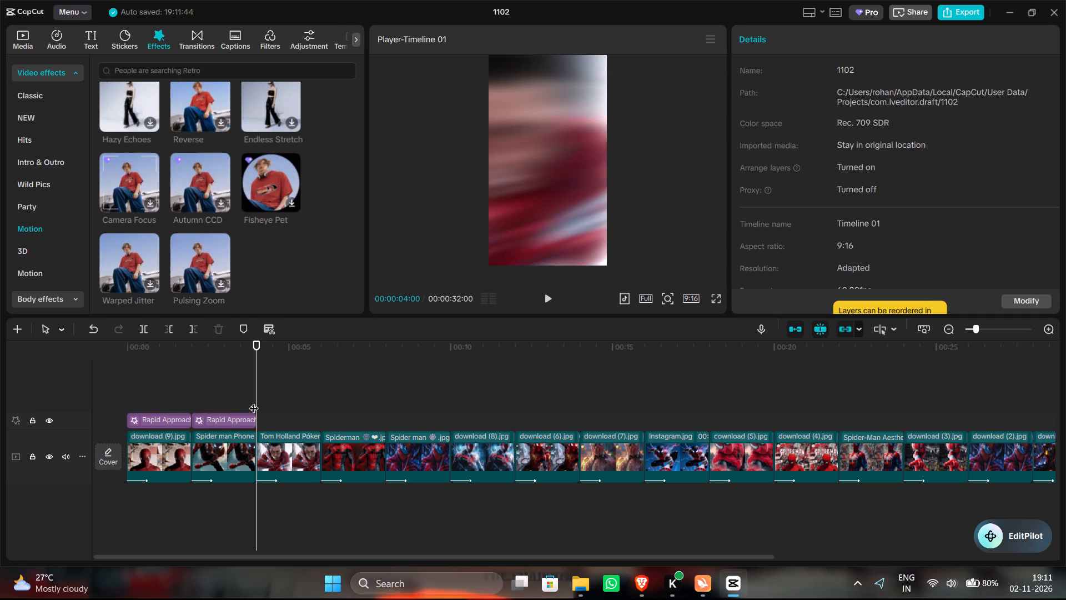
key(ctrl+v)
Paste the Rapid Approach effect at 00:00:06:00, above the start of the fourth clip.
key(Right)
key(Right)
key(Right)
key(Right)
key(Right)
key(Right)
key(Right)
key(Right)
key(Right)
key(Right)
key(Right)
key(Right)
key(Right)
key(Right)
key(Right)
key(Right)
key(Right)
key(Right)
key(Right)
key(Right)
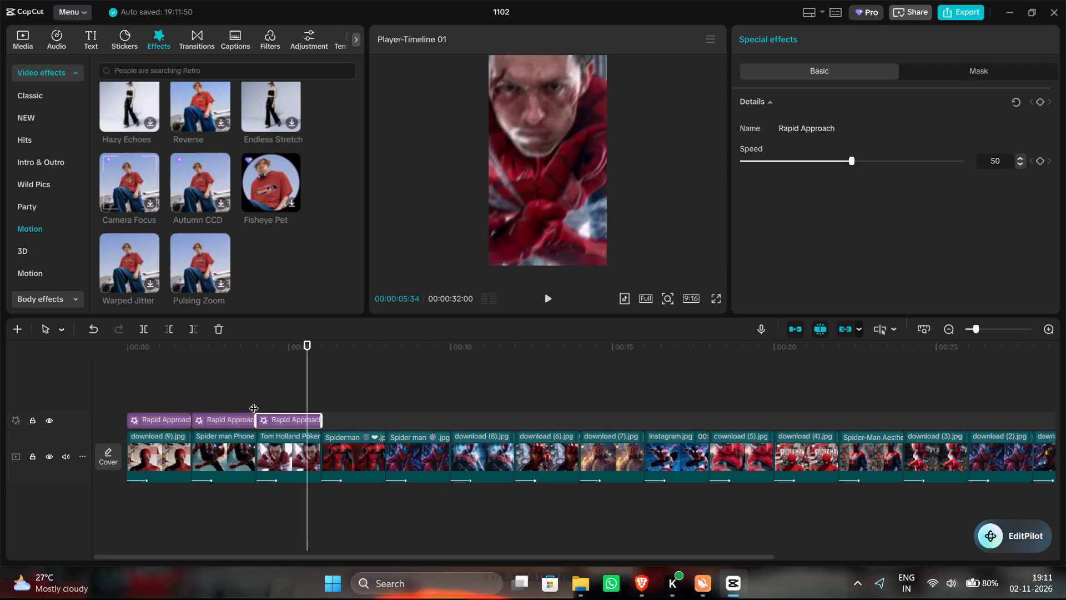
key(Right)
key(Right)
key(Right)
key(Right)
key(Right)
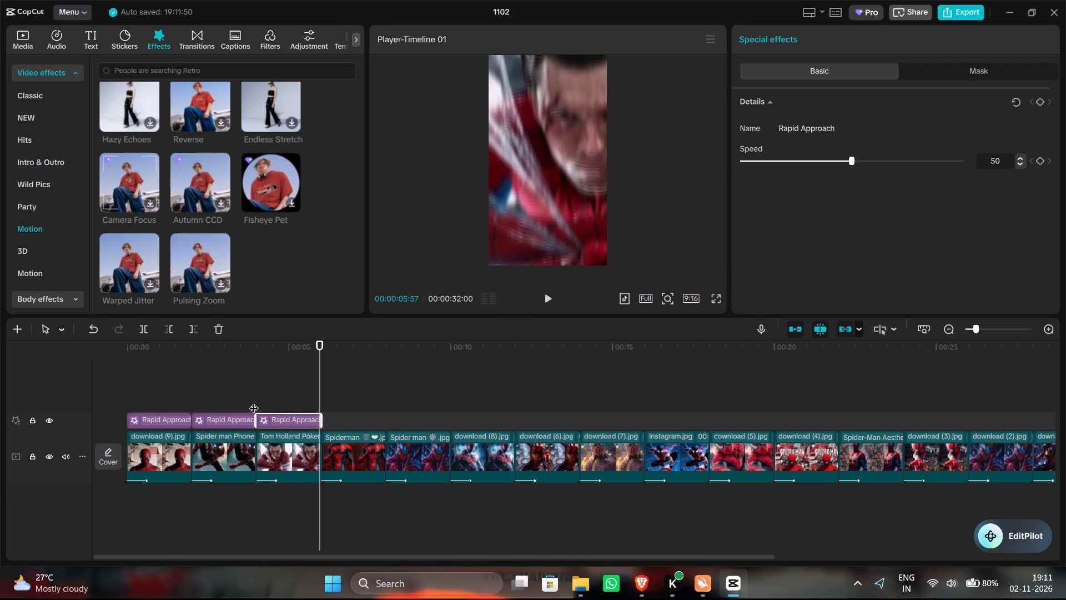
key(Right)
key(Right)
key(Right)
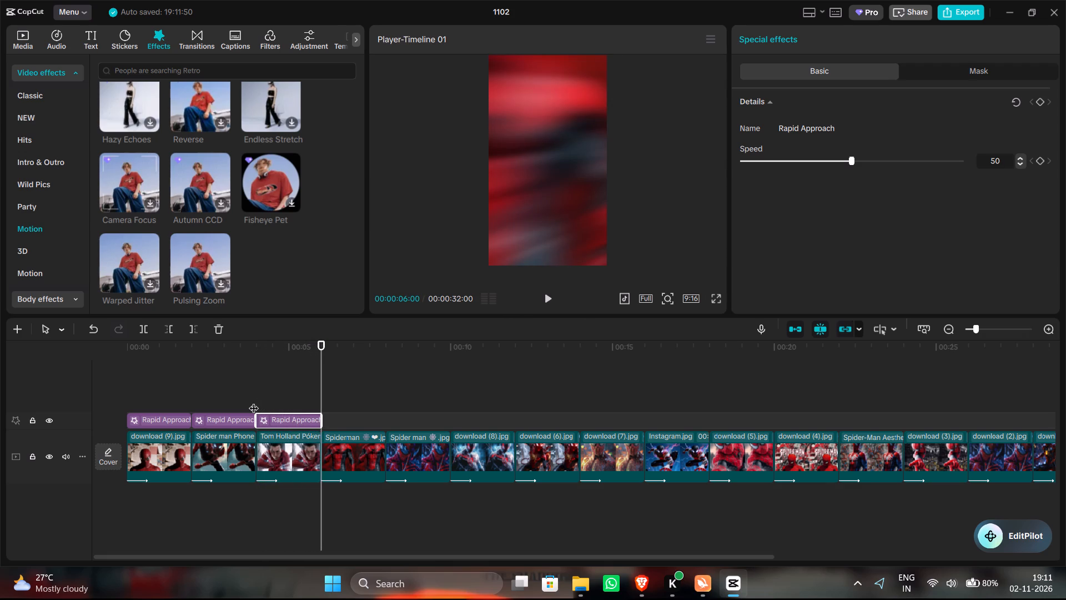
key(ctrl+v)
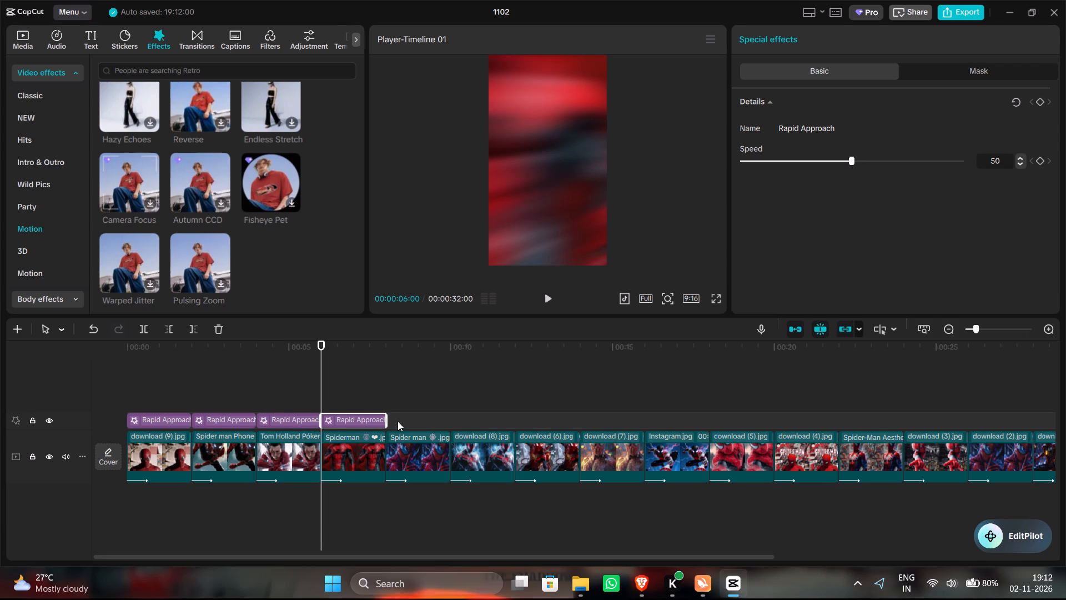
Paste the Rapid Approach effect over the fifth, download (8).jpg and download (6).jpg clips, at 00:00:08:00, 00:00:10:00 and 00:00:12:00.
click(389, 405)
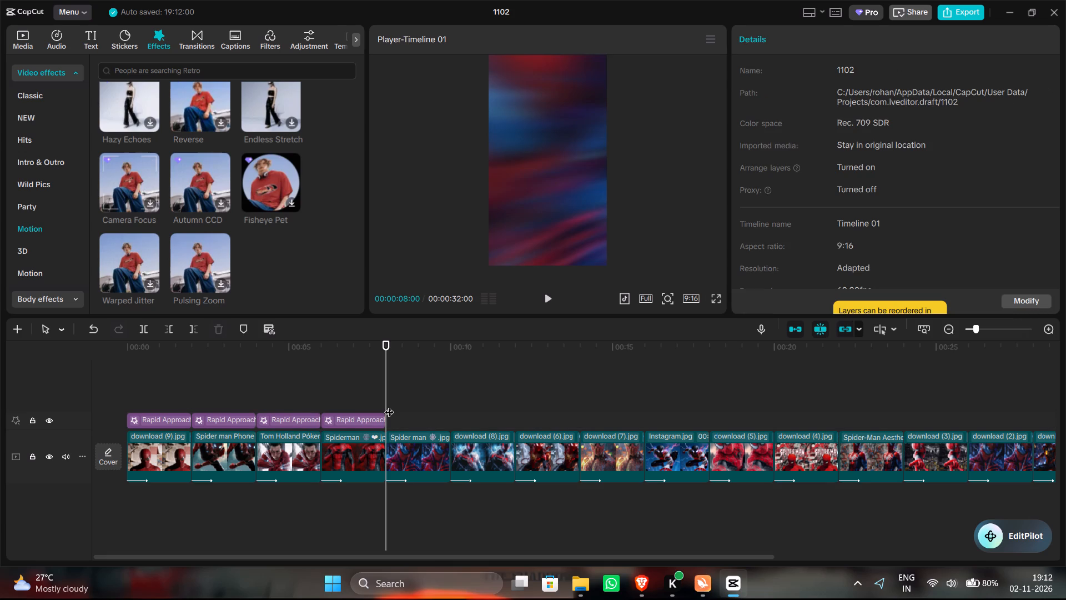
key(ctrl+v)
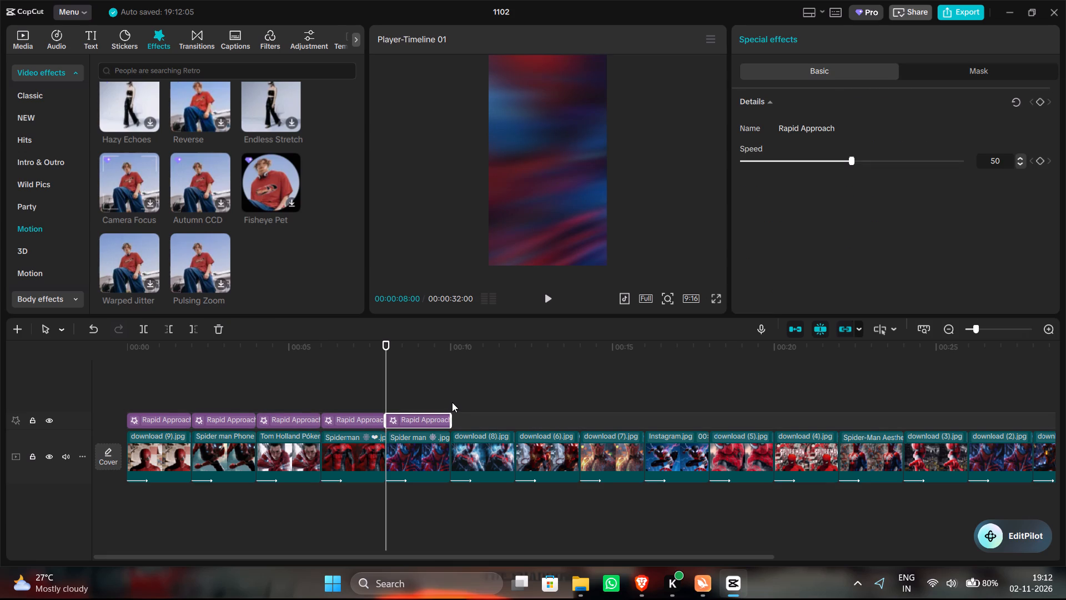
click(452, 402)
key(ctrl+v)
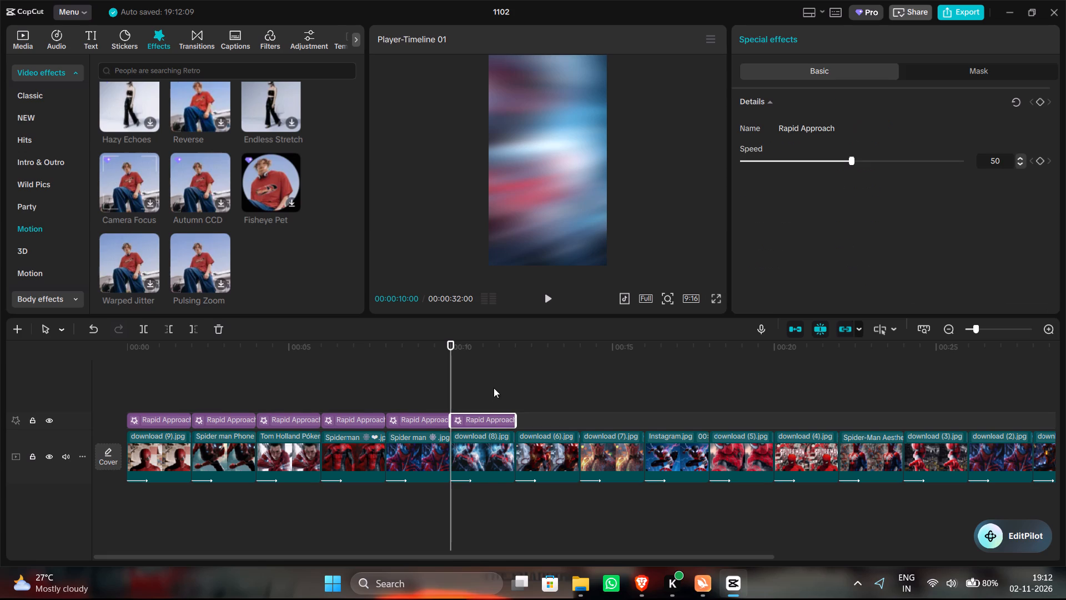
click(516, 387)
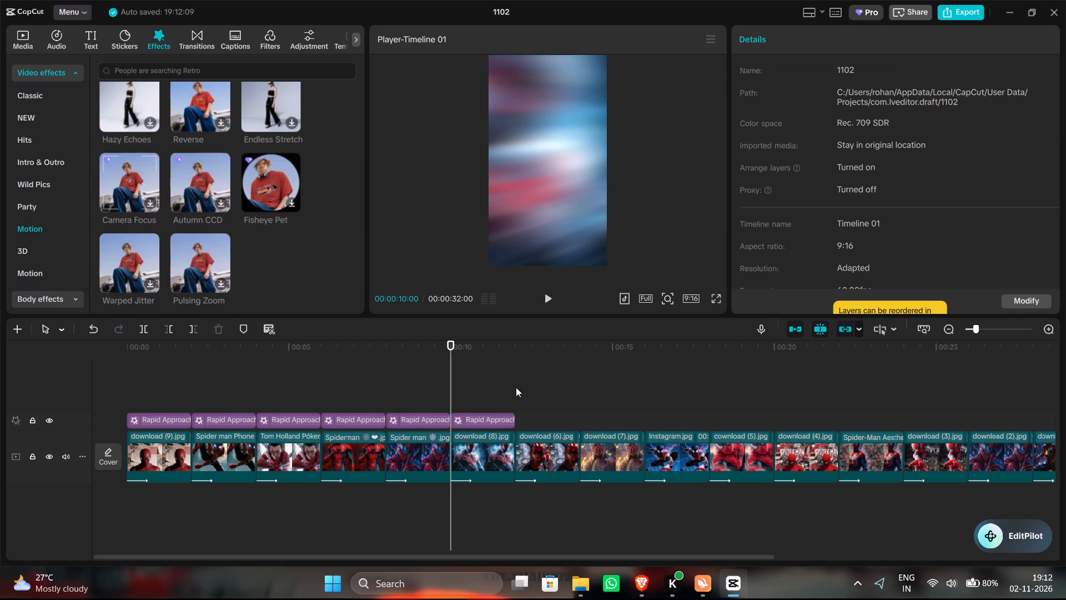
key(ctrl+v)
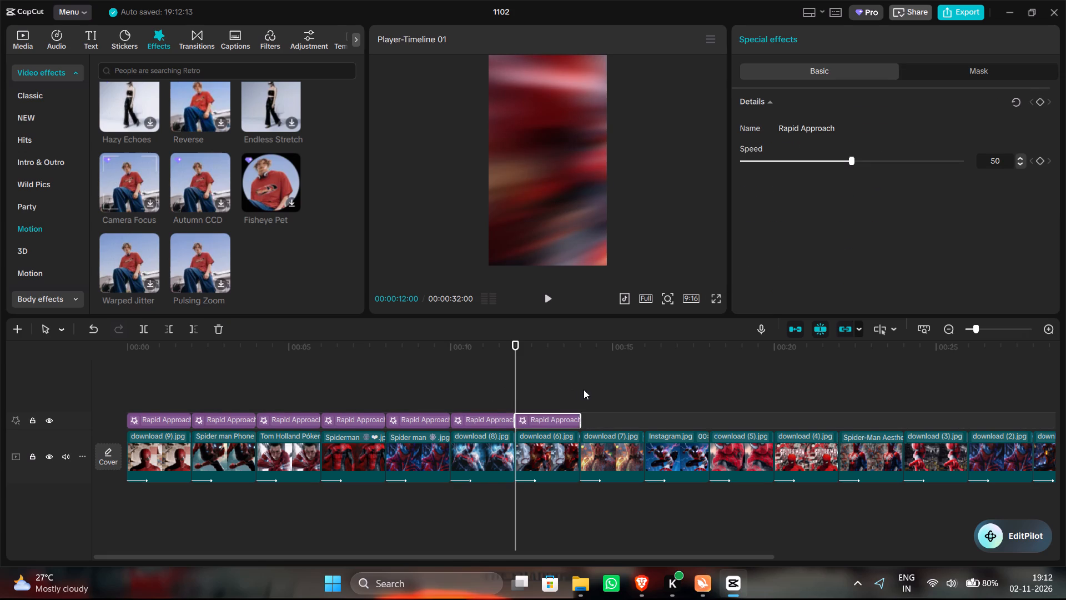
Paste the Rapid Approach effect over the download (7).jpg, Instagram.jpg and download (5).jpg clips, at 00:00:14:00, 00:00:16:00 and 00:00:18:00.
click(584, 390)
key(ctrl+space)
key(ctrl+v)
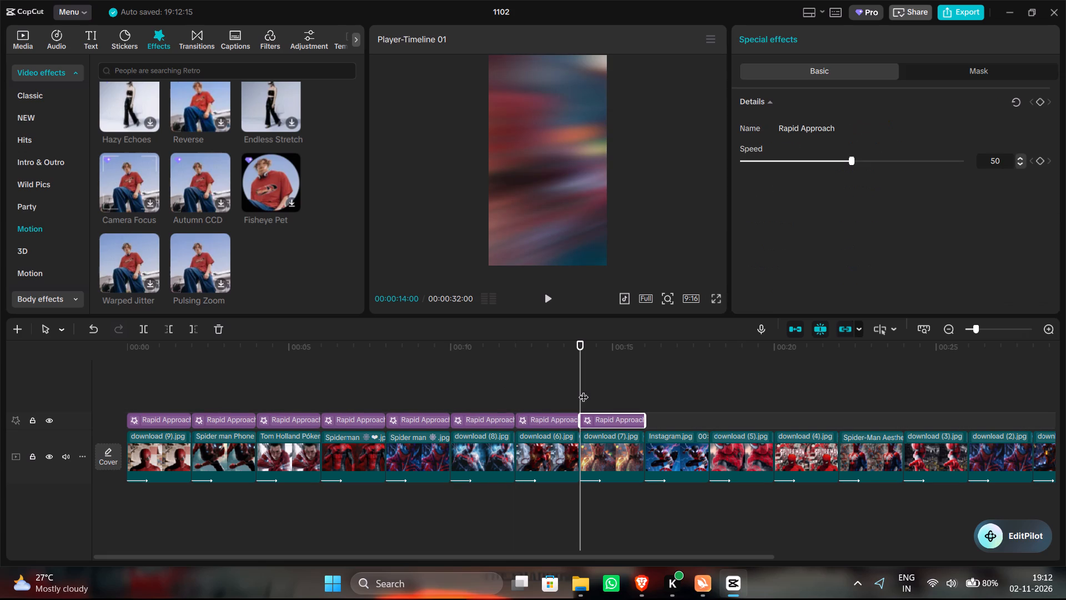
click(646, 391)
key(ctrl+v)
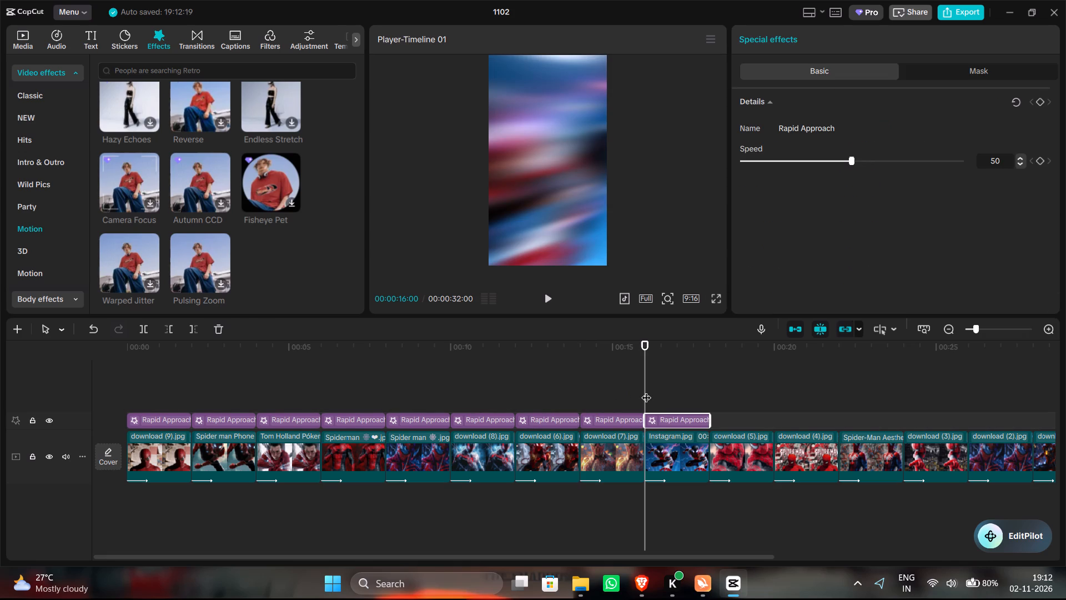
click(711, 385)
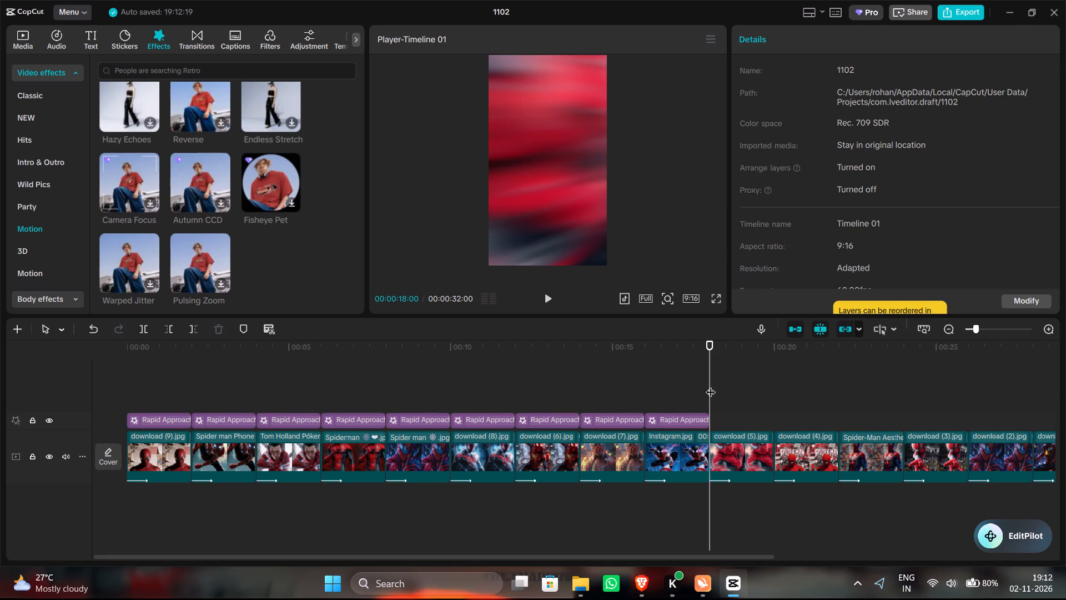
key(ctrl+v)
Paste the Rapid Approach effect over the download (4).jpg, Spider-Man Aesthetic Wallpaper and download (3).jpg clips, at 00:00:20:00, 00:00:22:00 and 00:00:24:00.
click(776, 390)
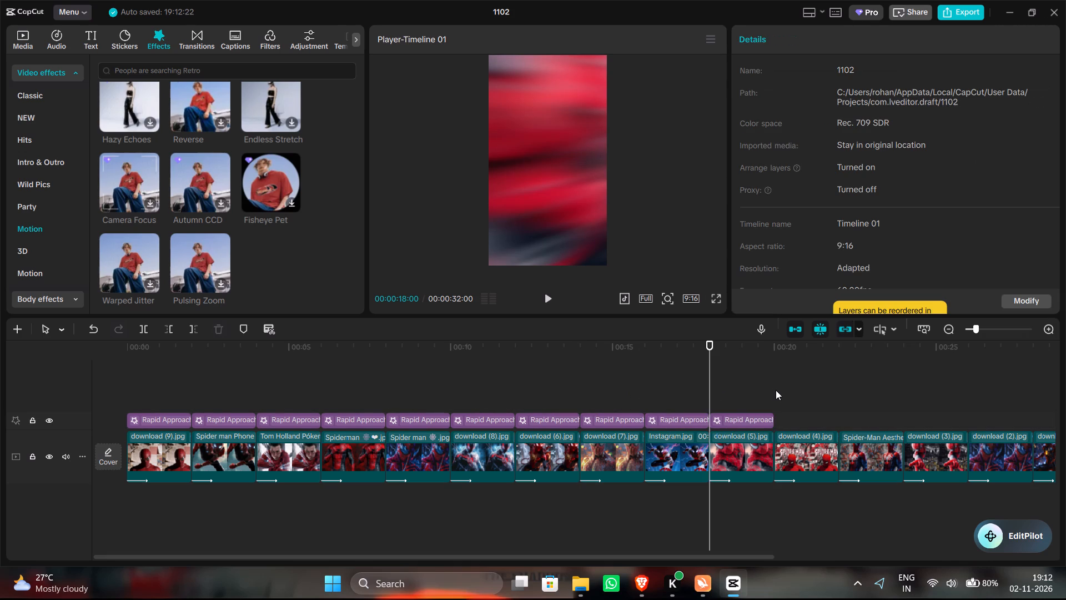
key(ctrl+v)
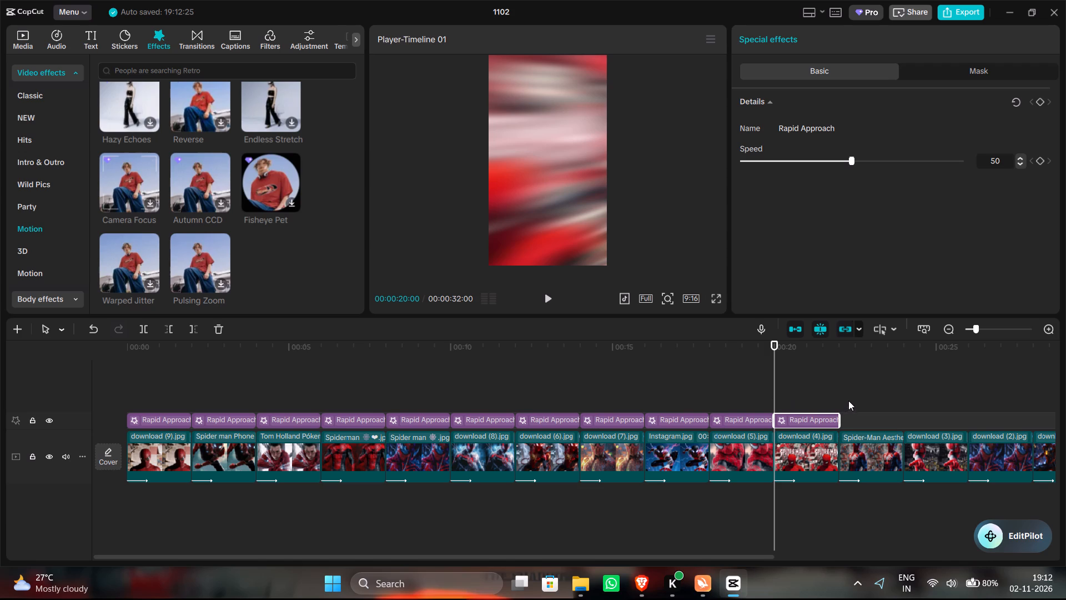
click(838, 391)
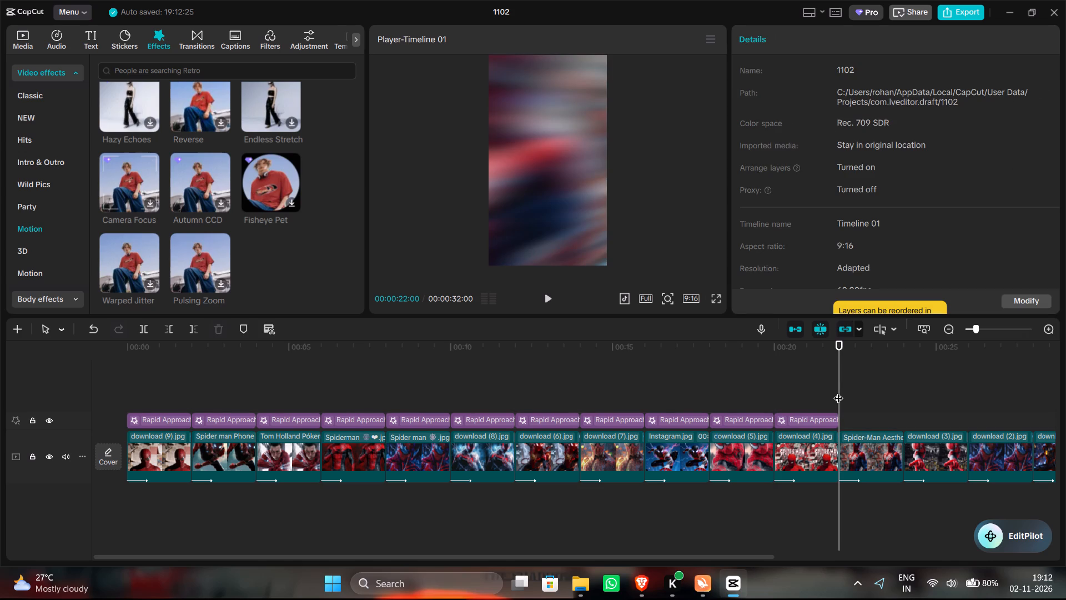
key(ctrl+v)
click(902, 392)
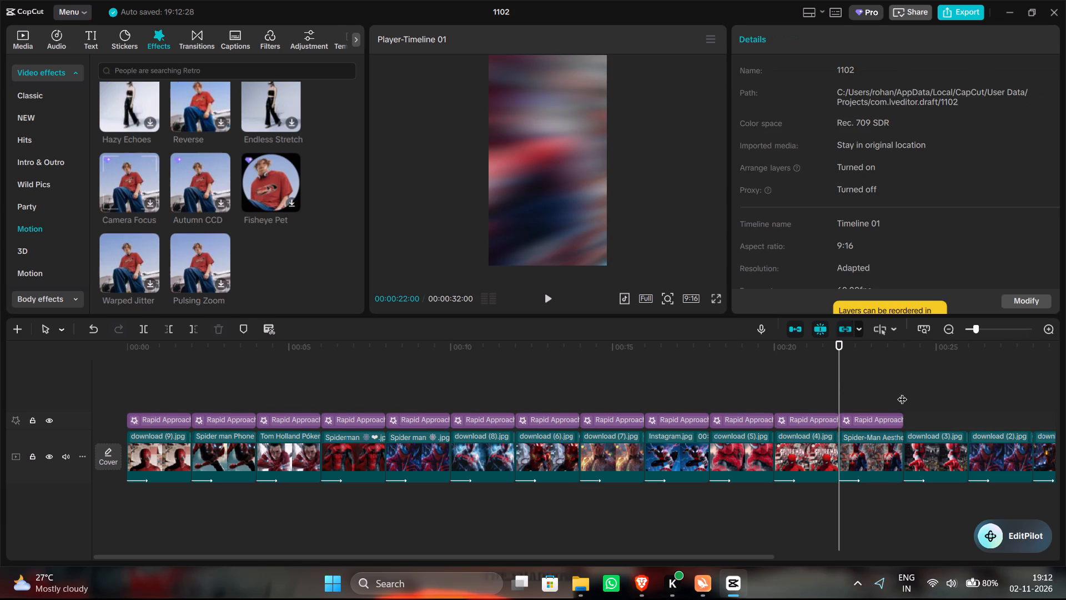
key(ctrl+v)
Paste the Rapid Approach effect over the last three clips, at 00:00:26:00, 00:00:28:00 and 00:00:30:00.
scroll(918, 388, left, 1)
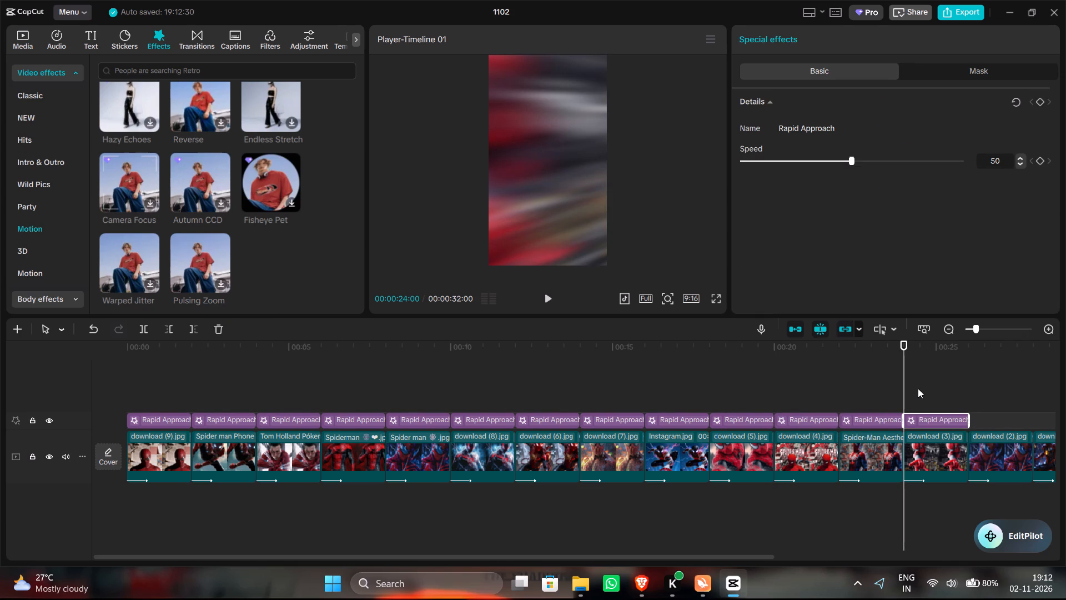
scroll(918, 388, left, 1)
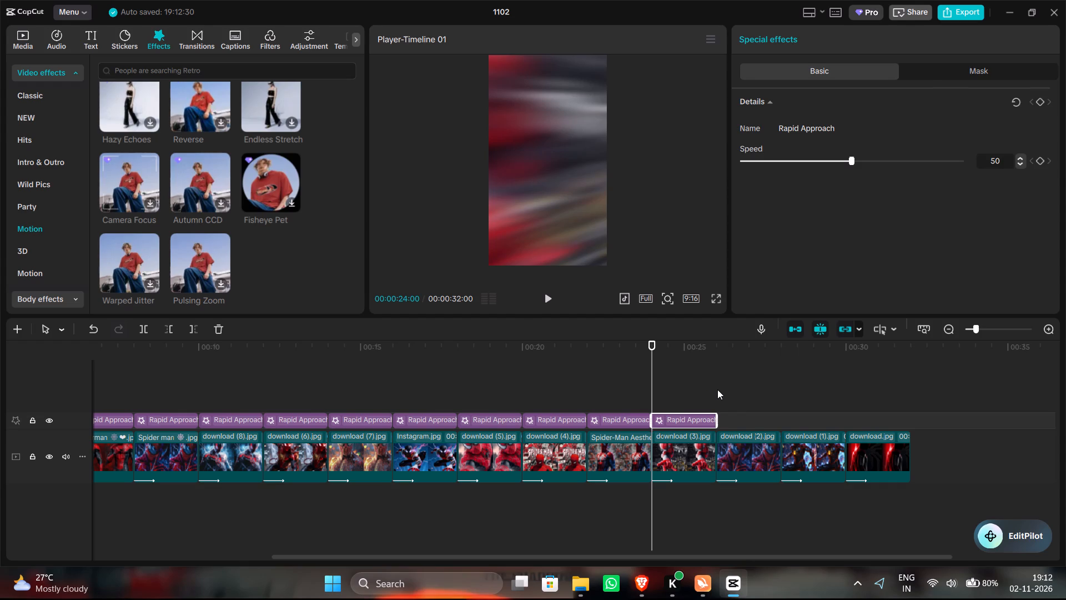
click(717, 389)
key(ctrl+v)
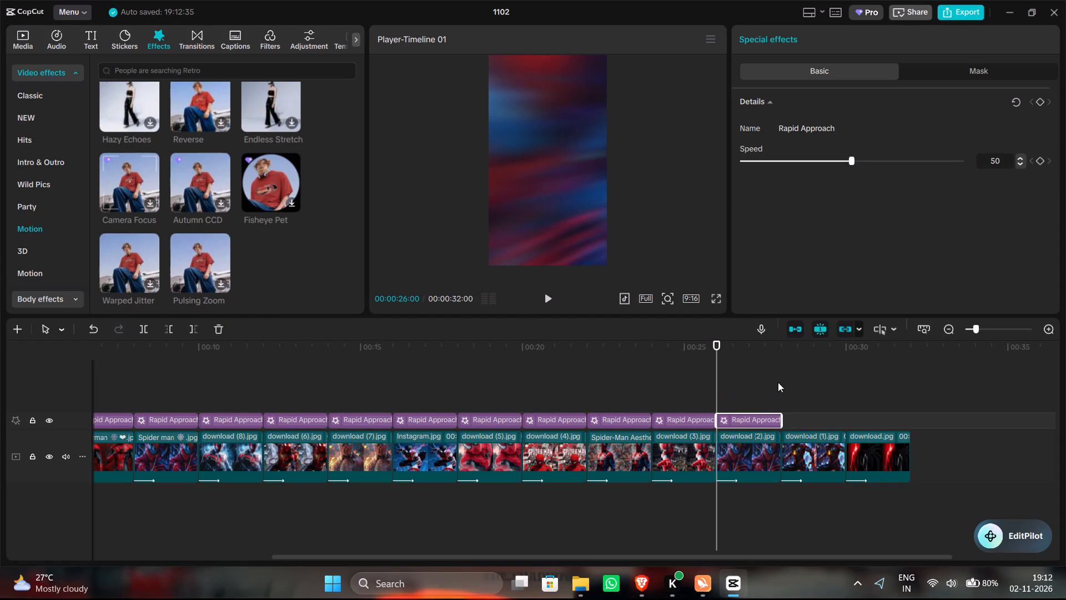
click(784, 386)
key(ctrl+v)
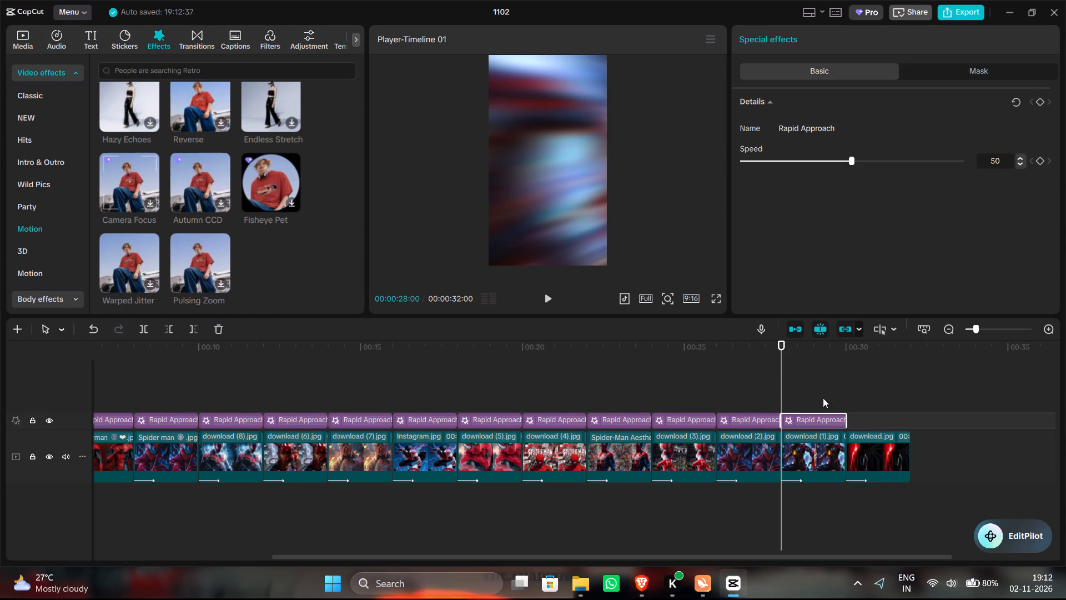
click(847, 389)
key(ctrl+v)
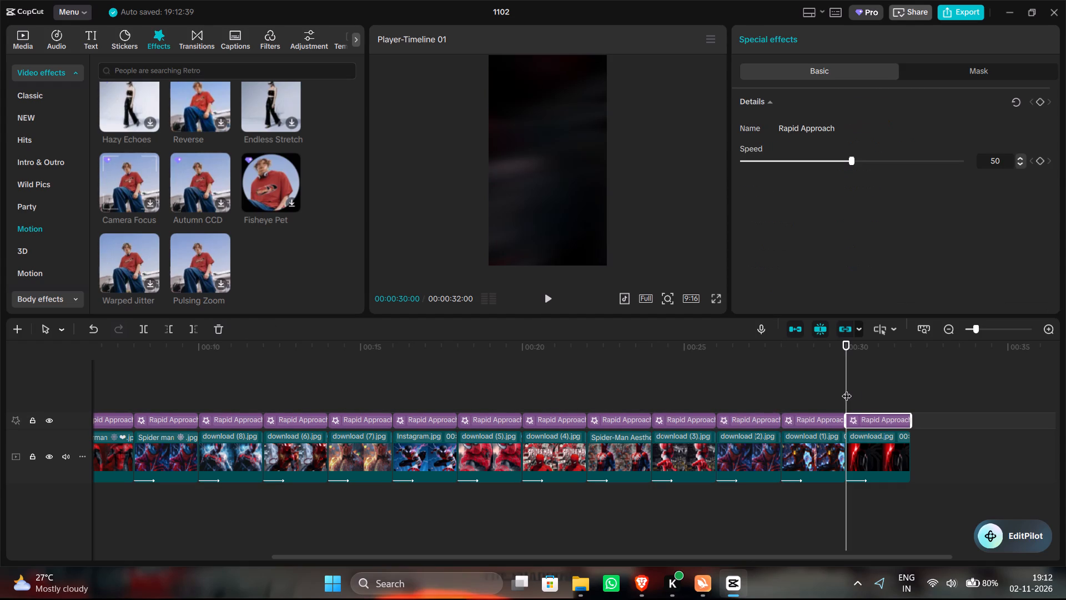
click(666, 407)
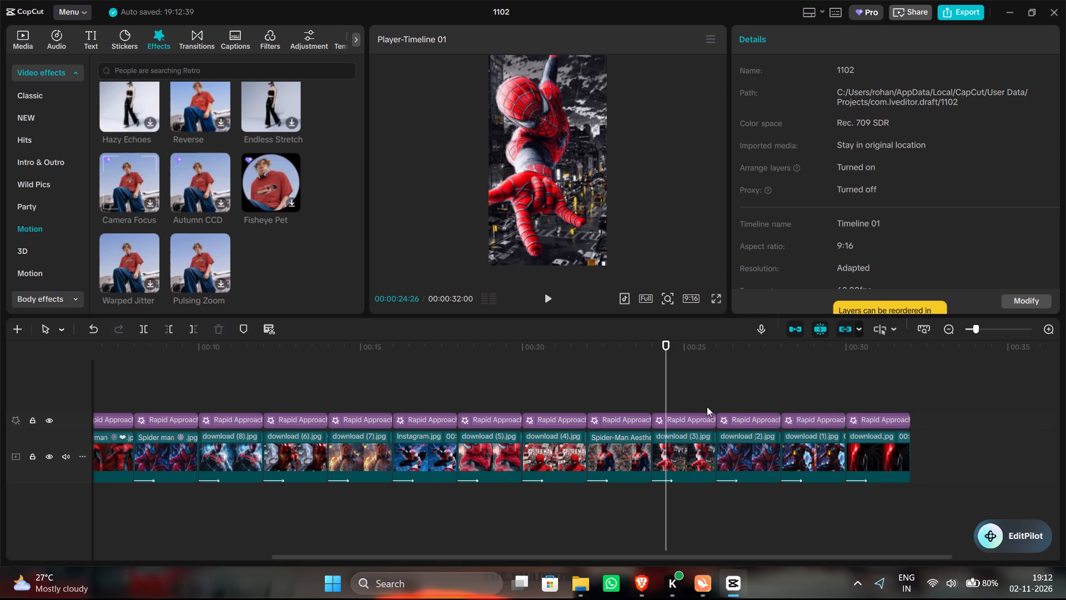
Play the timeline from the first clip to review the Rapid Approach effects, and return the playhead to 00:00:00:00.
click(377, 394)
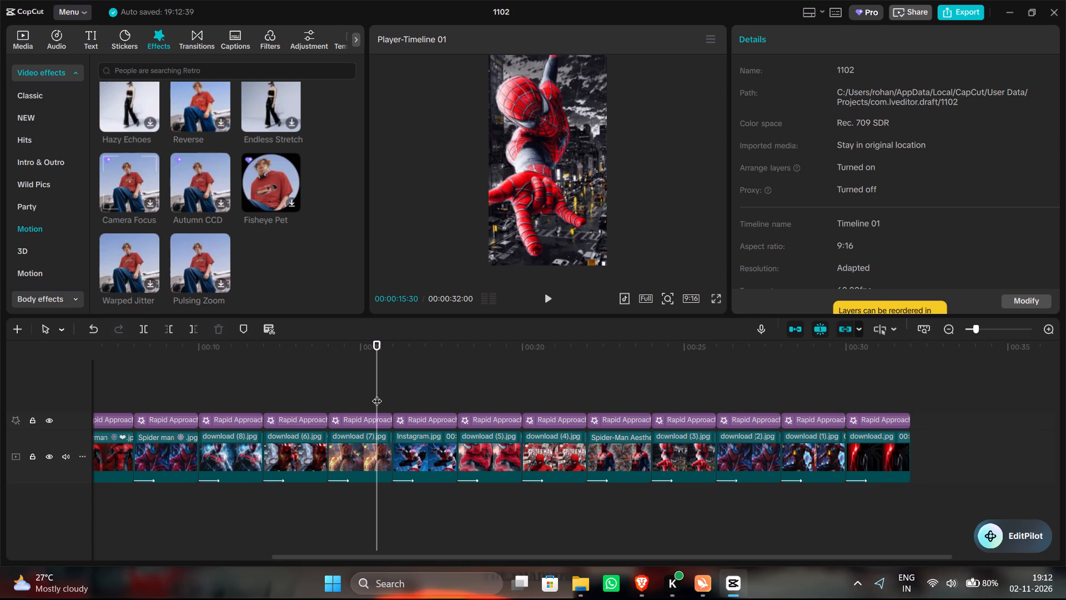
scroll(377, 394, right, 4)
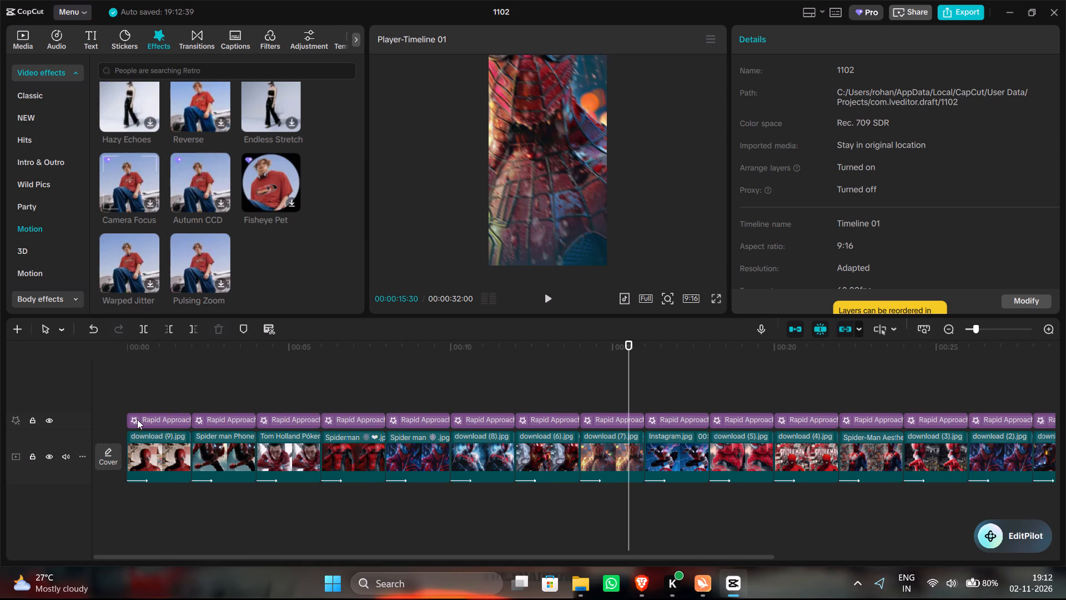
click(161, 418)
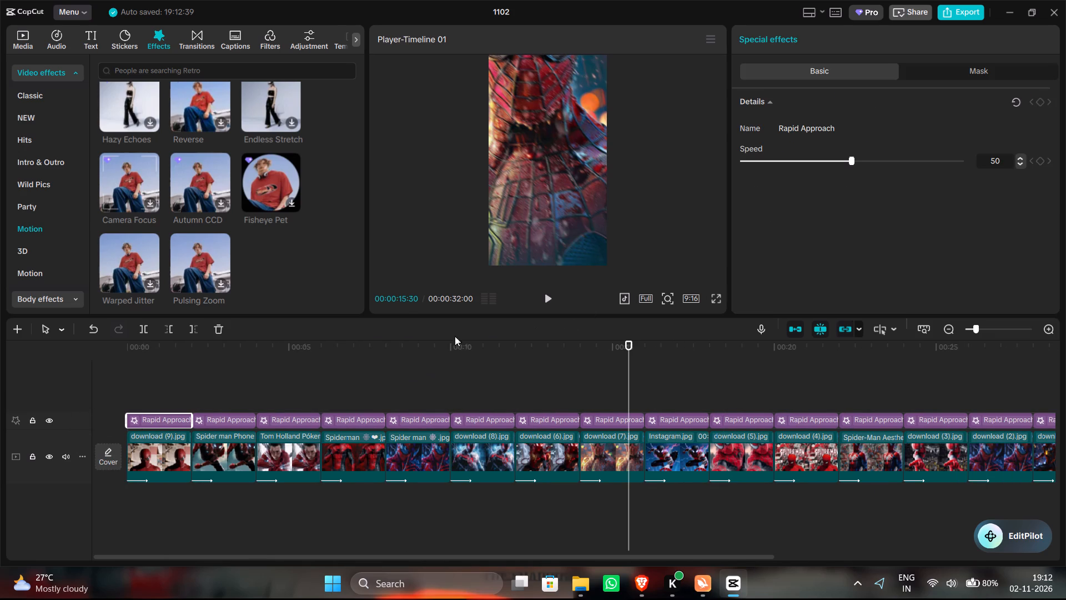
double_click(124, 377)
double_click(145, 382)
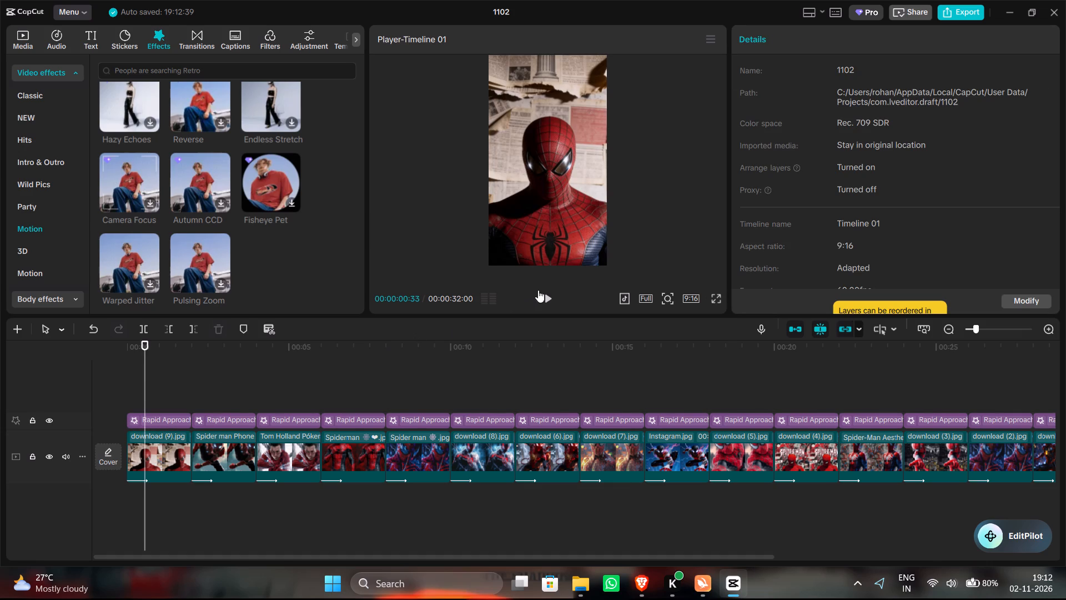
click(547, 296)
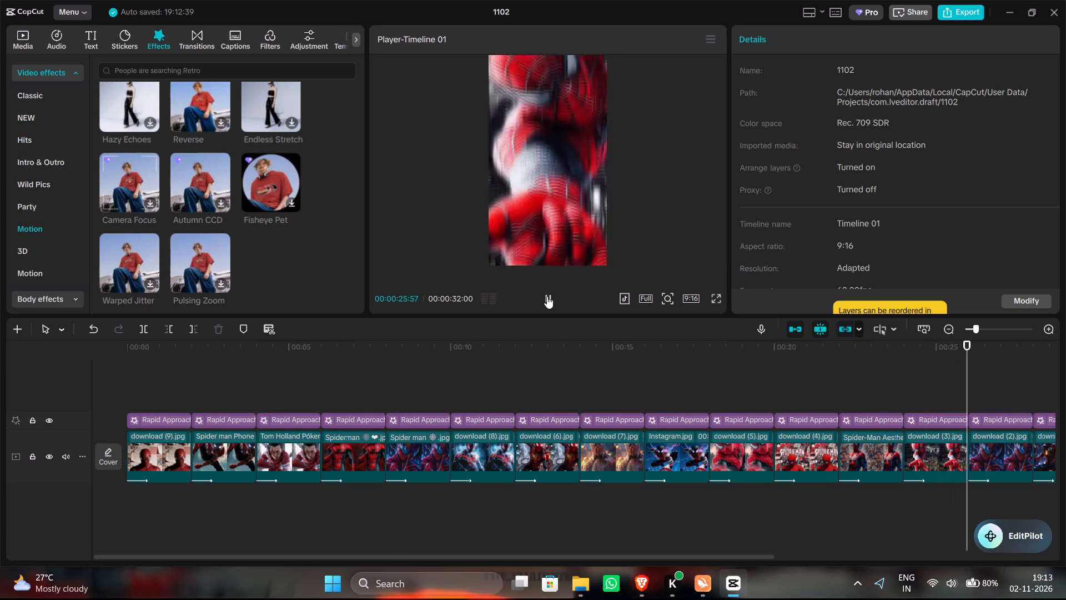
scroll(728, 380, left, 9)
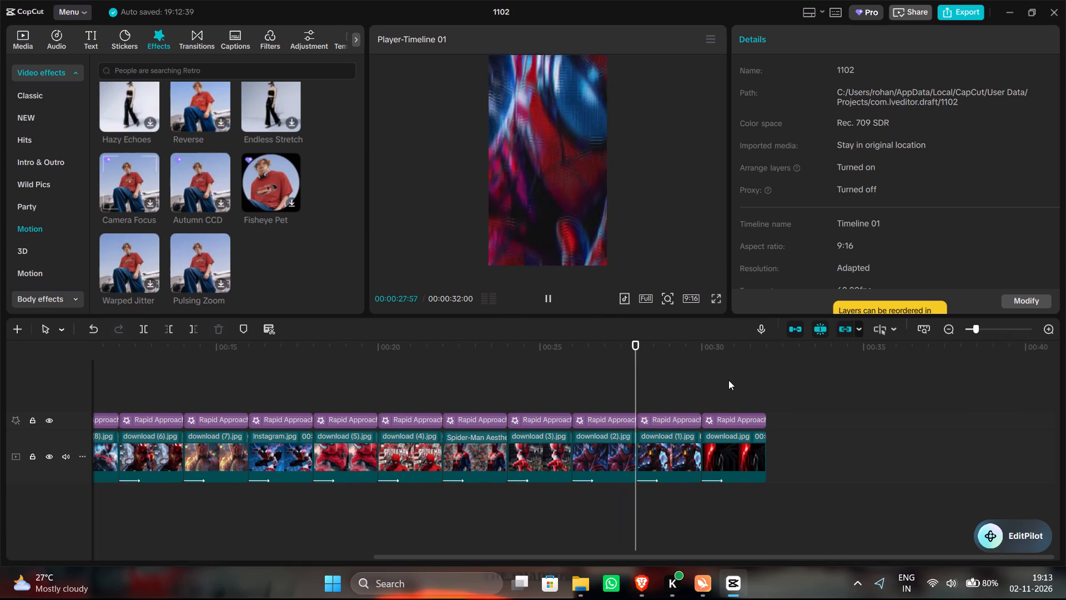
click(559, 390)
drag(559, 390, 268, 367)
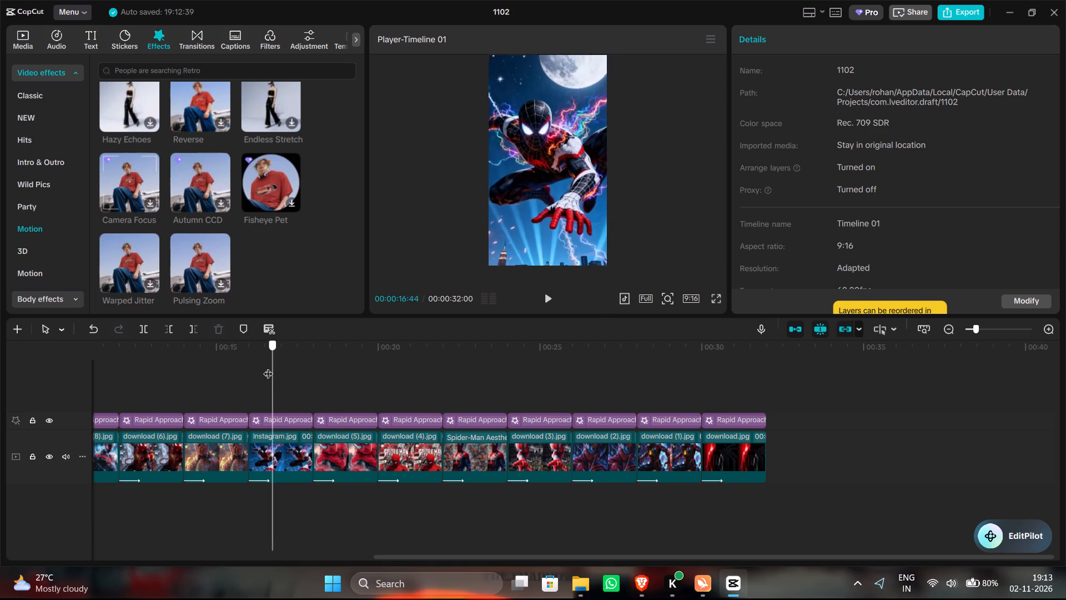
drag(268, 367, 0, 384)
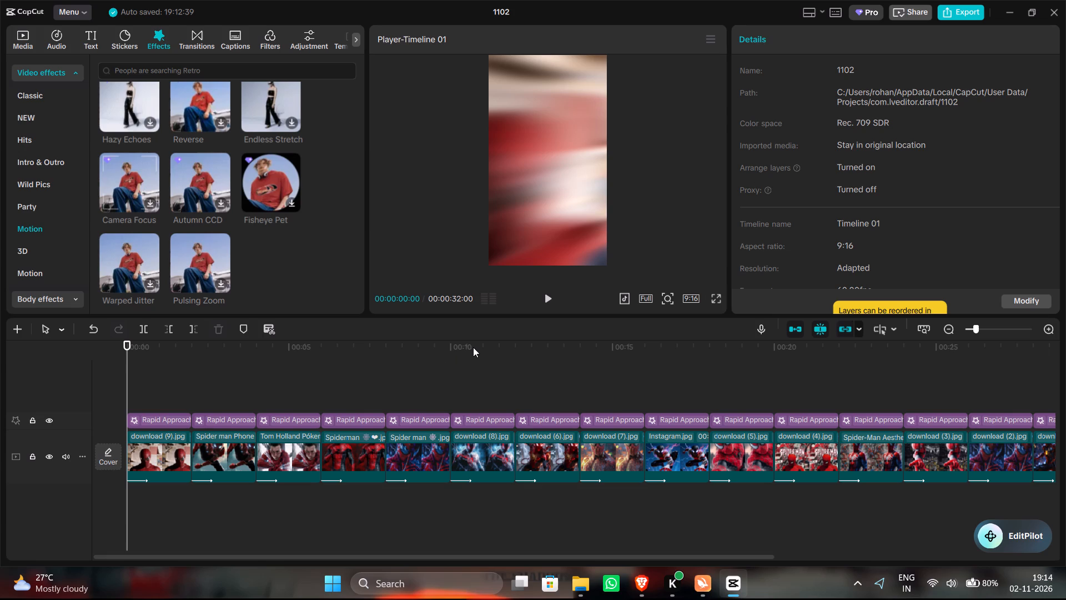
scroll(462, 349, up, 1)
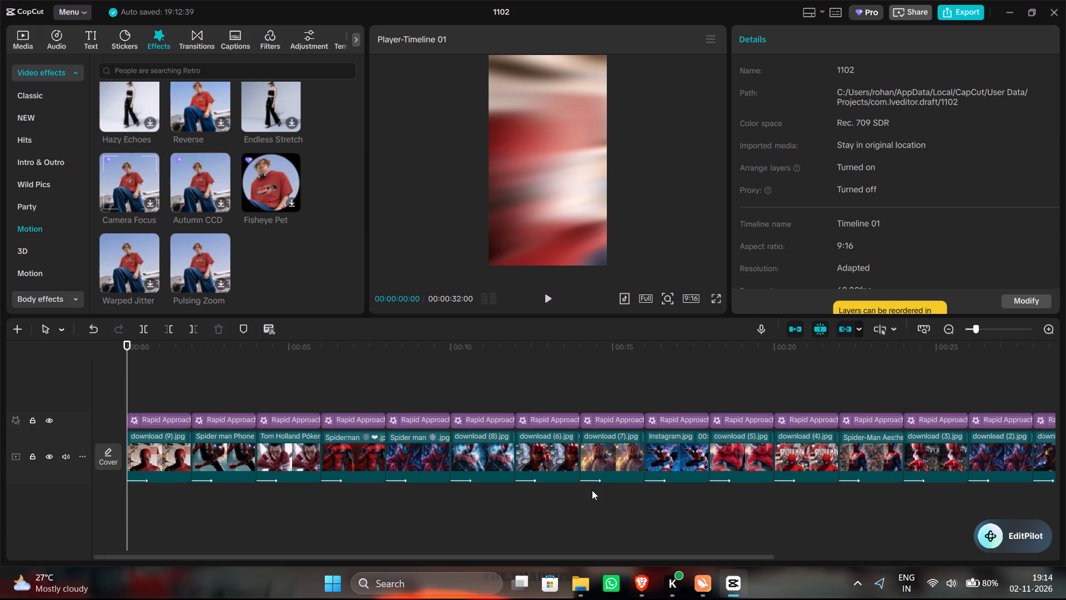
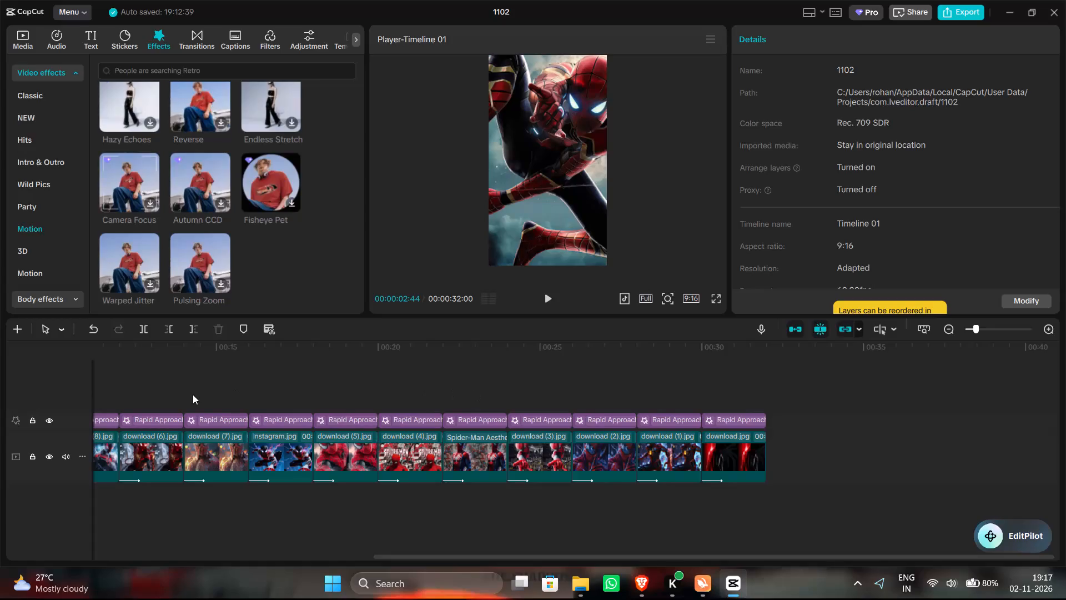
Add the Shaky Inhale movement transition between the download (9).jpg and Spider man Phone clips, creating duplicate frames for it.
click(193, 394)
click(193, 394)
drag(193, 394, 118, 397)
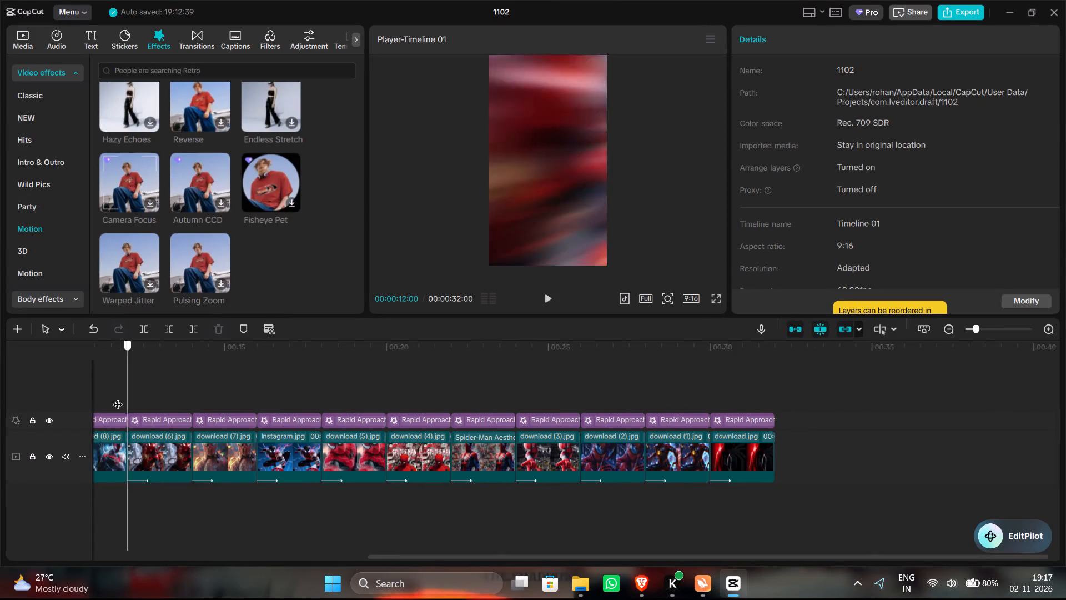
drag(118, 397, 155, 384)
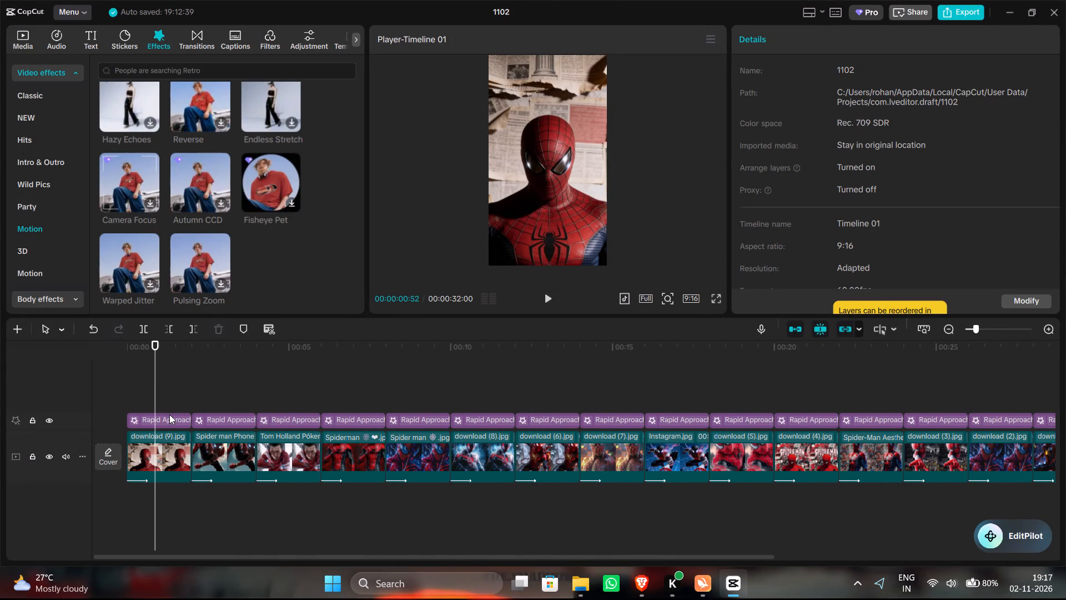
click(194, 43)
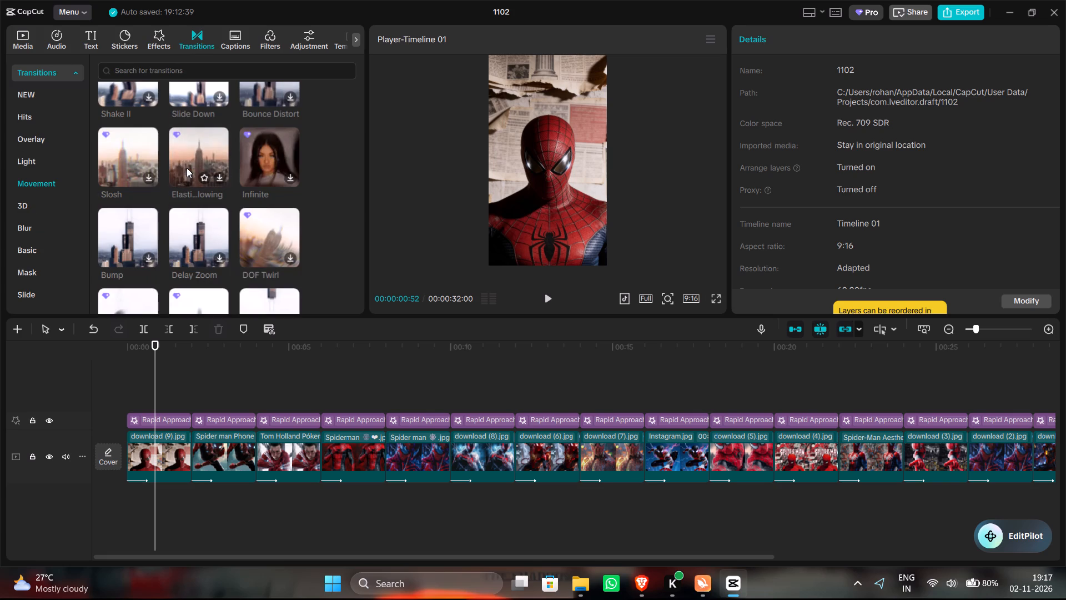
scroll(129, 155, up, 2)
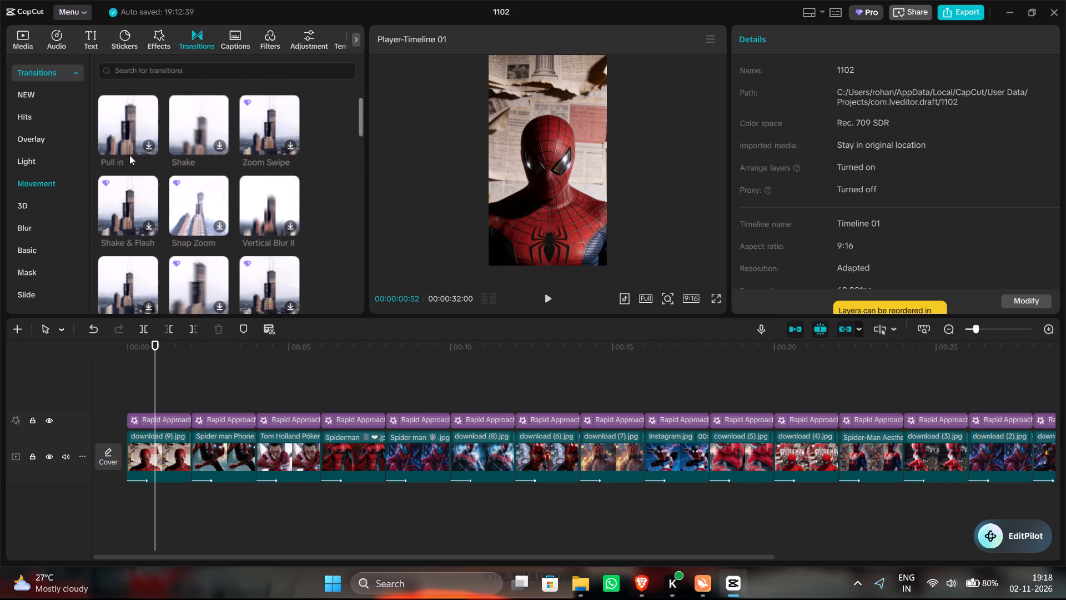
scroll(129, 155, up, 2)
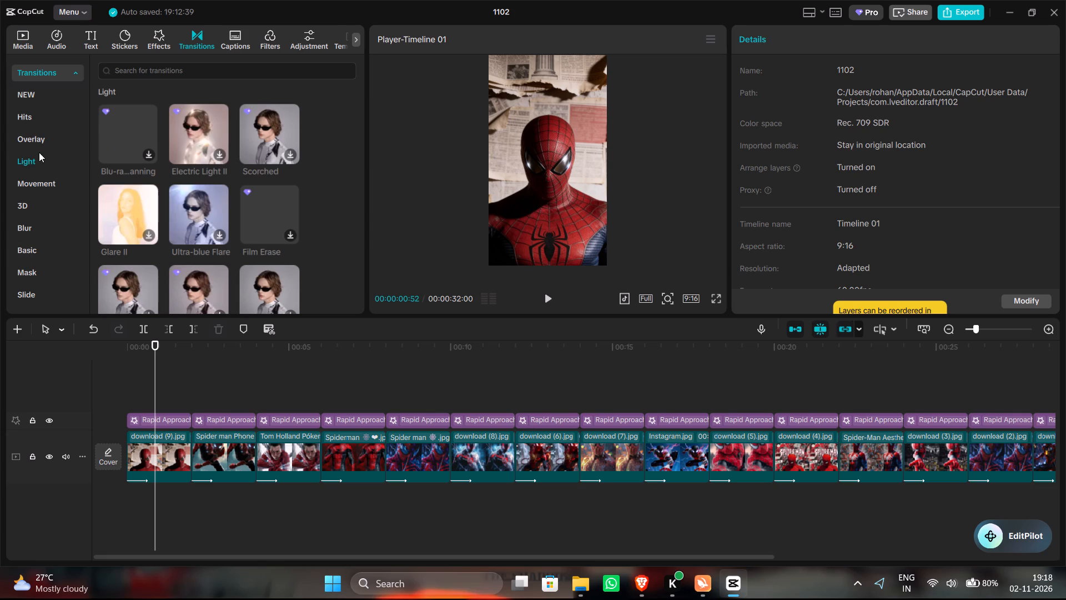
click(40, 181)
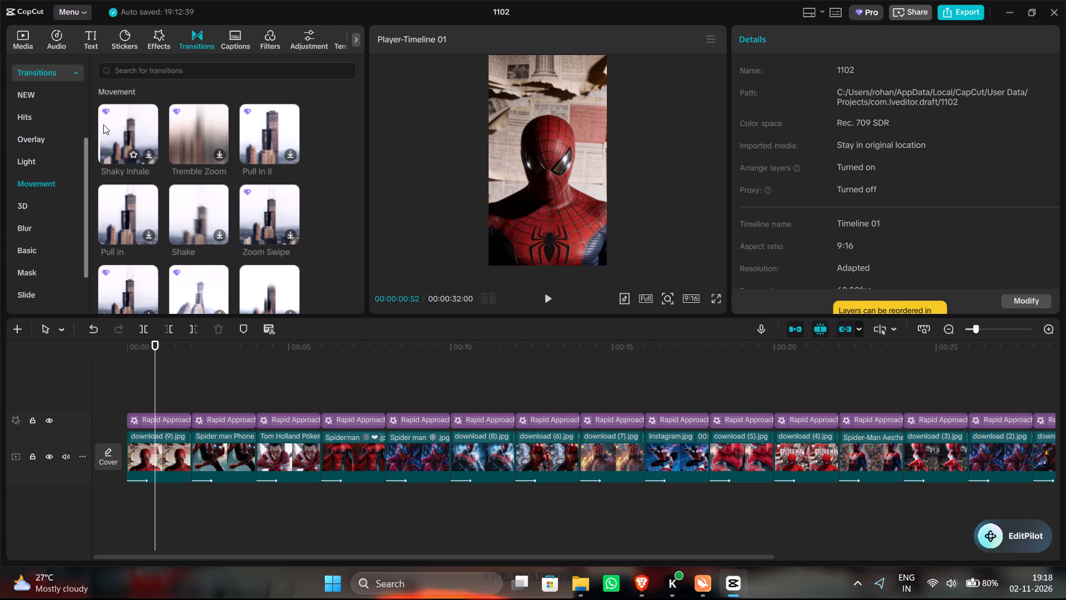
click(133, 136)
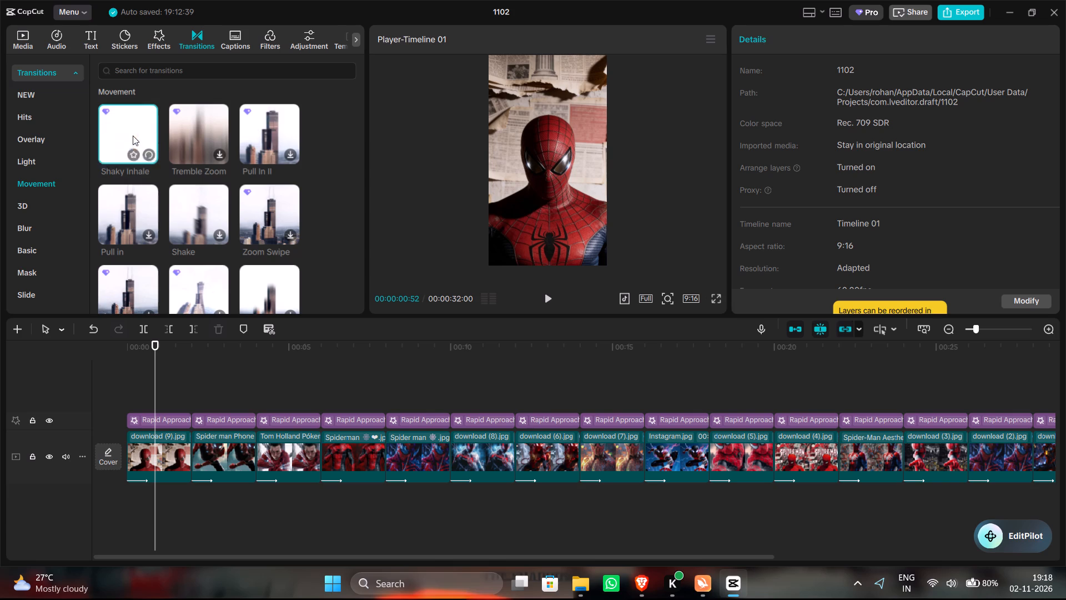
drag(133, 136, 158, 454)
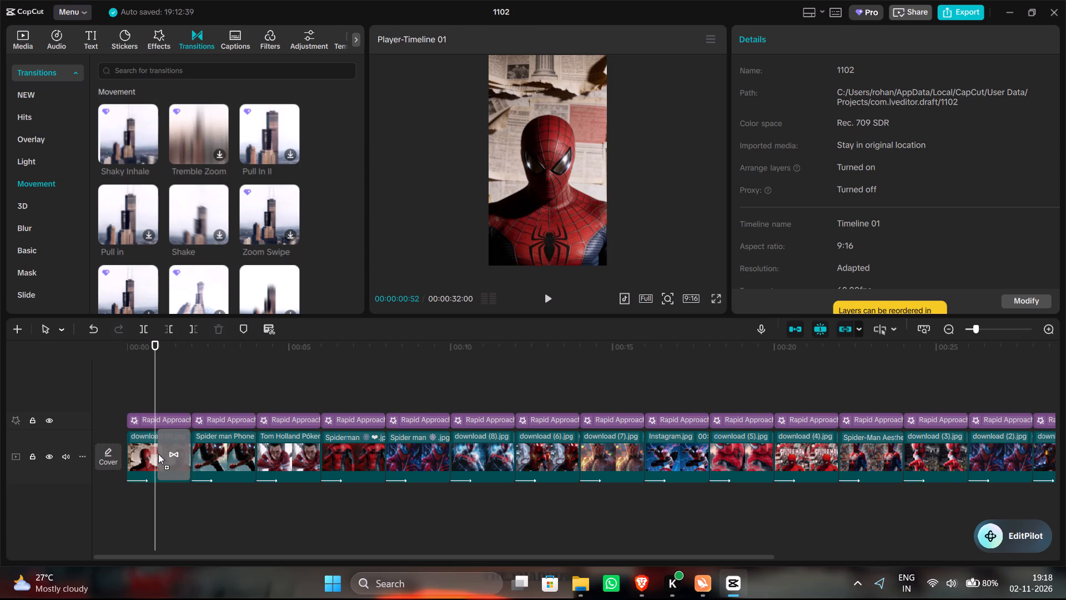
drag(158, 454, 175, 457)
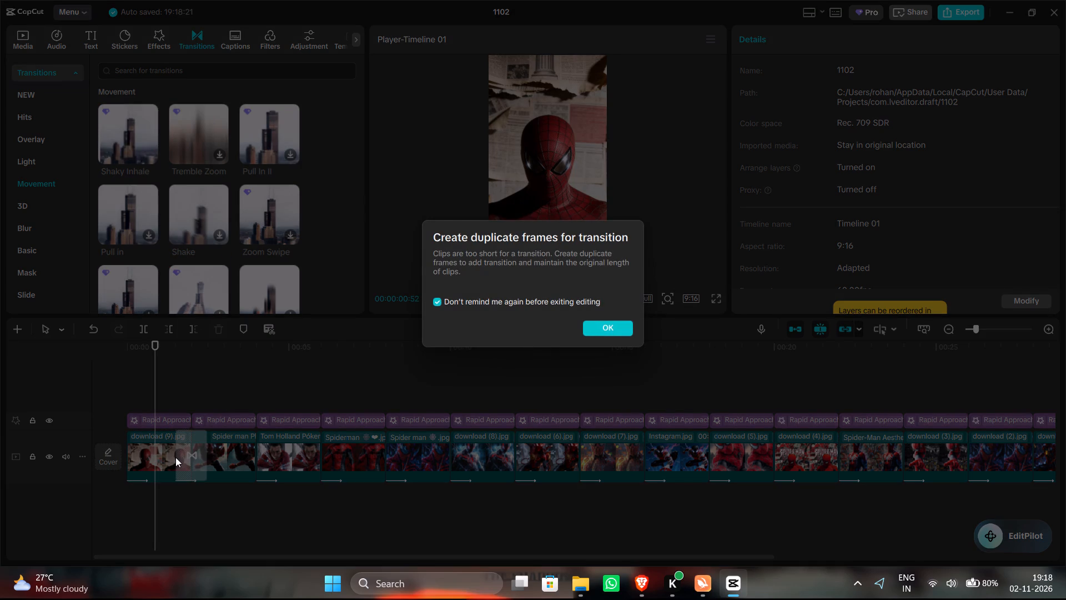
click(594, 326)
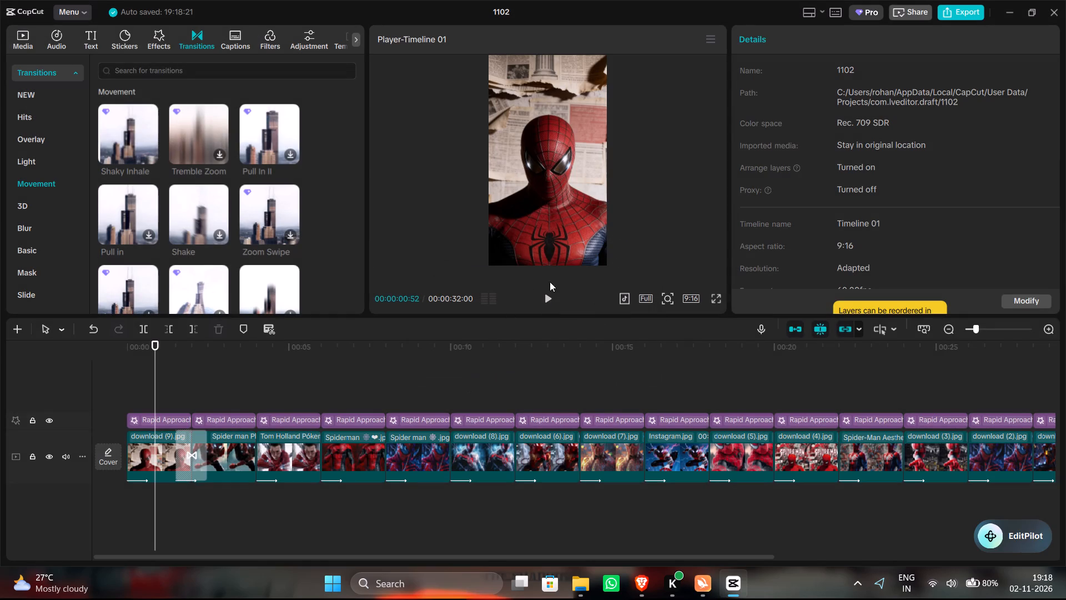
Play the timeline to review the Shaky Inhale transition and try to extend its duration.
click(543, 299)
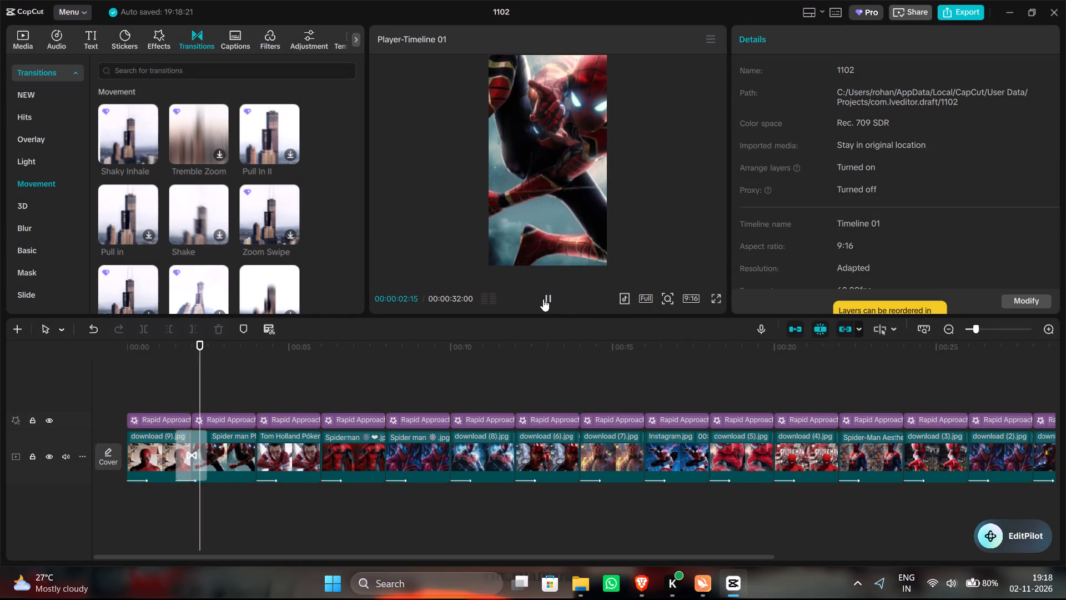
click(179, 452)
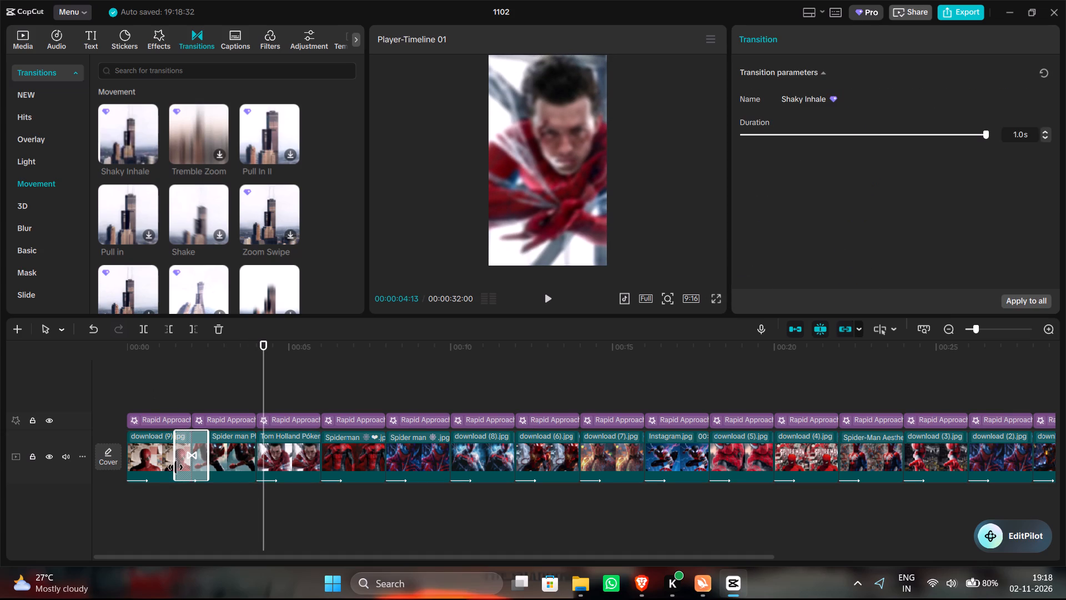
drag(175, 467, 159, 470)
click(133, 387)
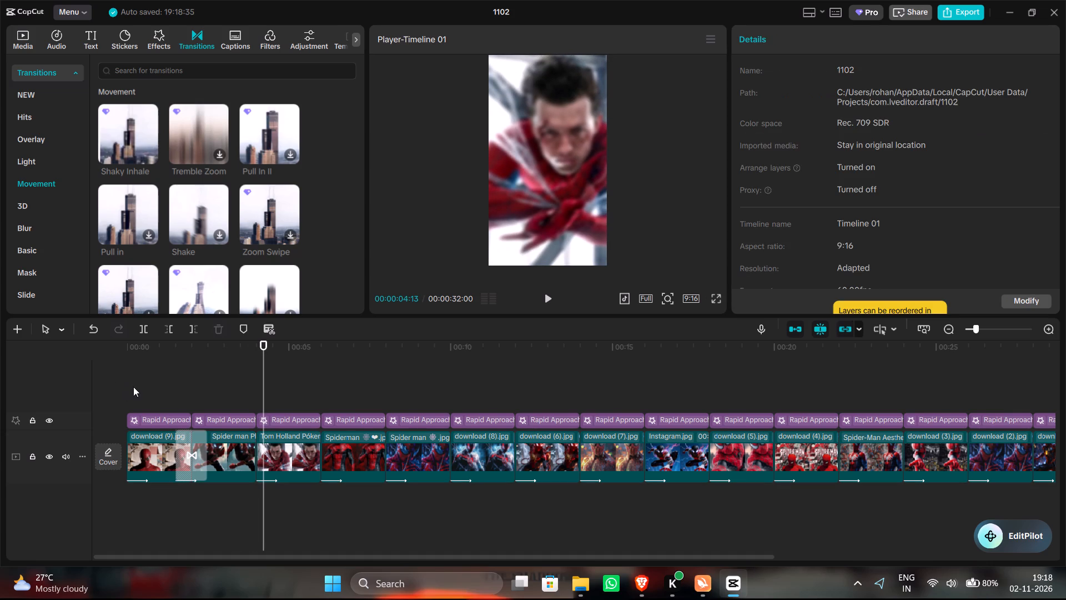
click(542, 299)
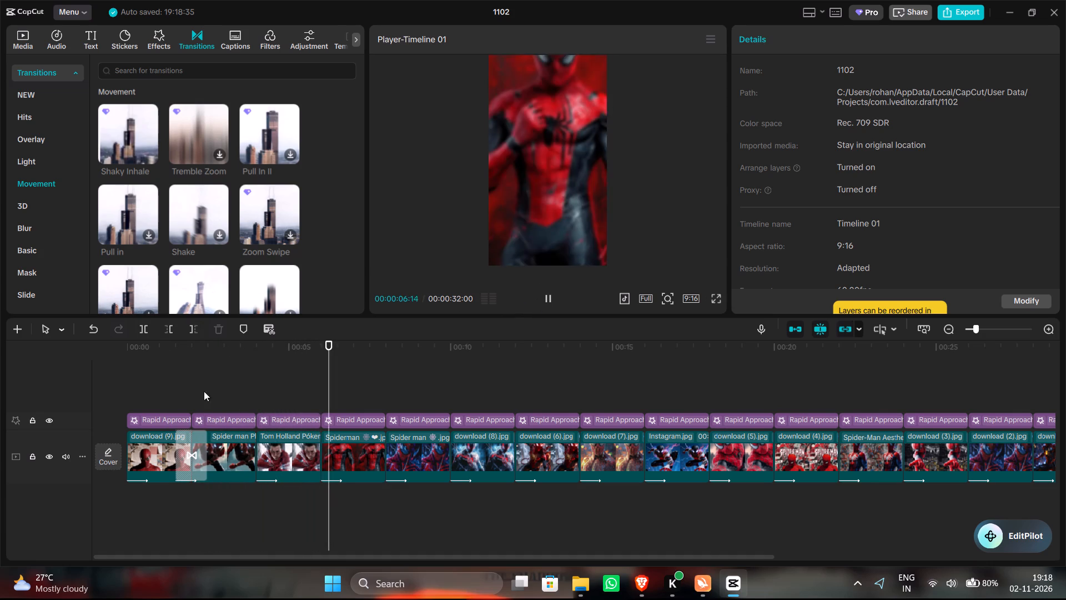
key(space)
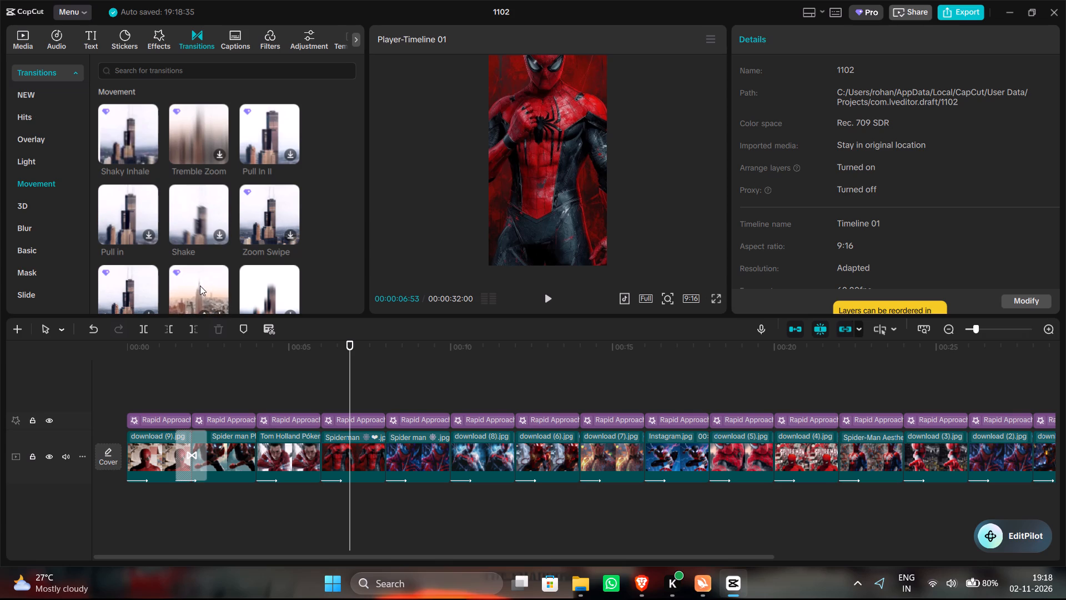
Add the Shake transition between the Spider man Phone and Tom Holland clips, with a duration of 1.0 s.
scroll(200, 286, down, 1)
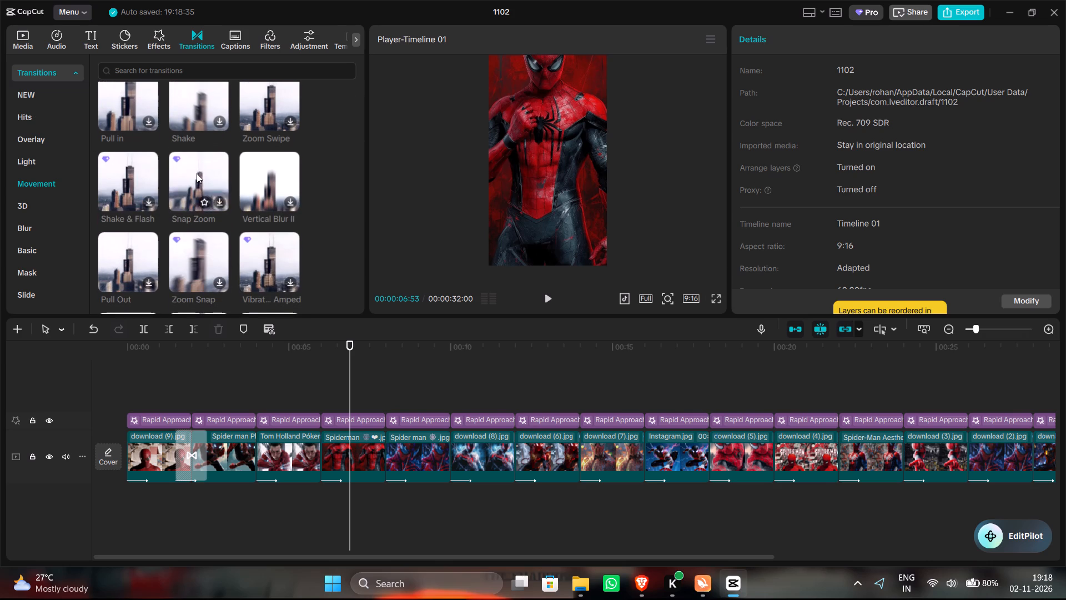
scroll(197, 173, up, 1)
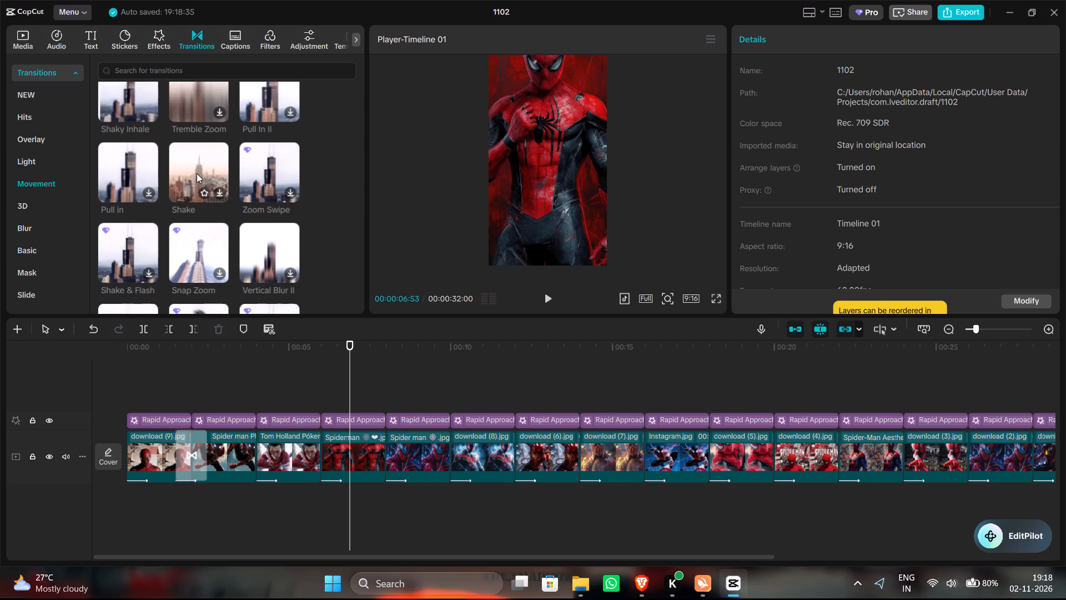
click(197, 173)
click(197, 173)
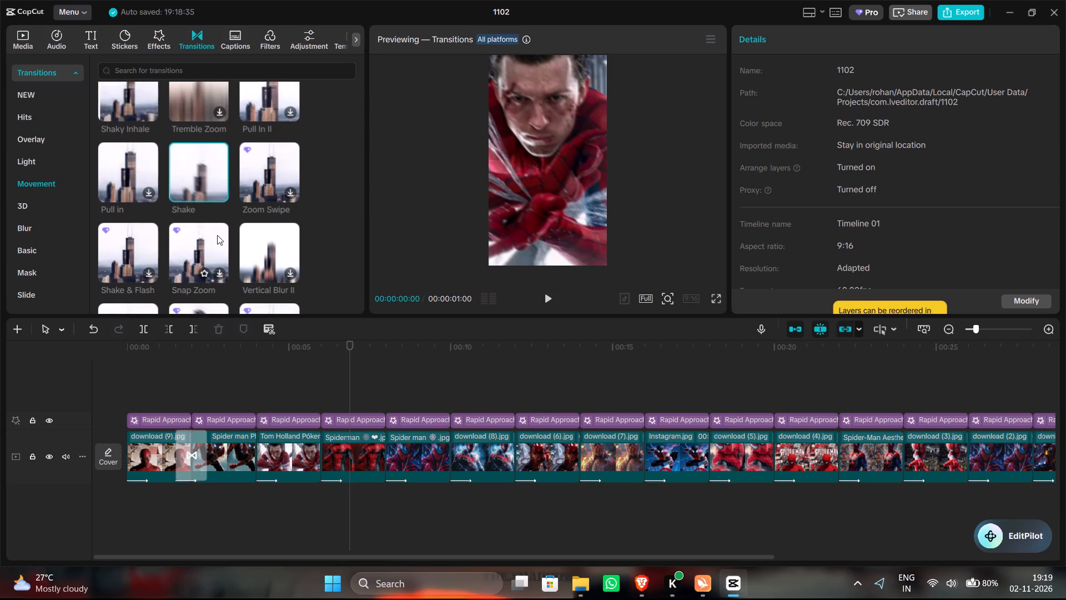
drag(192, 147, 258, 428)
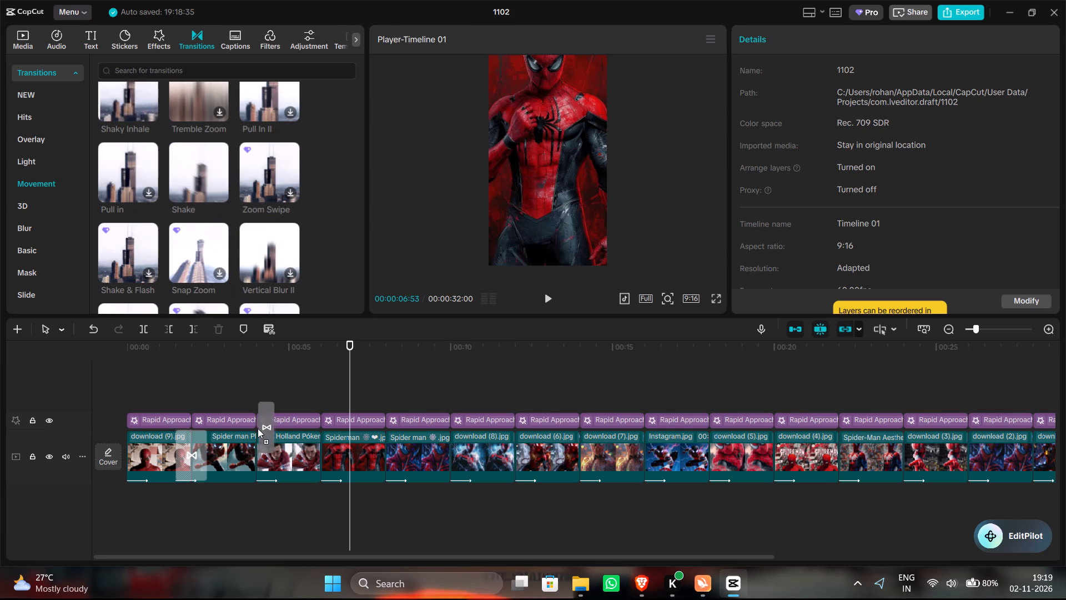
drag(258, 428, 249, 459)
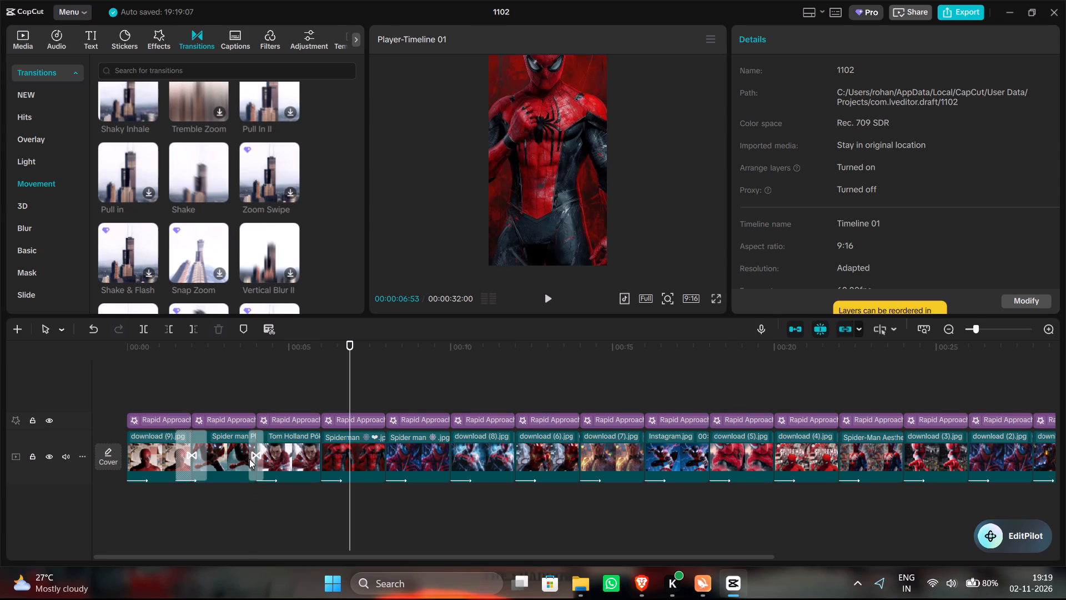
click(249, 459)
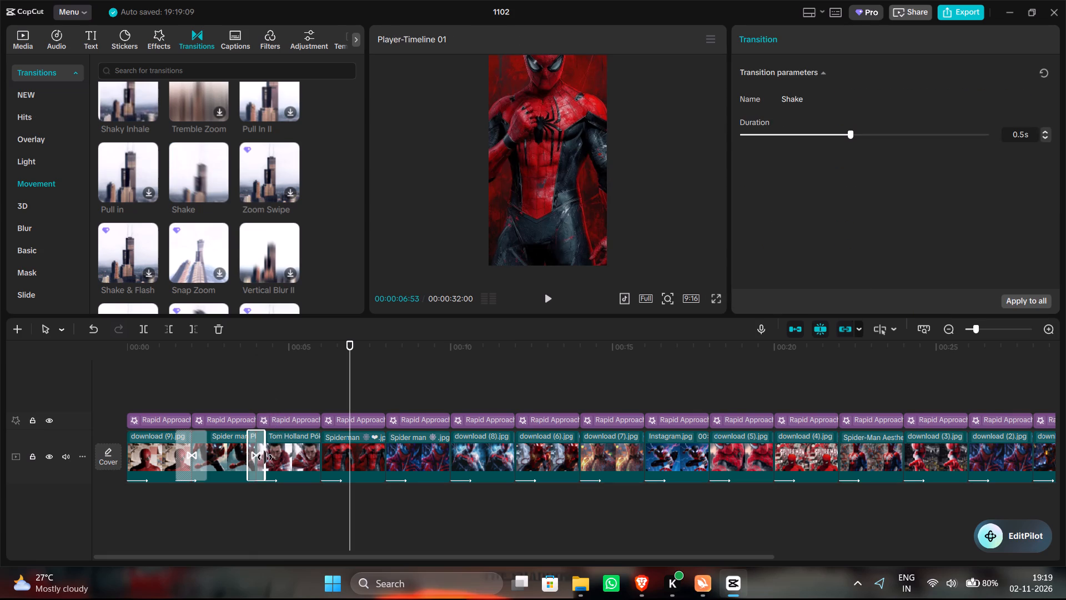
drag(266, 457, 290, 462)
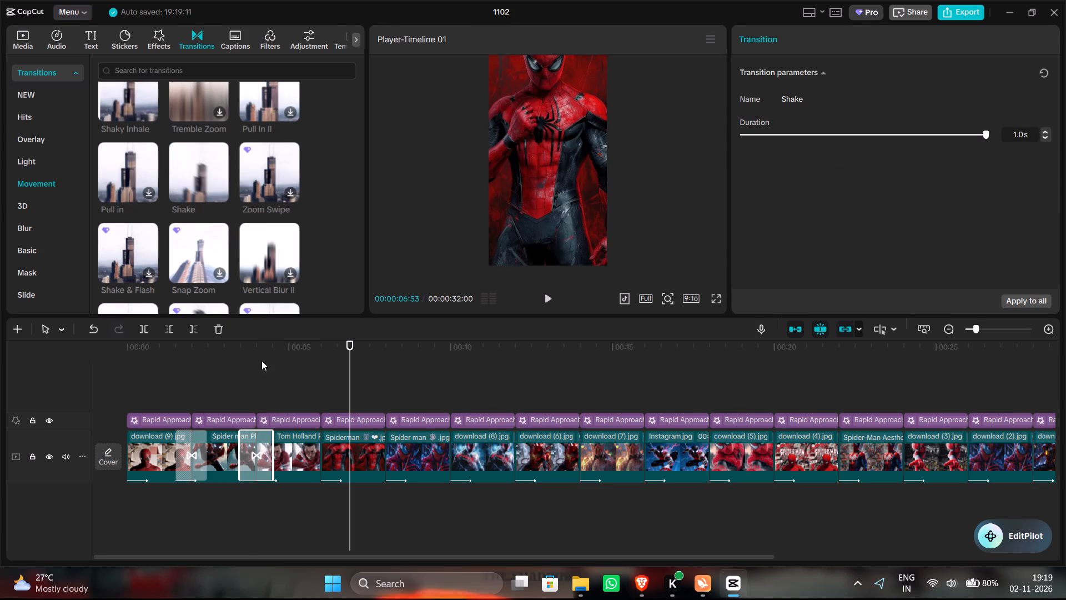
click(262, 376)
Play the timeline from the Spider man Phone clip at 00:00:03:10 to review the Shake transition and the following clips.
click(229, 386)
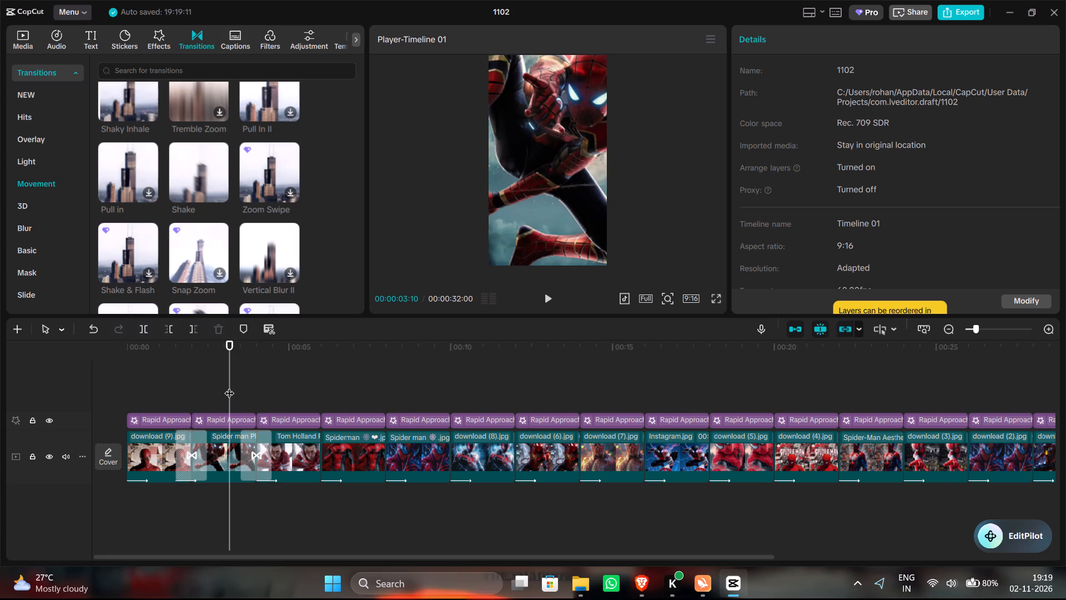
key(space)
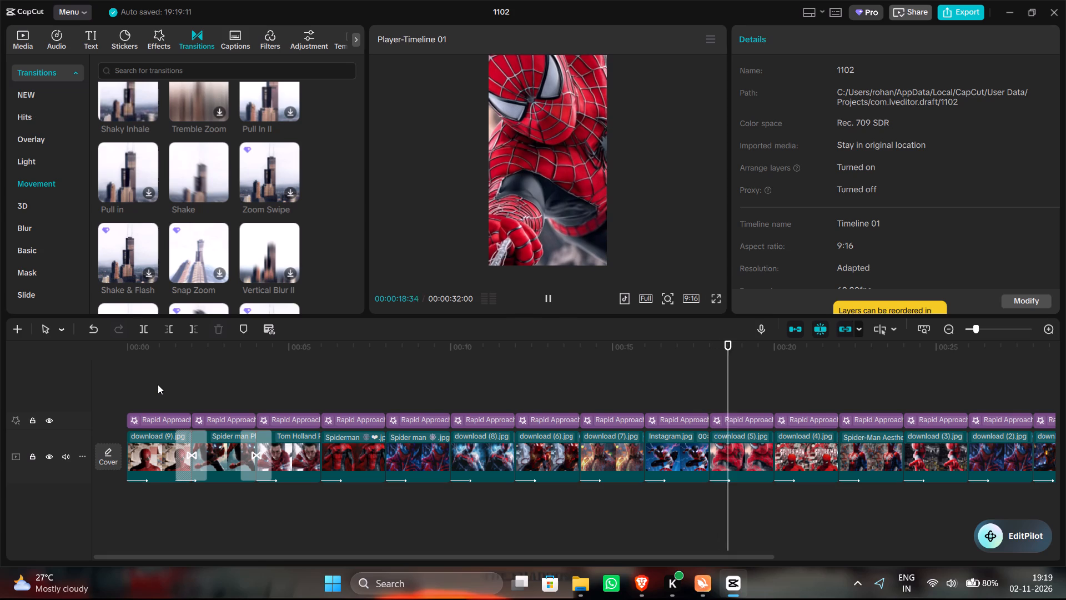
key(space)
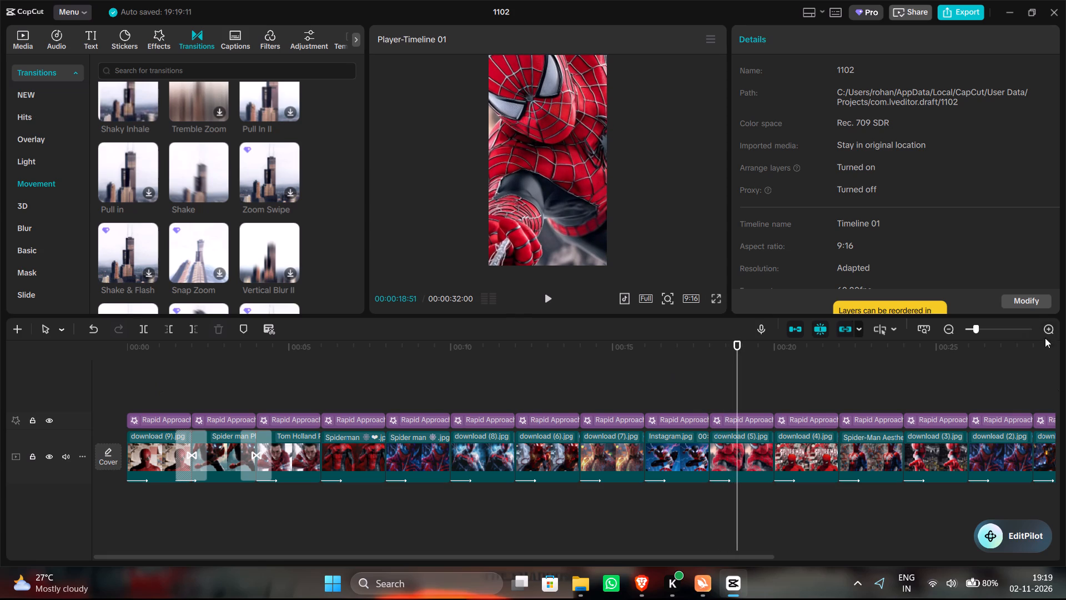
Turn on Proxy at 720P resolution in the project's performance settings and save them.
click(1023, 308)
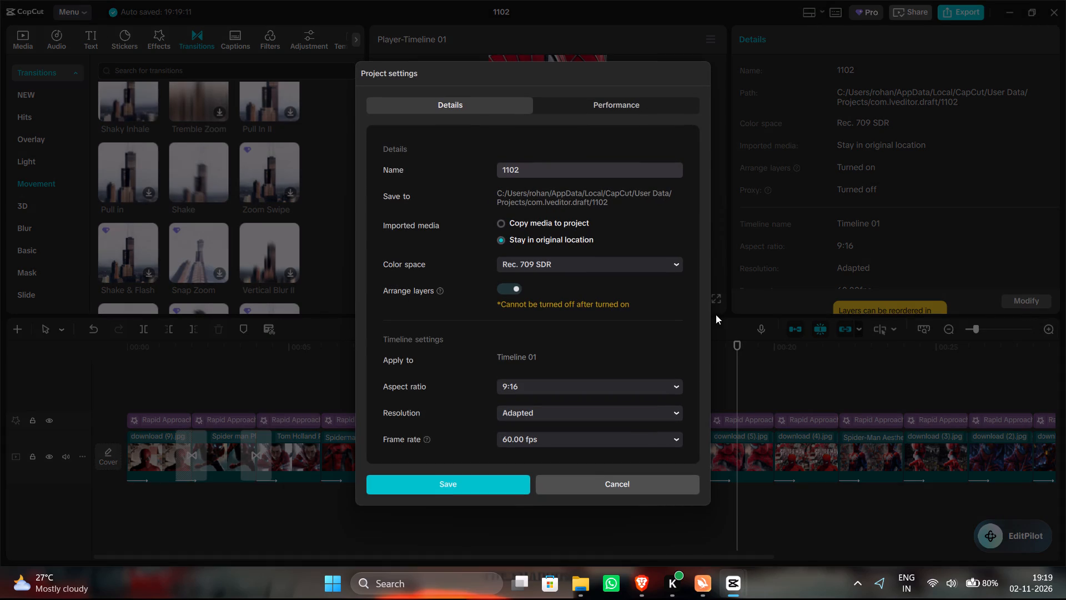
click(597, 112)
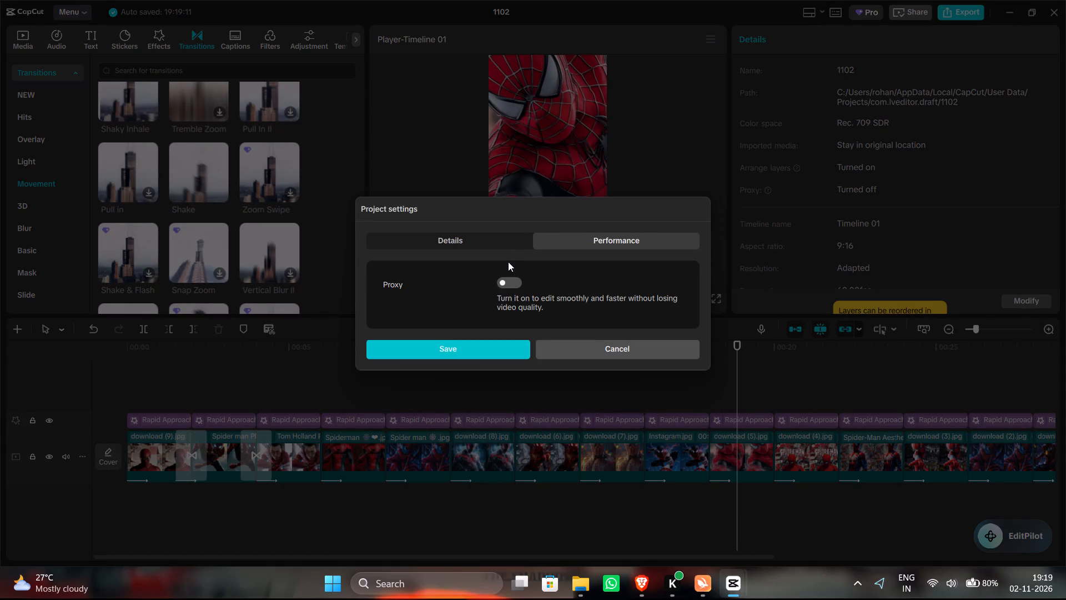
click(507, 278)
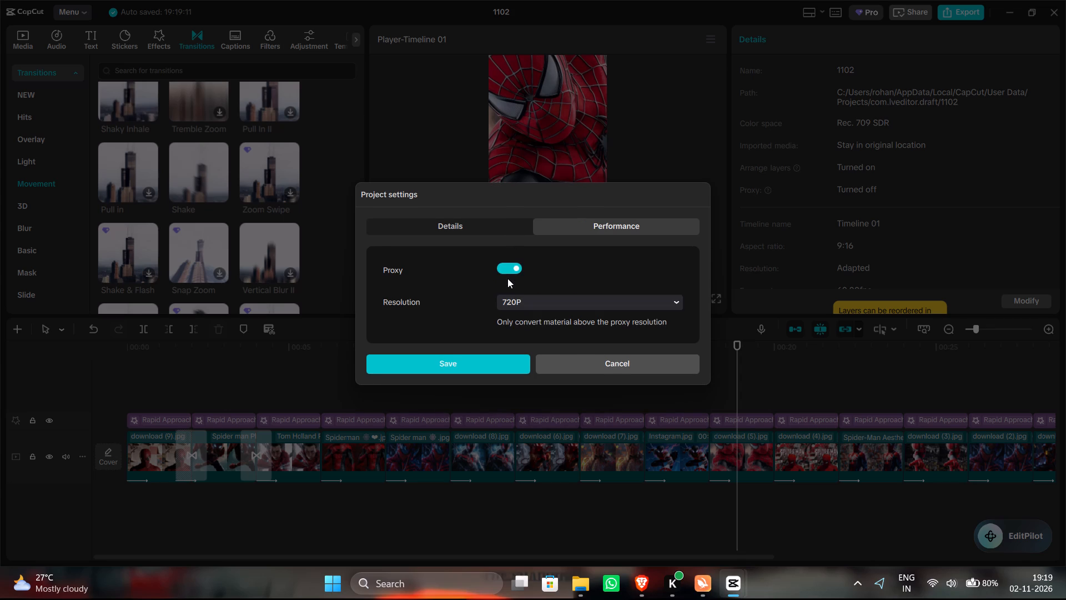
click(513, 290)
click(515, 300)
click(512, 317)
click(465, 360)
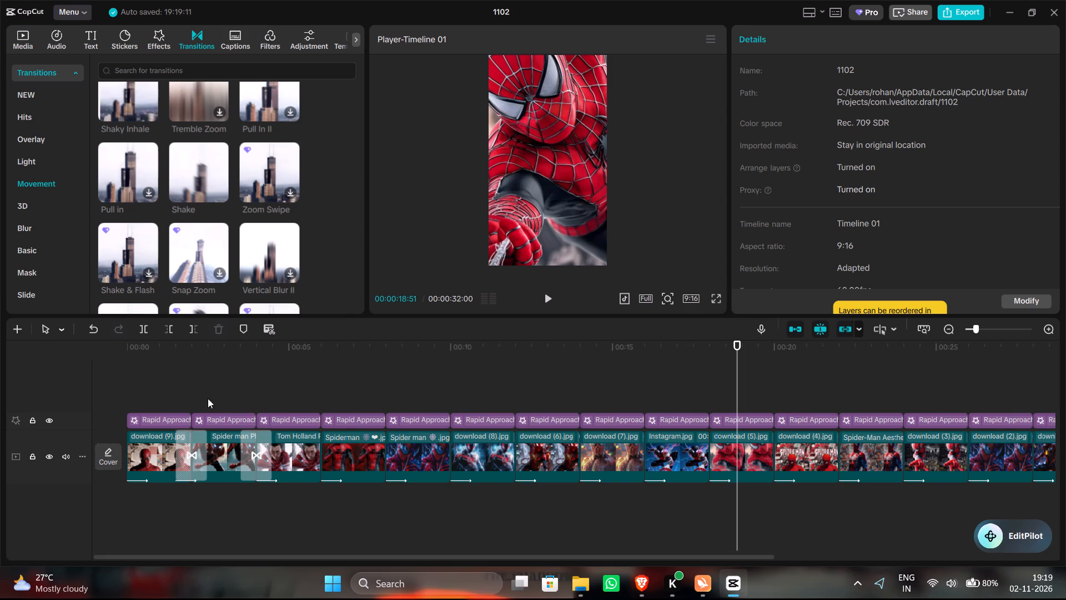
Select all the clips and Rapid Approach effects across the timeline and set their uniform scale to 100%.
drag(128, 401, 791, 493)
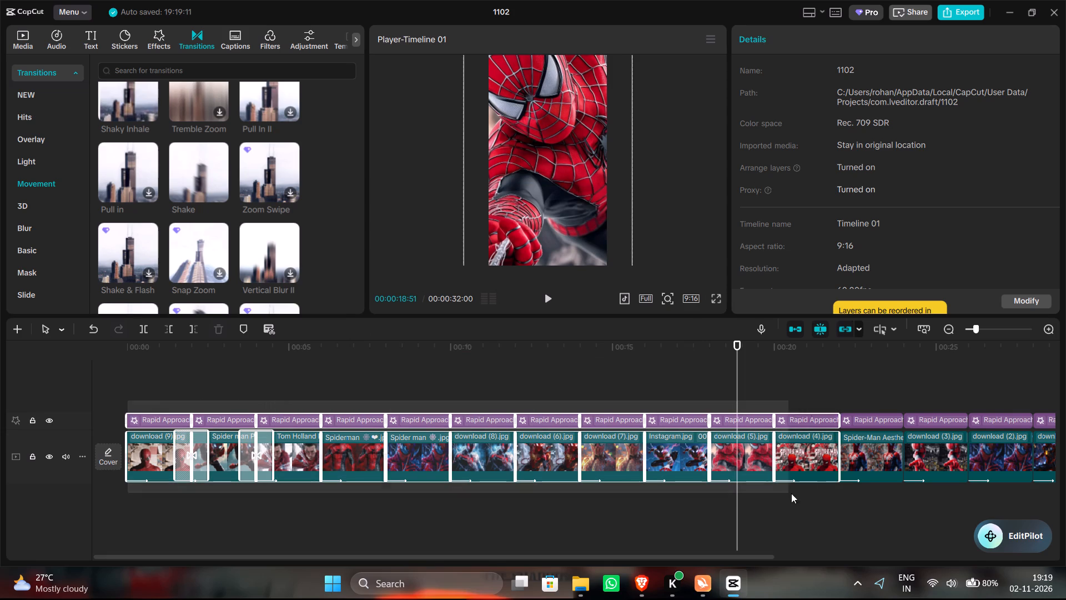
drag(791, 493, 1065, 493)
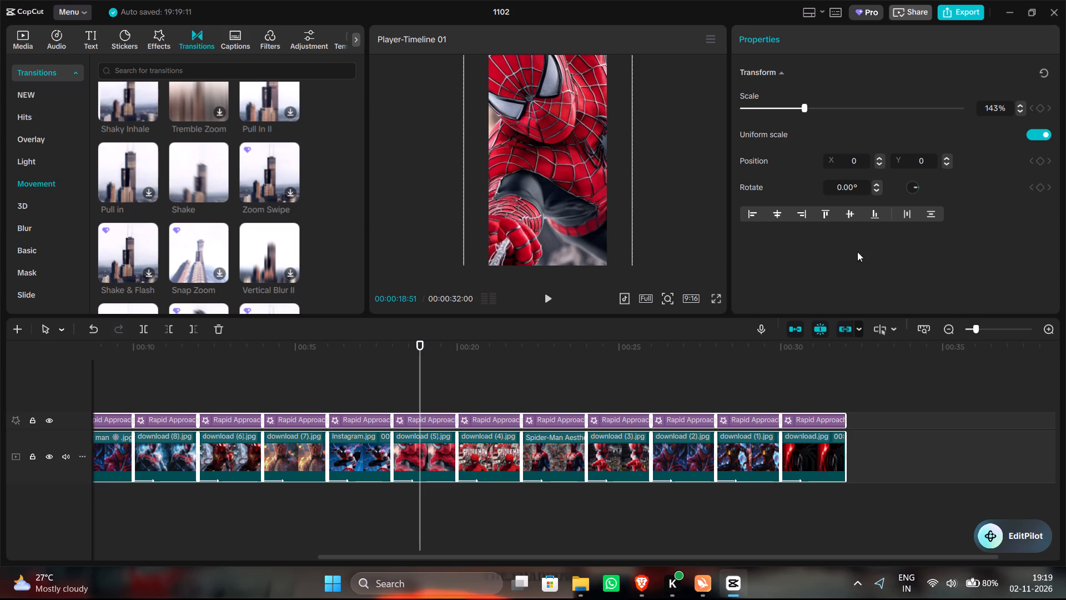
click(797, 104)
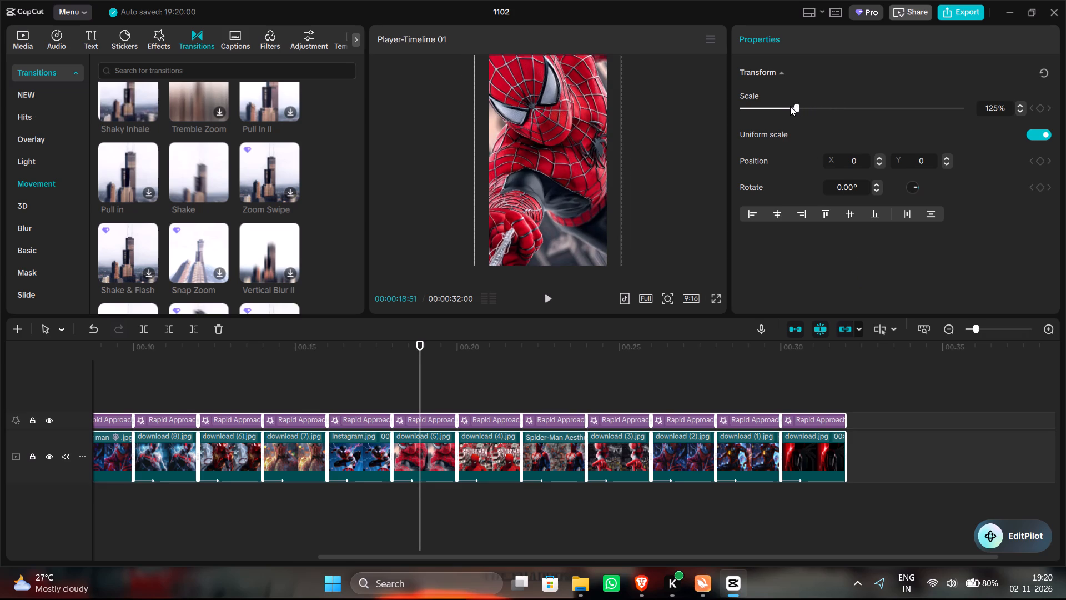
click(790, 106)
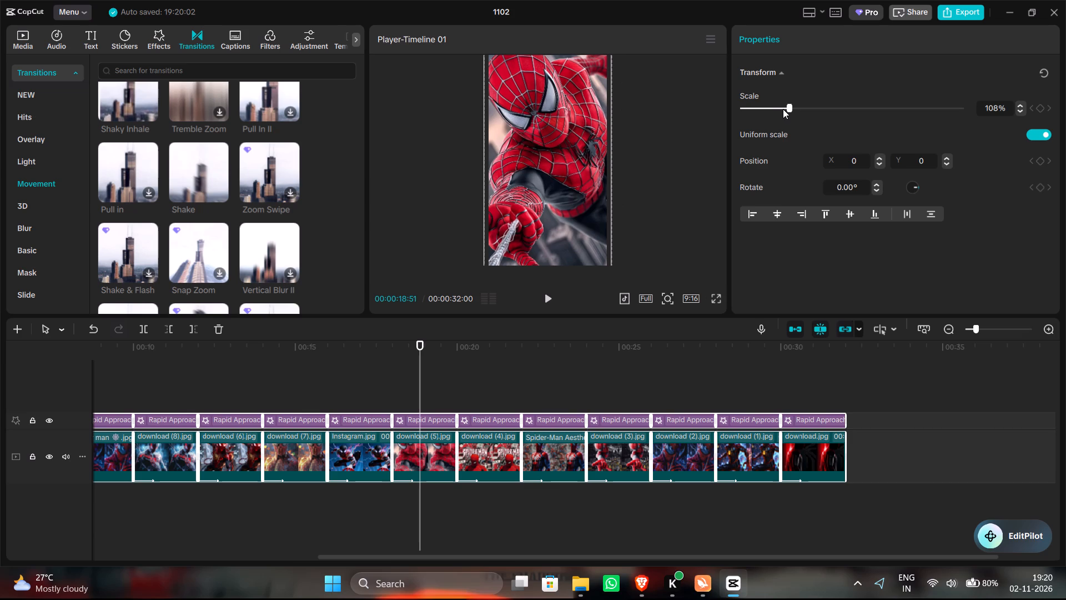
click(1020, 112)
triple_click(1020, 112)
triple_click(1020, 112)
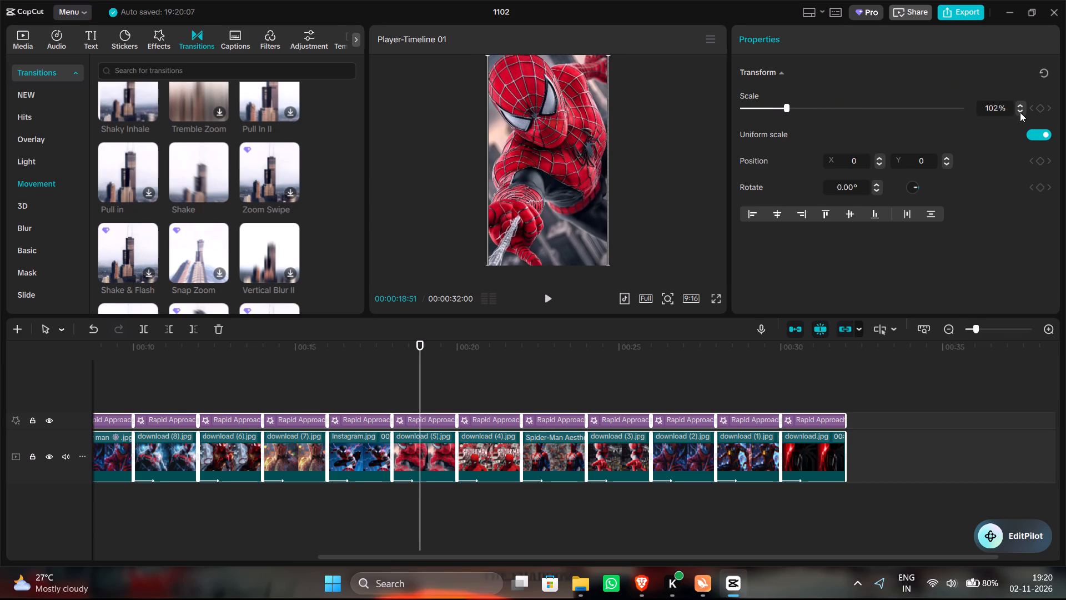
click(1020, 112)
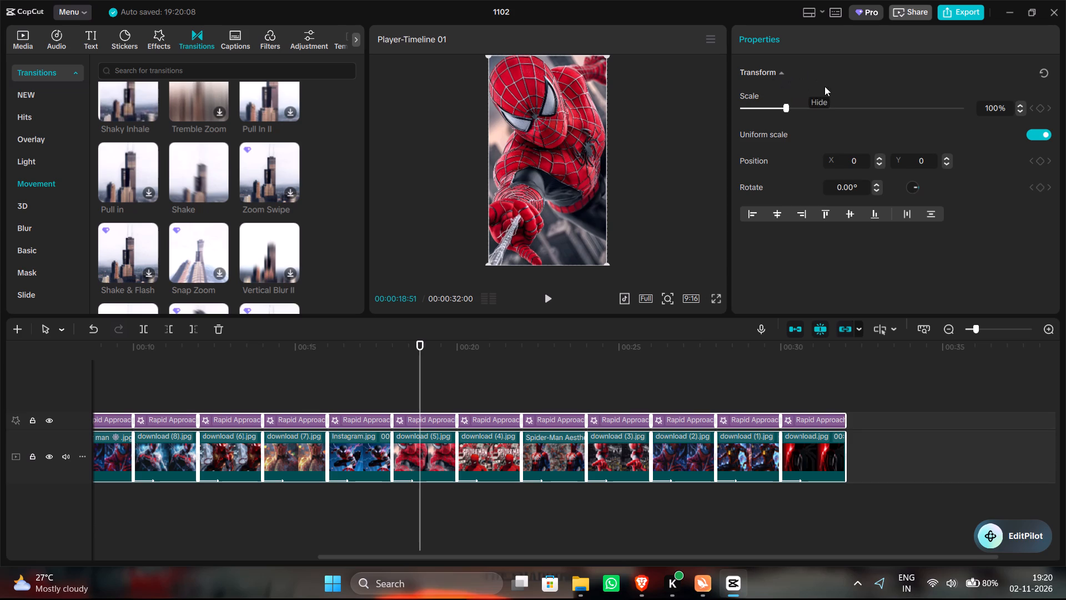
Check how the images fill the 9:16 frame, going backwards from the last clip to the download (7).jpg clip.
click(911, 380)
key(Left)
key(Left)
key(Left)
key(Left)
key(Left)
key(Left)
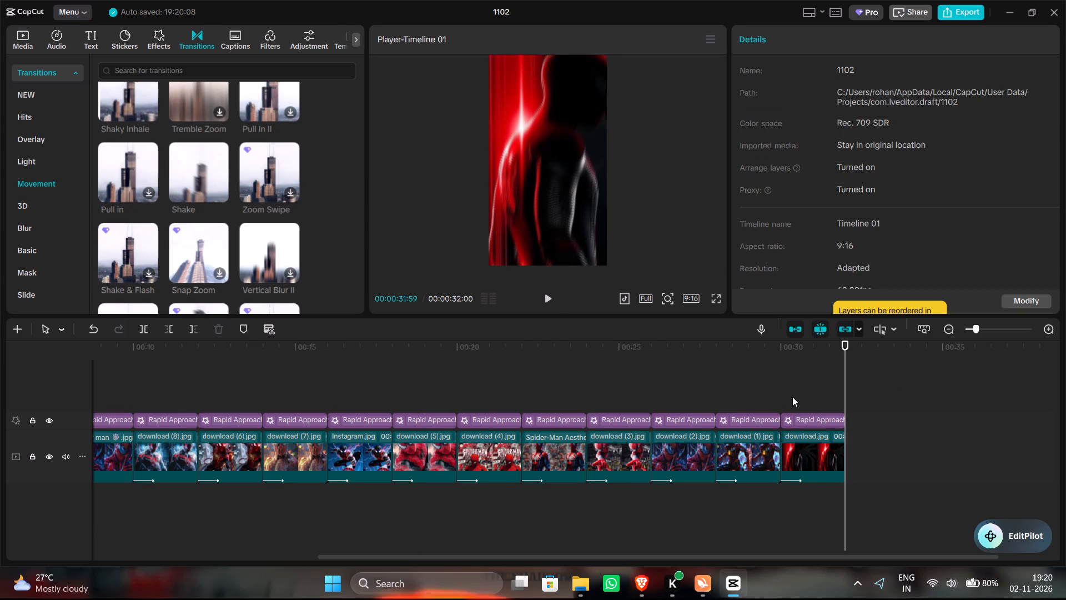
click(748, 431)
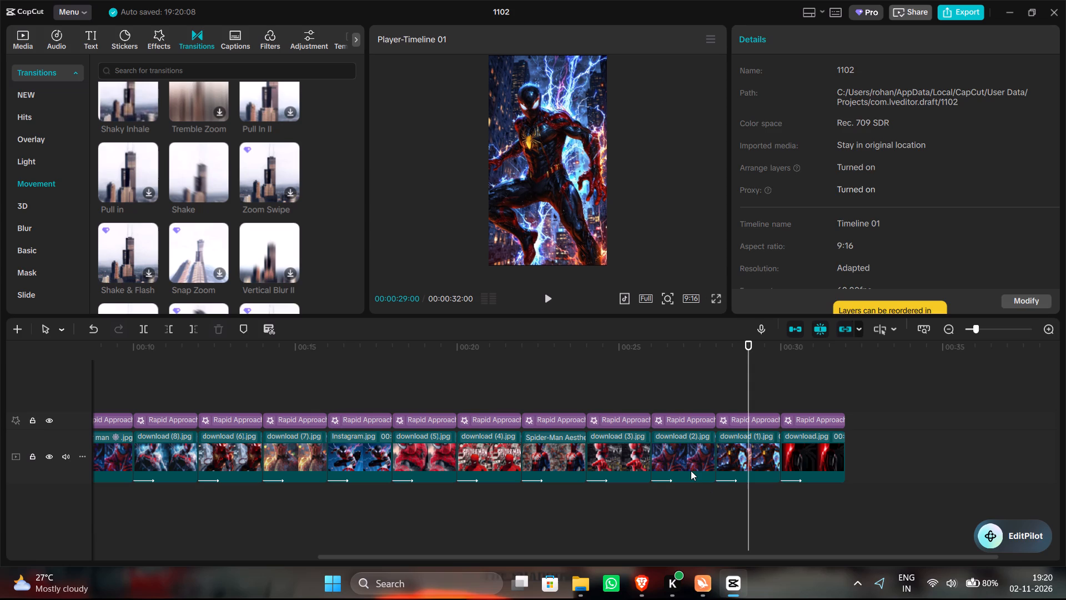
click(691, 471)
click(610, 459)
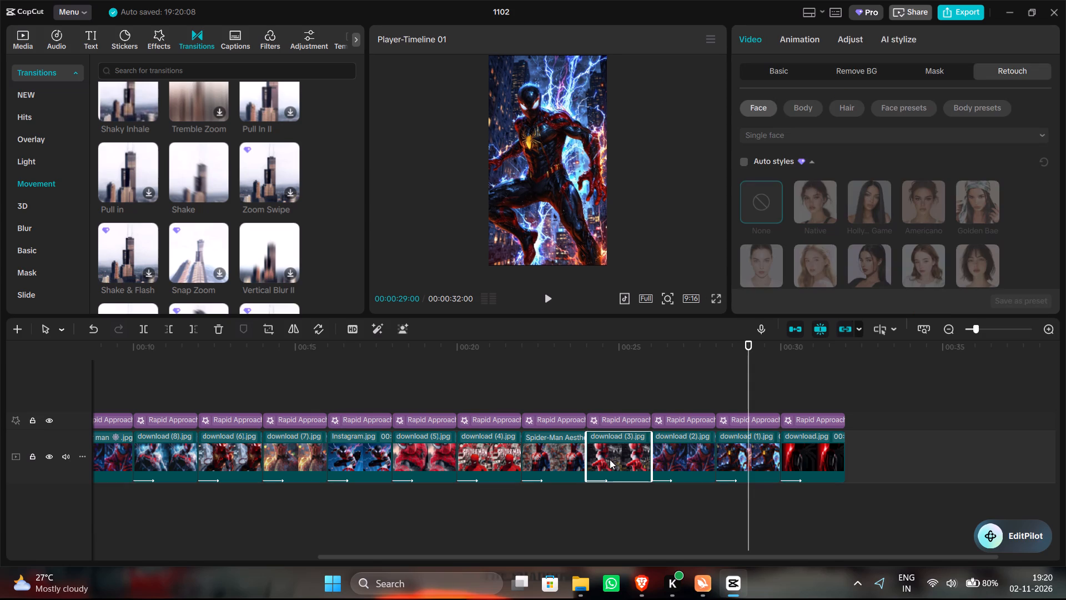
click(589, 378)
click(559, 379)
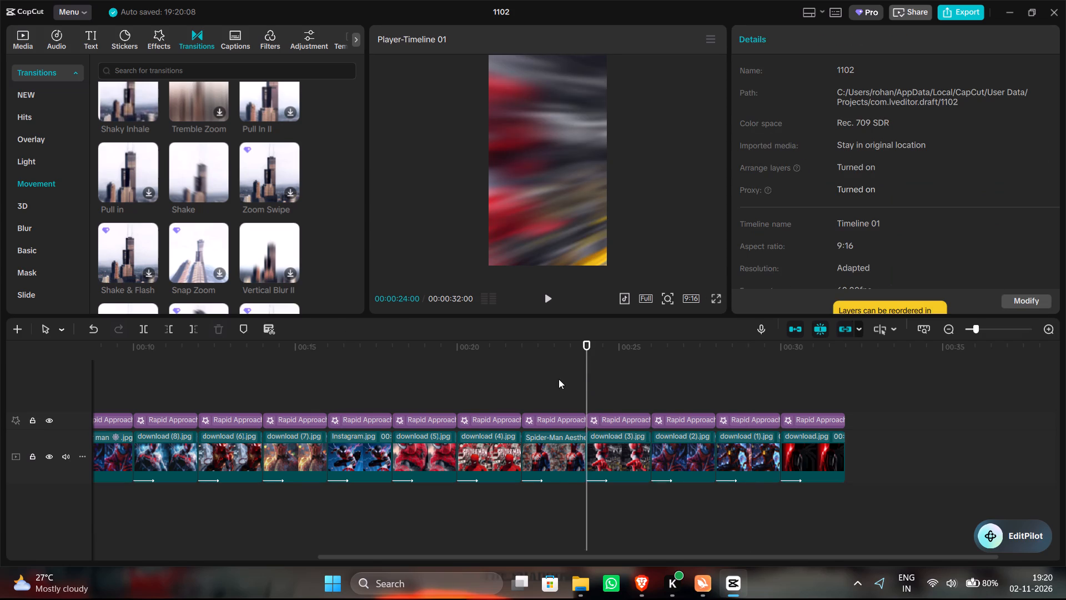
click(492, 379)
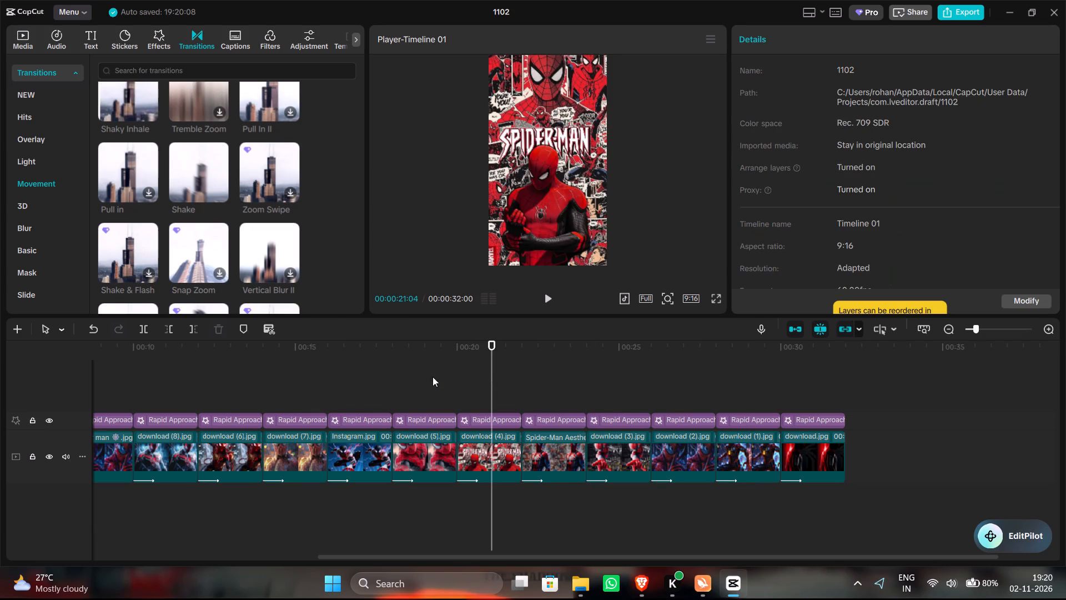
click(430, 376)
click(358, 388)
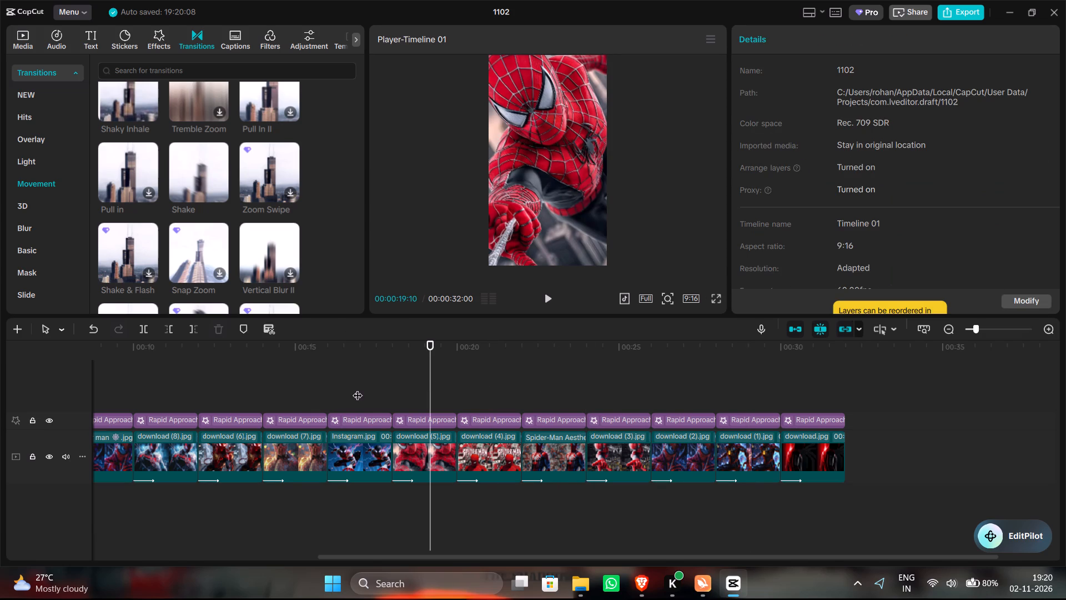
click(303, 388)
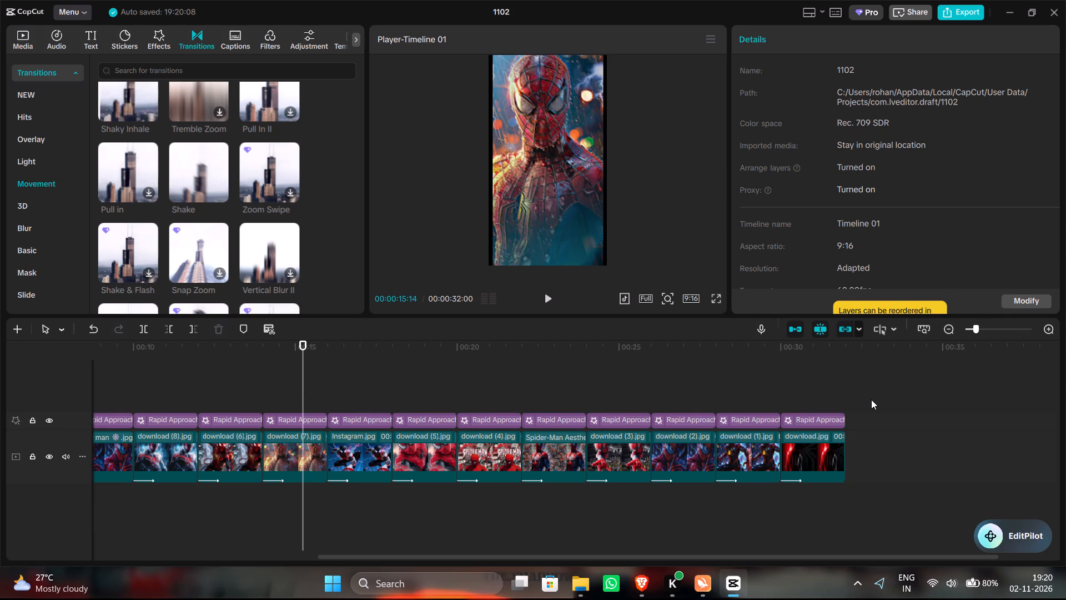
Set the scale of the download (7).jpg clip to 108% to cover the black side borders.
click(301, 465)
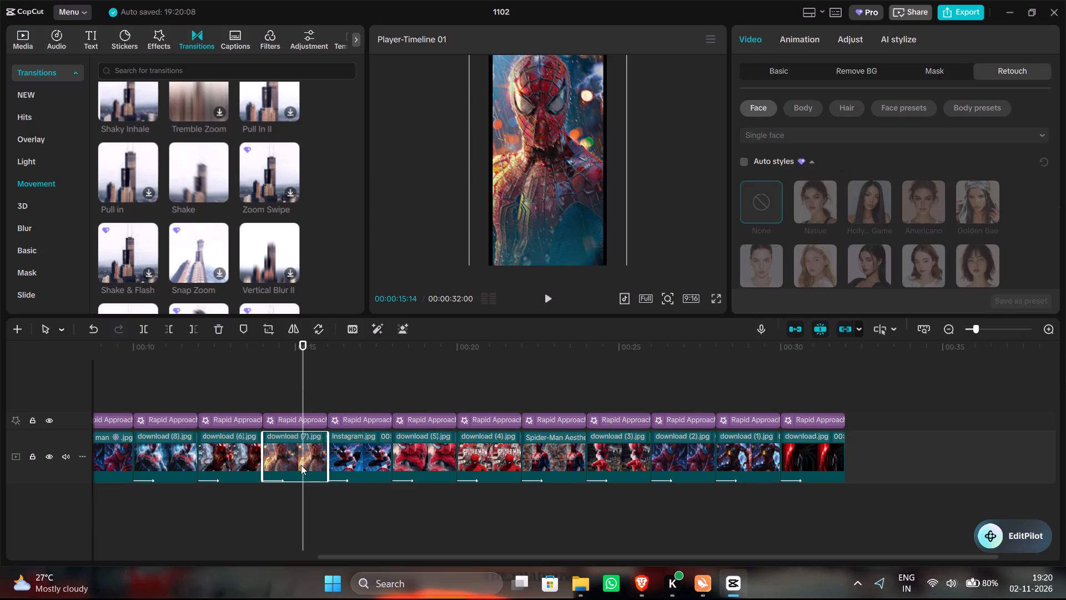
click(755, 37)
click(758, 71)
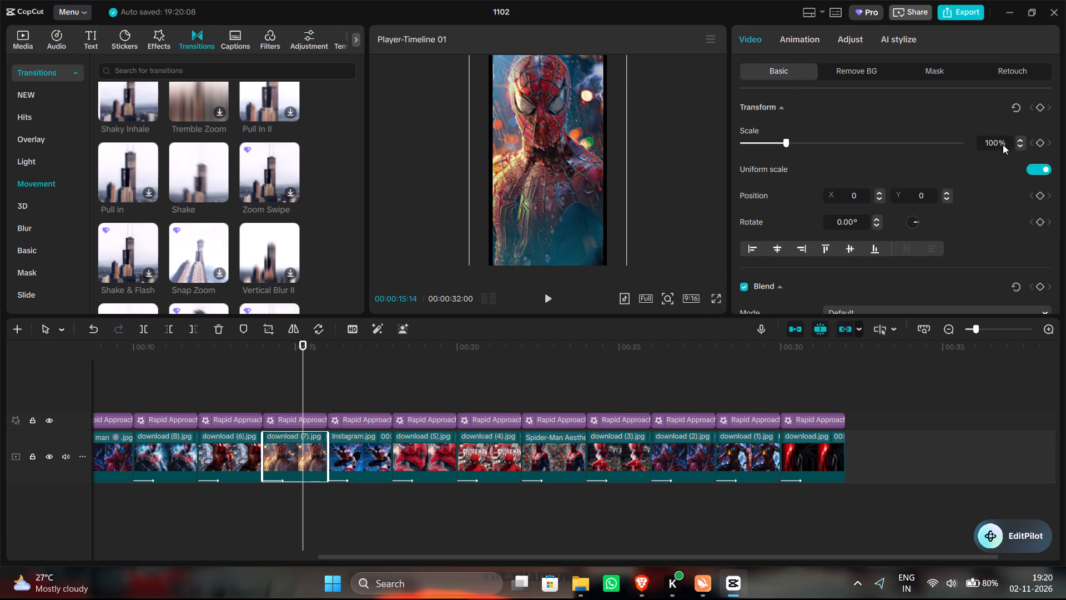
click(1019, 141)
click(1019, 141)
triple_click(1019, 141)
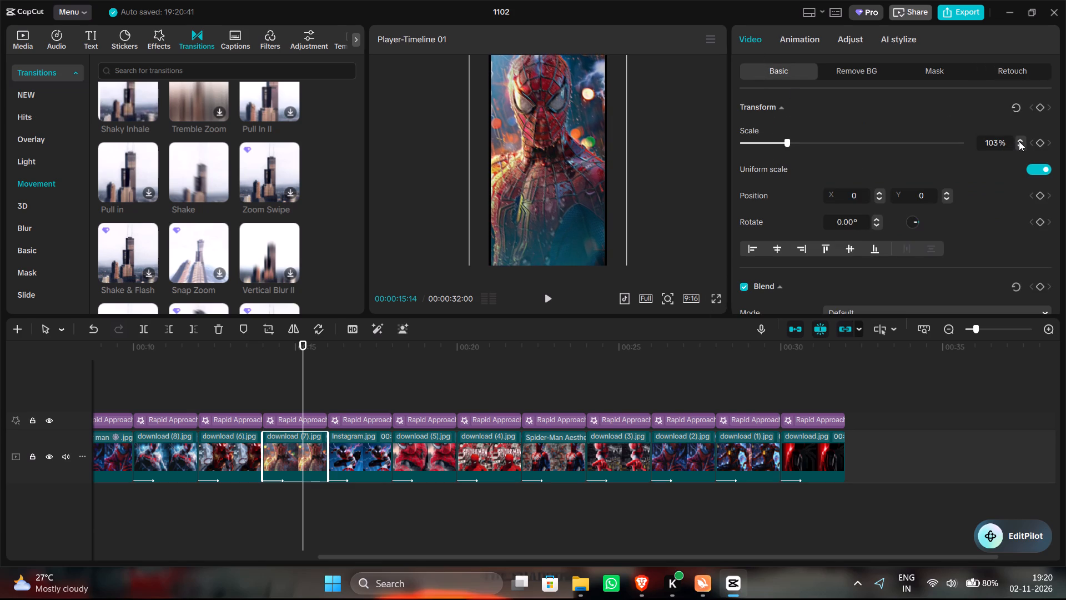
click(1019, 141)
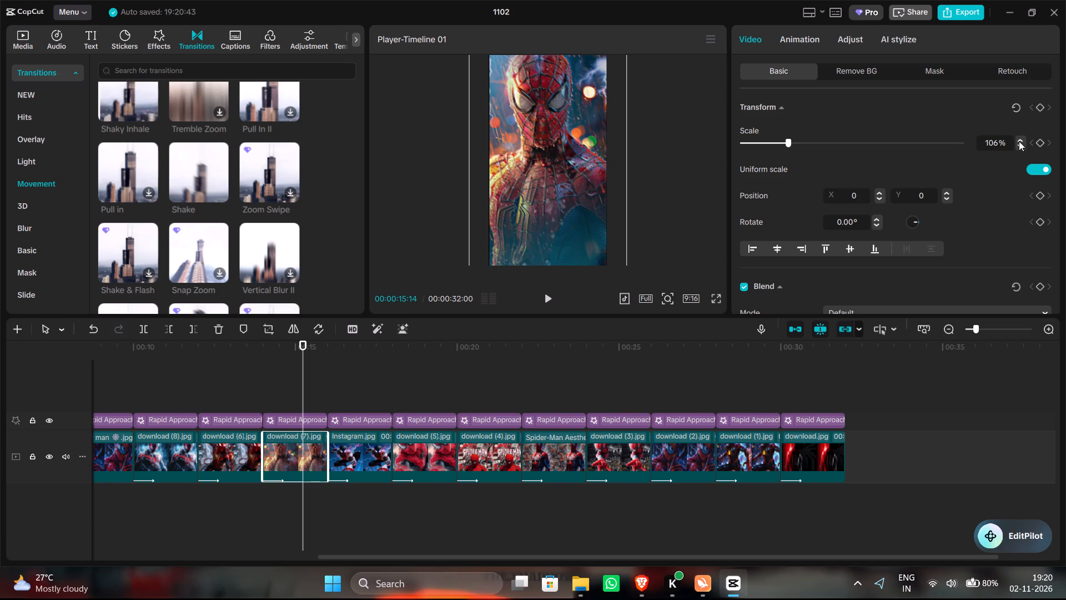
click(245, 457)
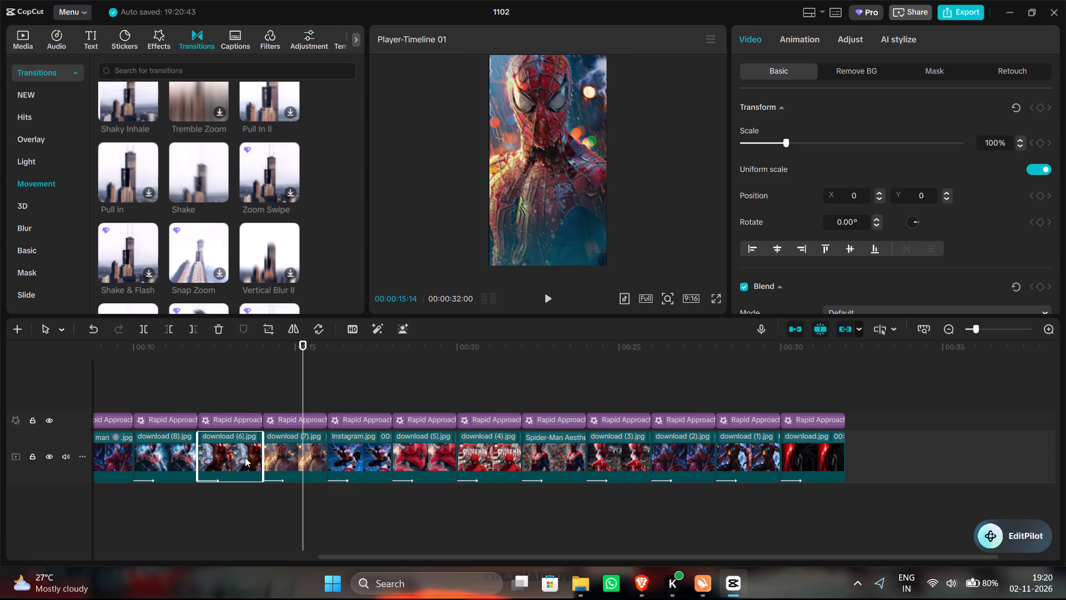
click(163, 464)
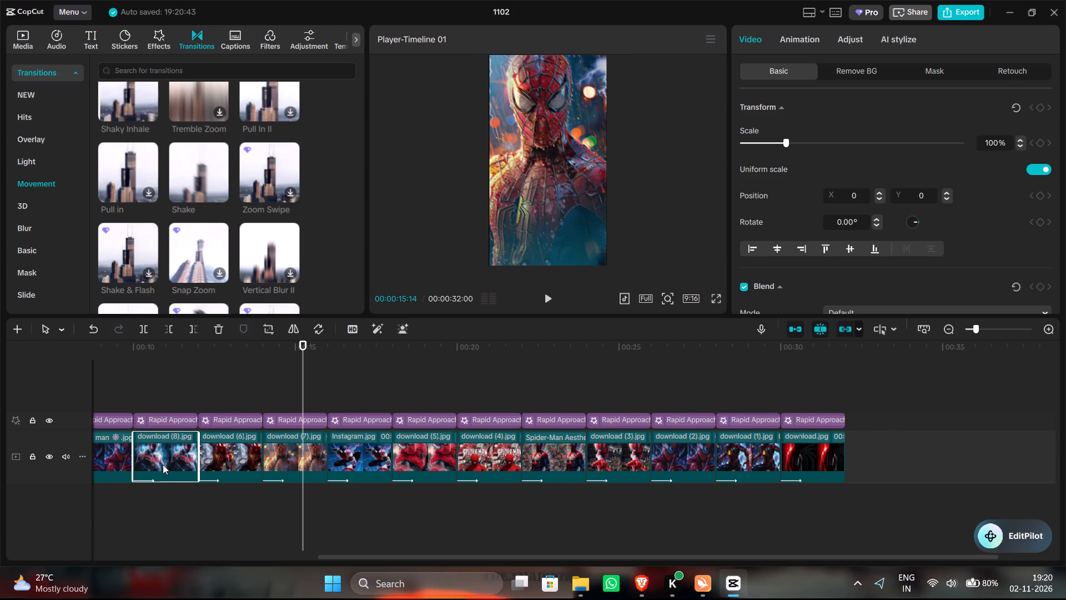
scroll(163, 464, right, 1)
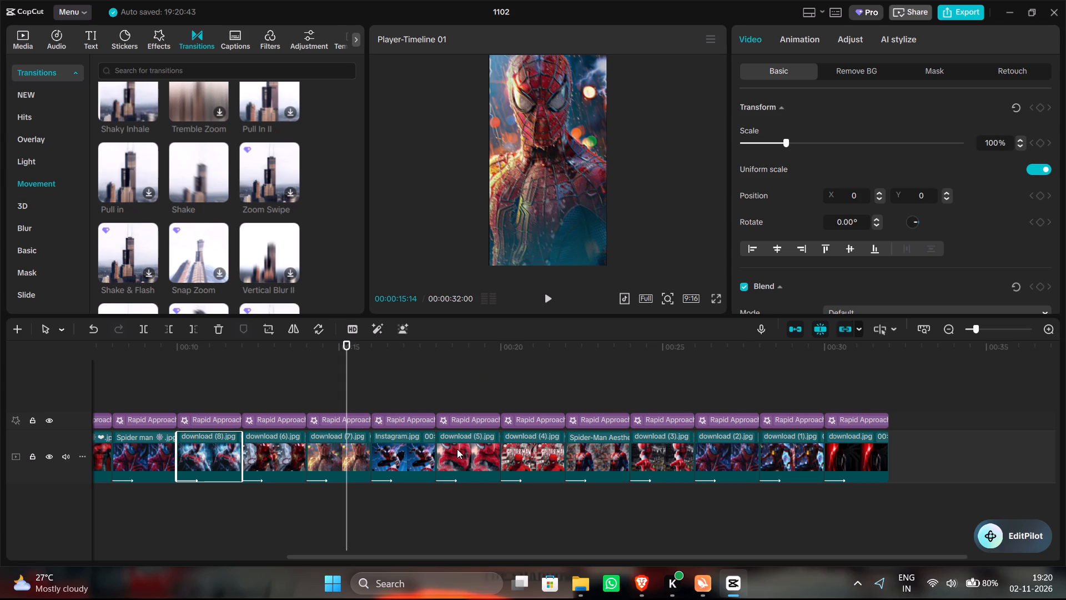
click(335, 463)
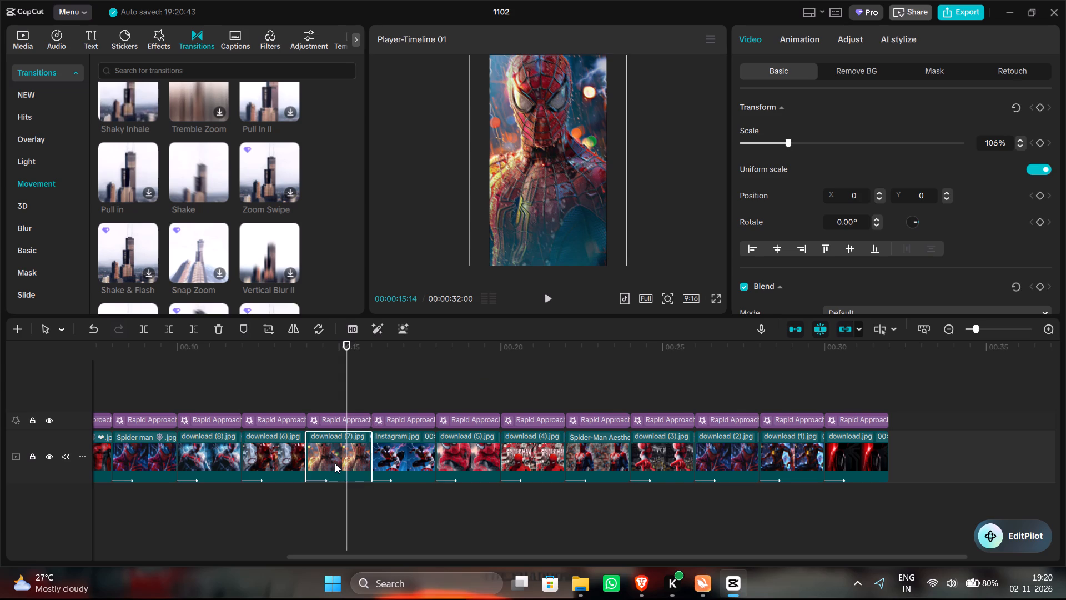
click(1024, 137)
click(1024, 137)
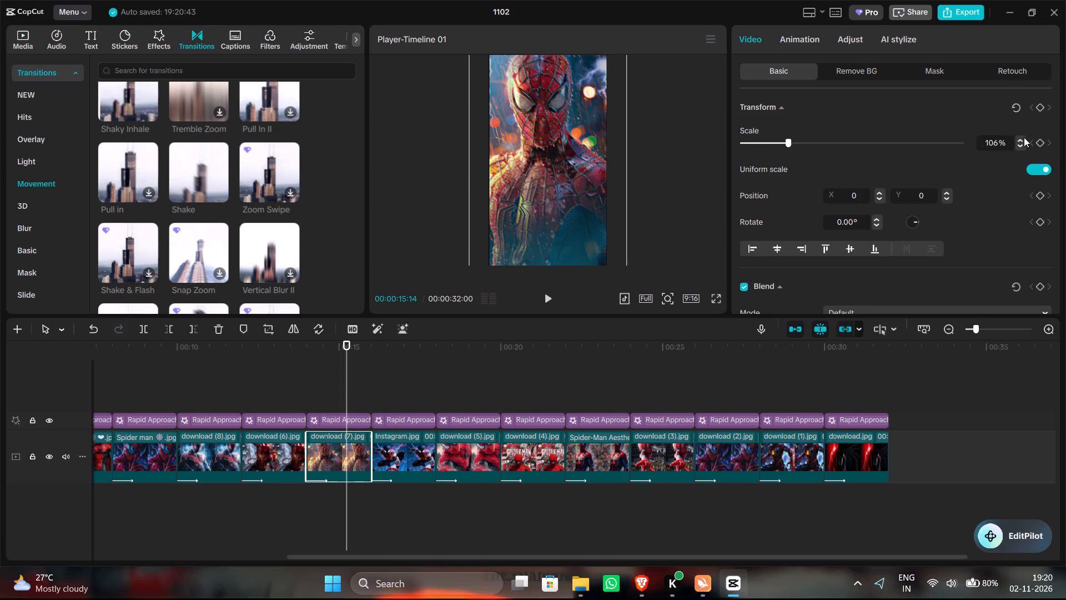
click(1024, 137)
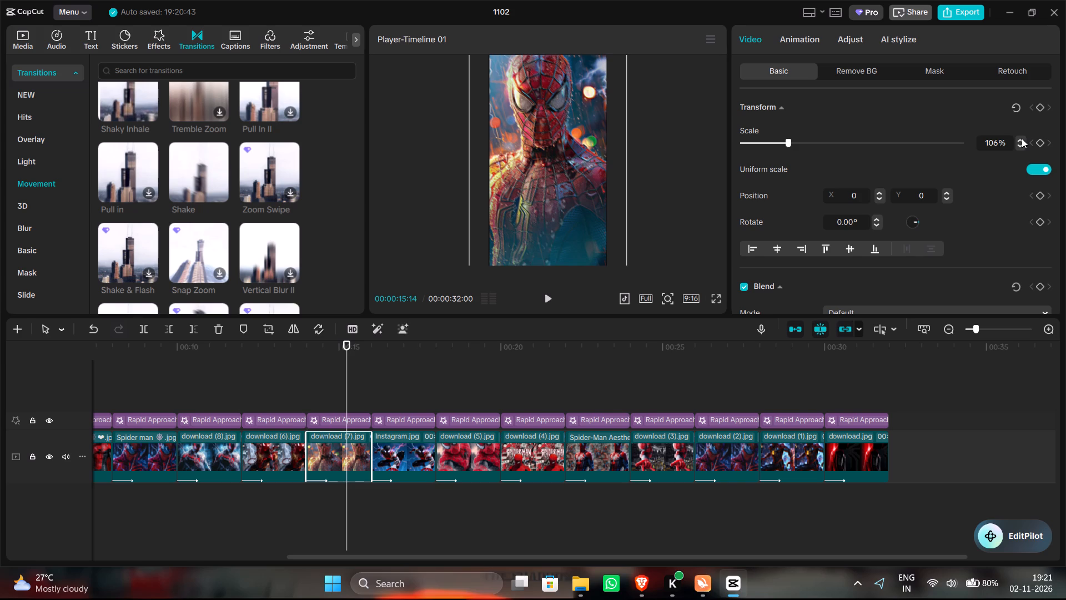
click(1022, 138)
click(1022, 138)
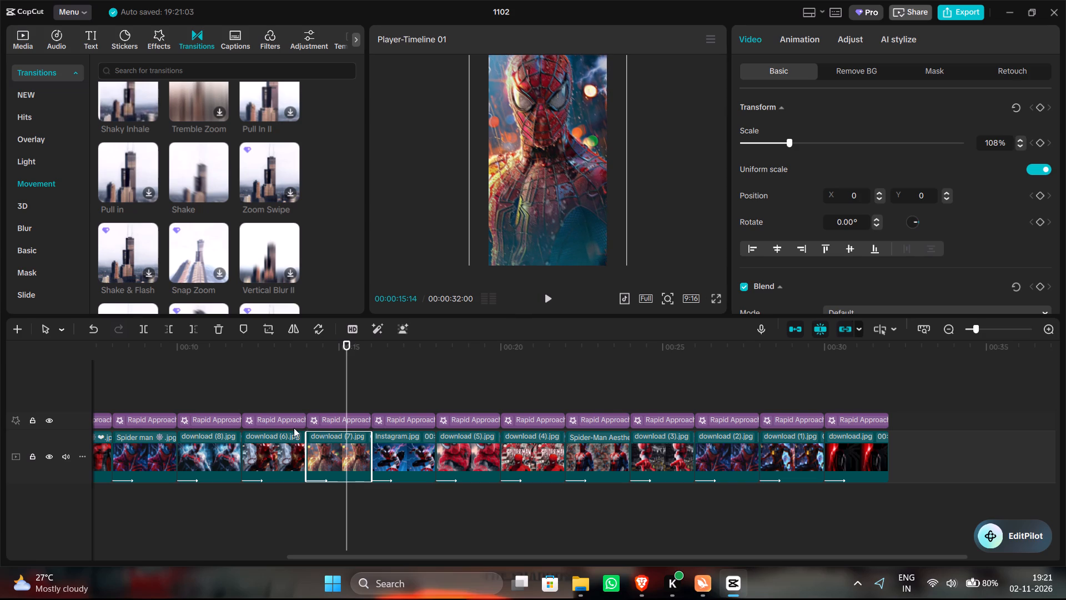
Set the scale of the Tom Holland clip to 150% so the image fills the 9:16 frame.
click(211, 463)
scroll(211, 463, right, 1)
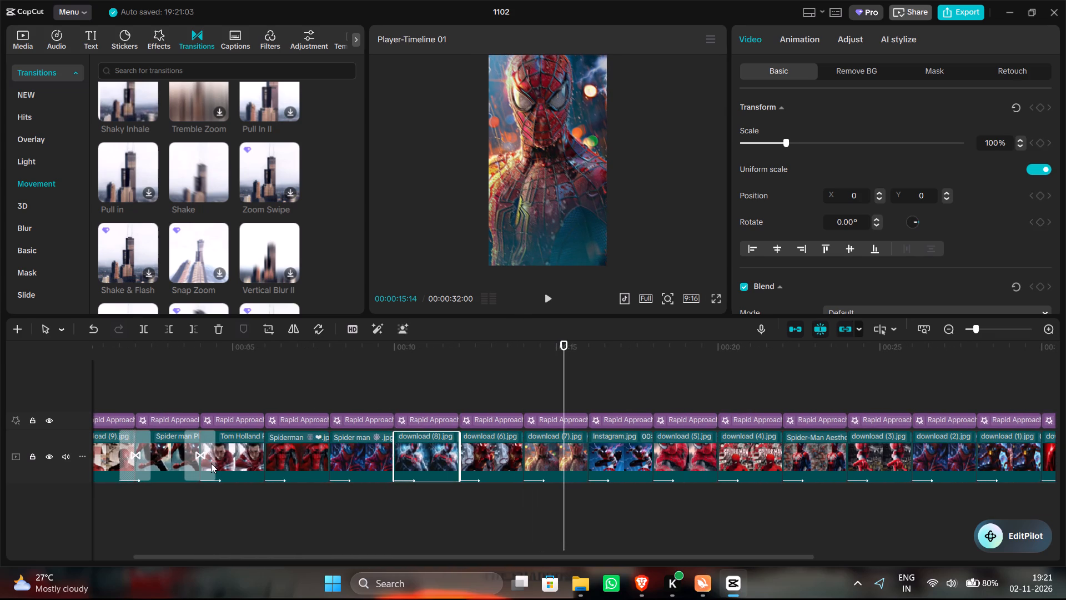
click(234, 453)
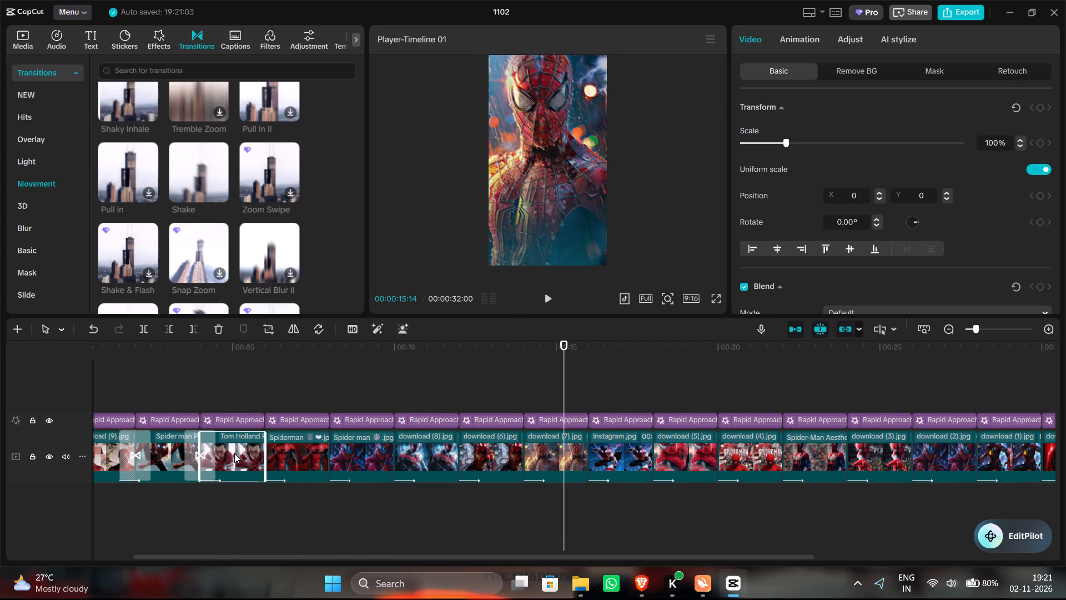
click(232, 384)
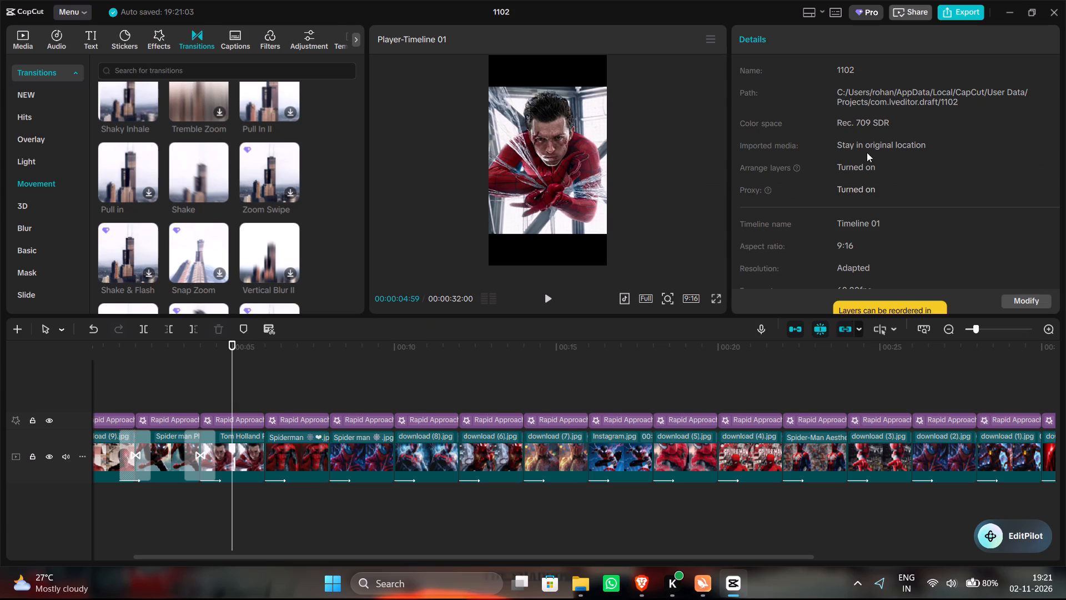
click(254, 459)
triple_click(1020, 139)
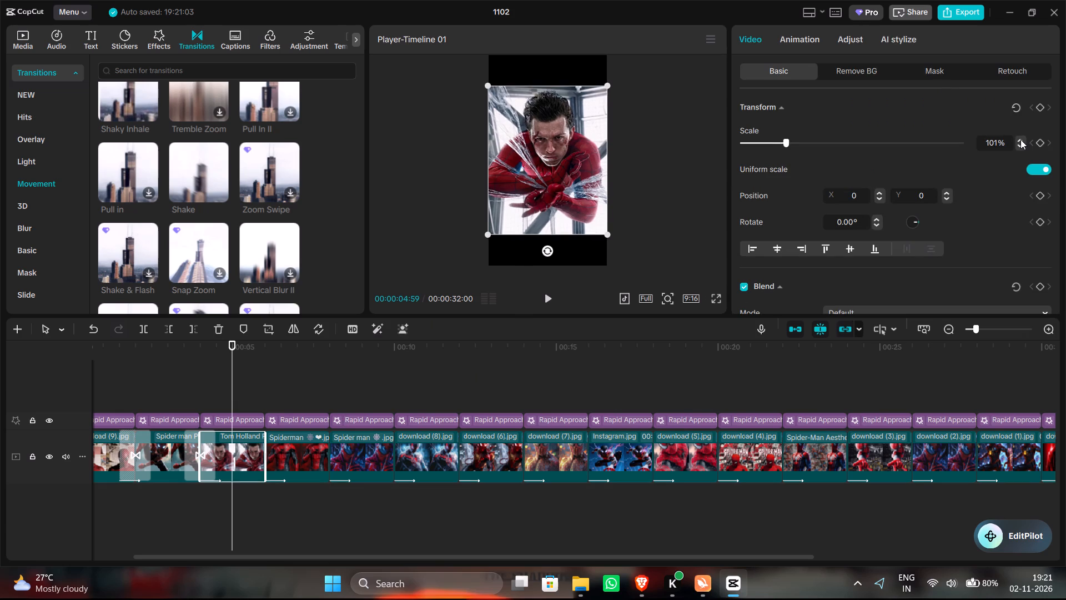
triple_click(1020, 139)
triple_click(1020, 139)
triple_click(1020, 139)
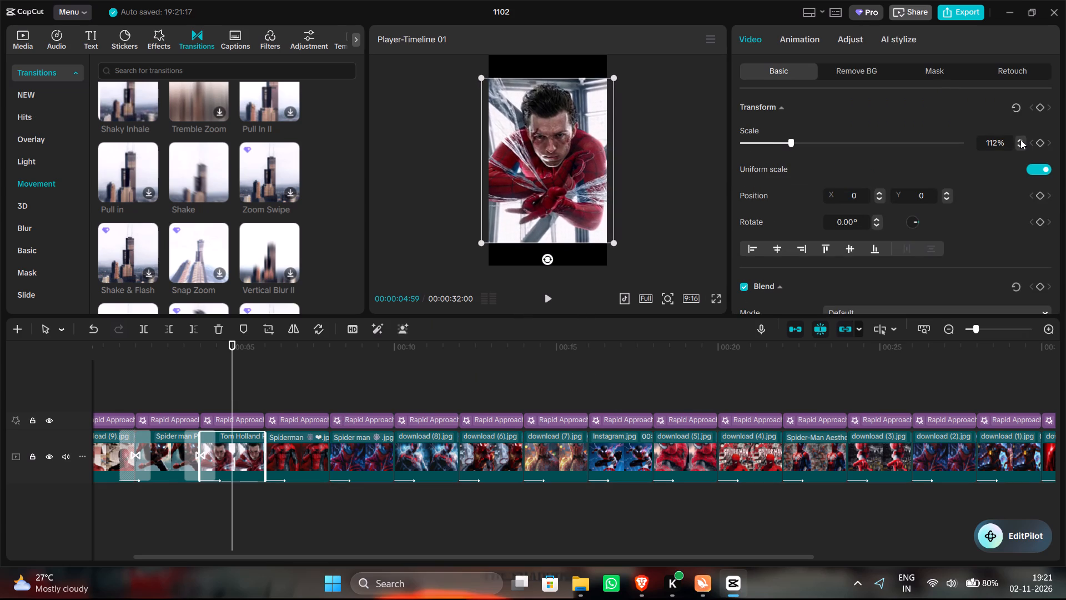
right_click(1020, 139)
double_click(1065, 187)
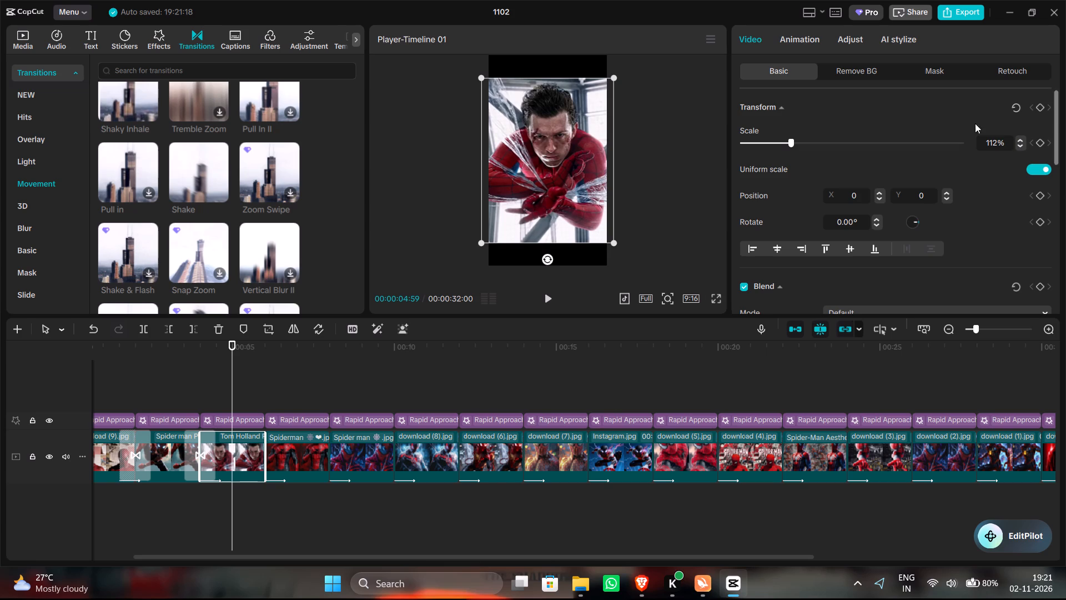
triple_click(1021, 138)
triple_click(1021, 138)
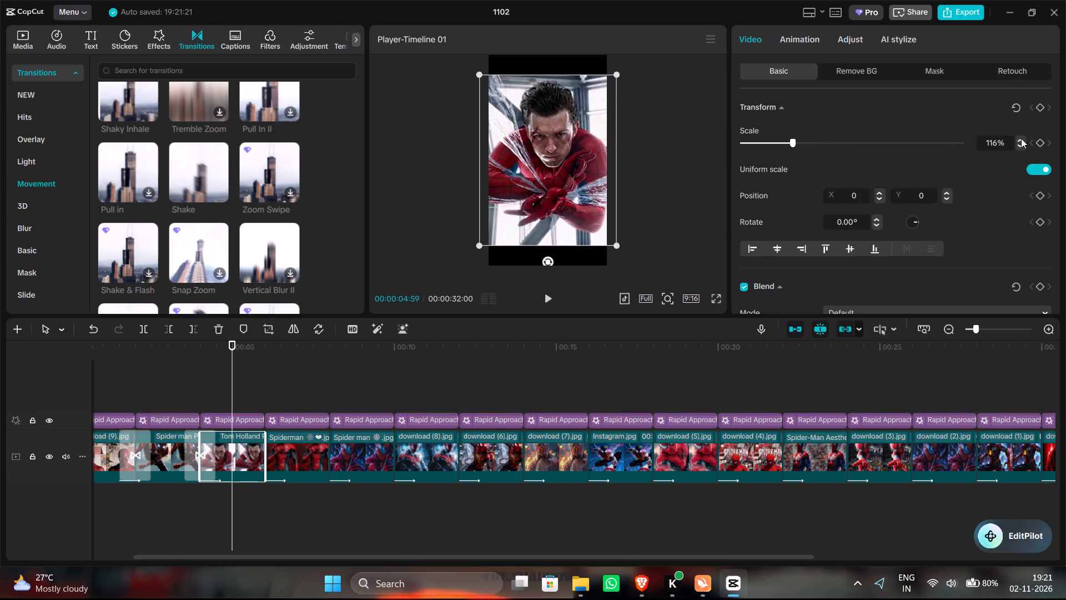
right_click(1021, 138)
triple_click(945, 62)
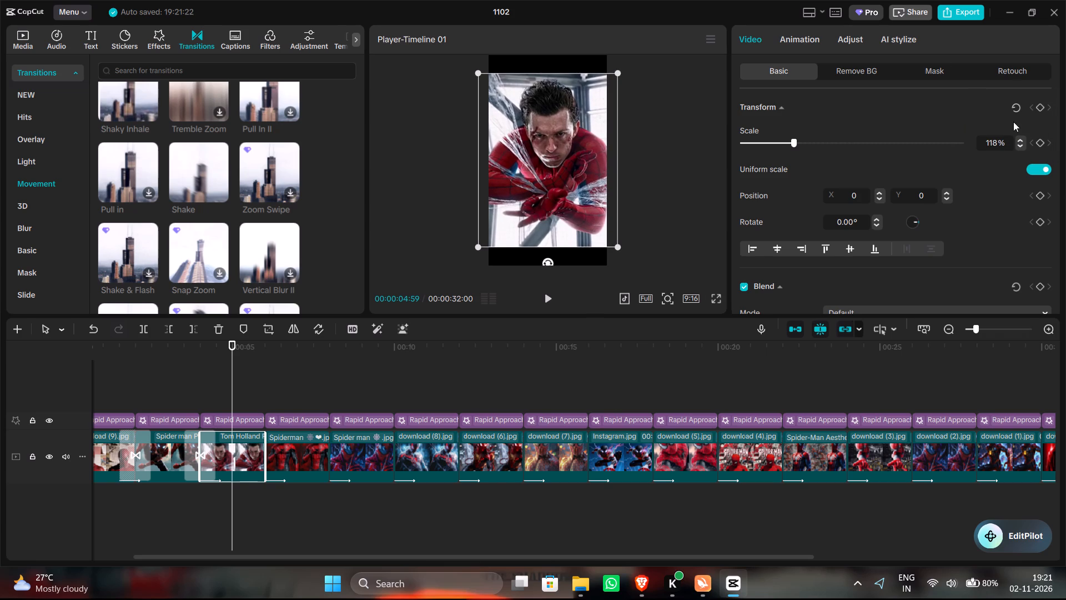
click(1022, 139)
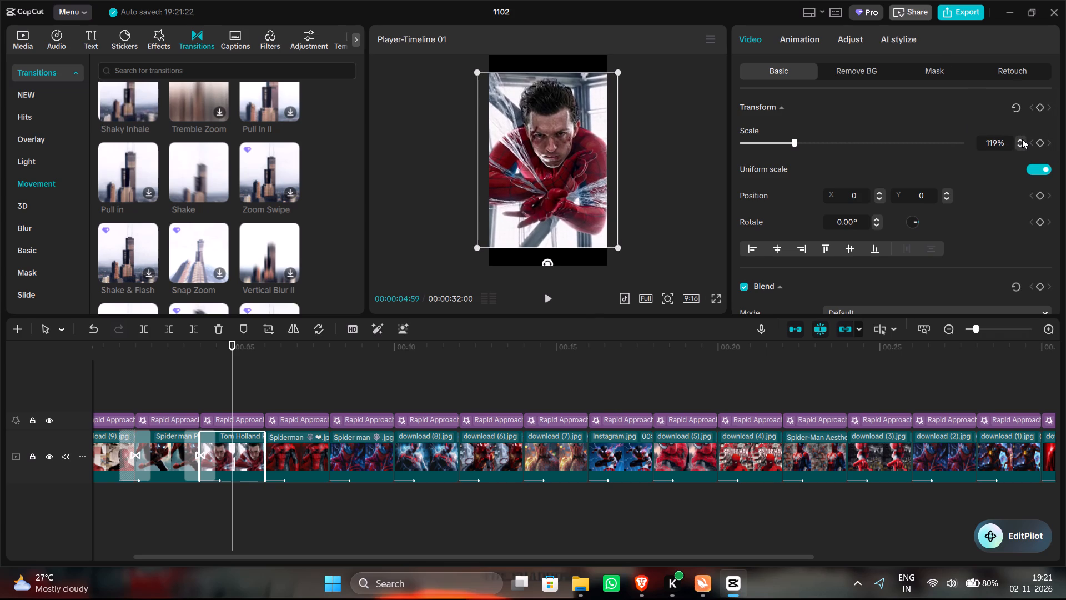
double_click(1022, 139)
double_click(1022, 139)
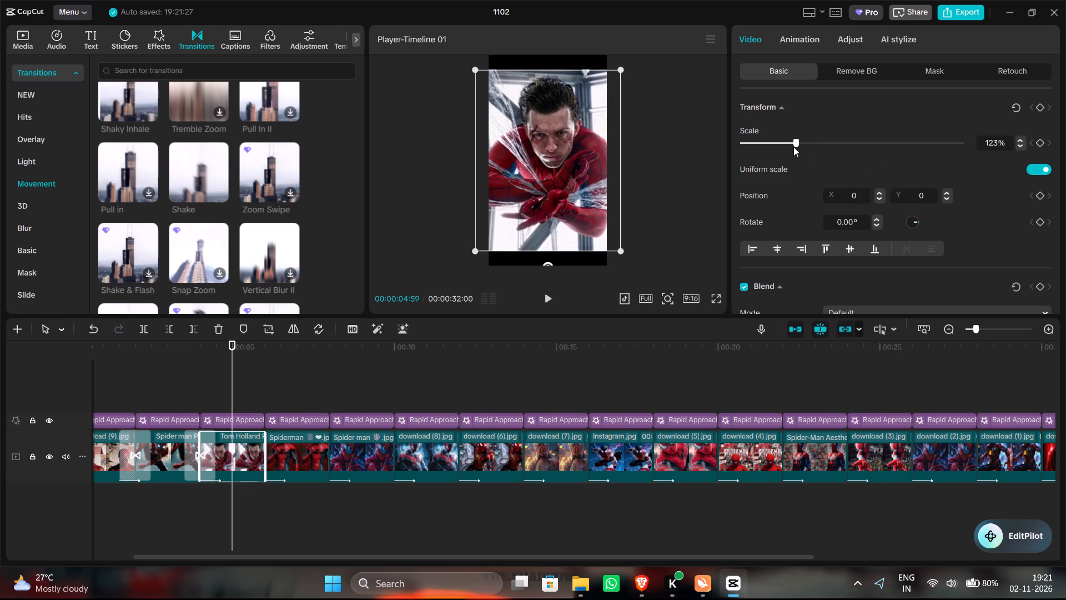
click(808, 143)
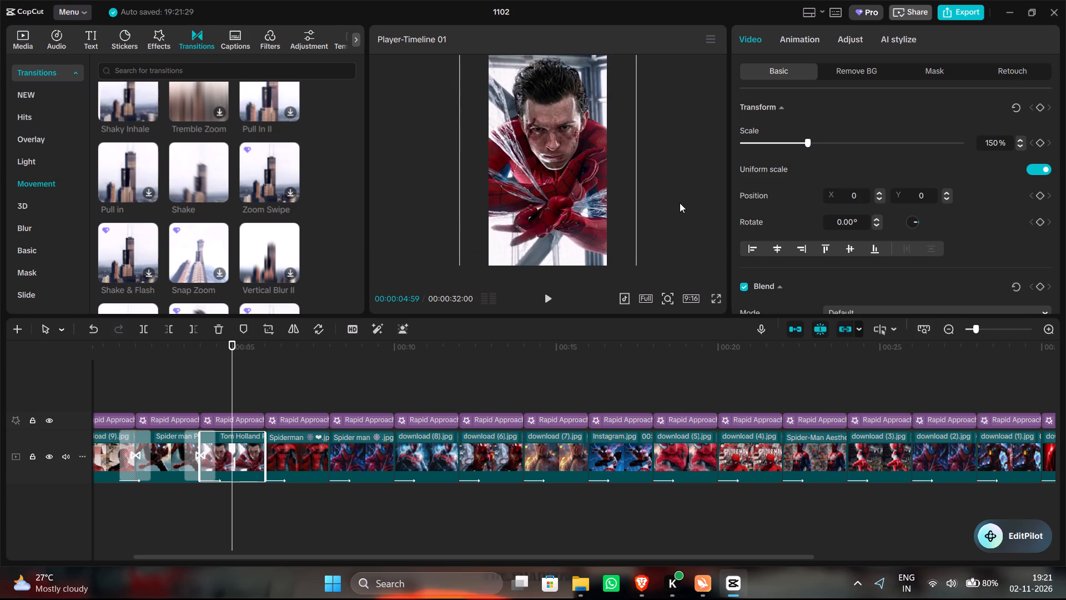
Set the scale of the download (8).jpg clip to 120% to cover the black bars above and below it.
click(450, 367)
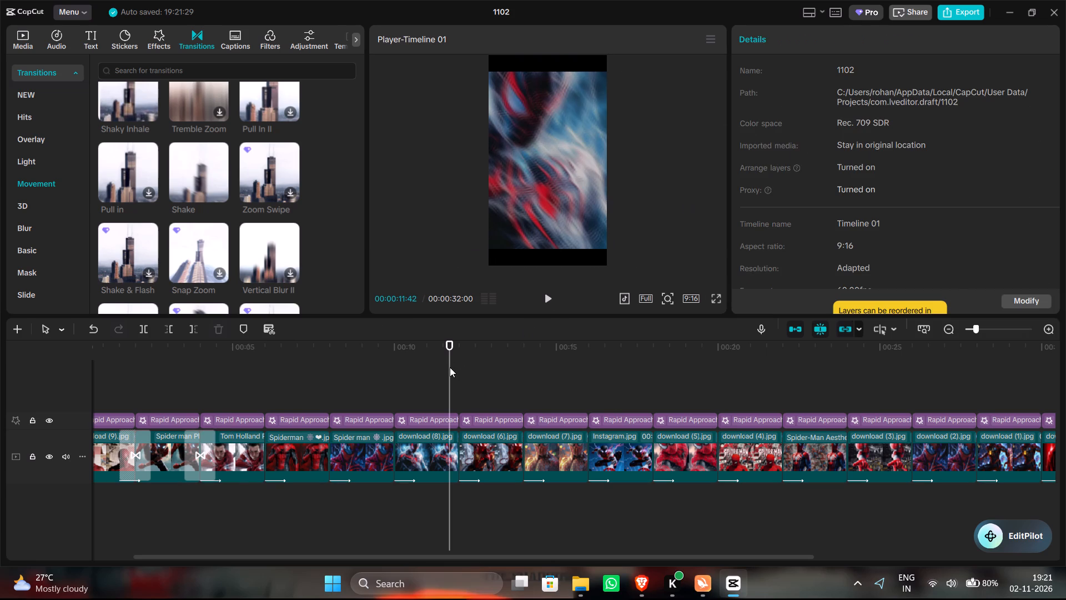
click(379, 374)
click(436, 387)
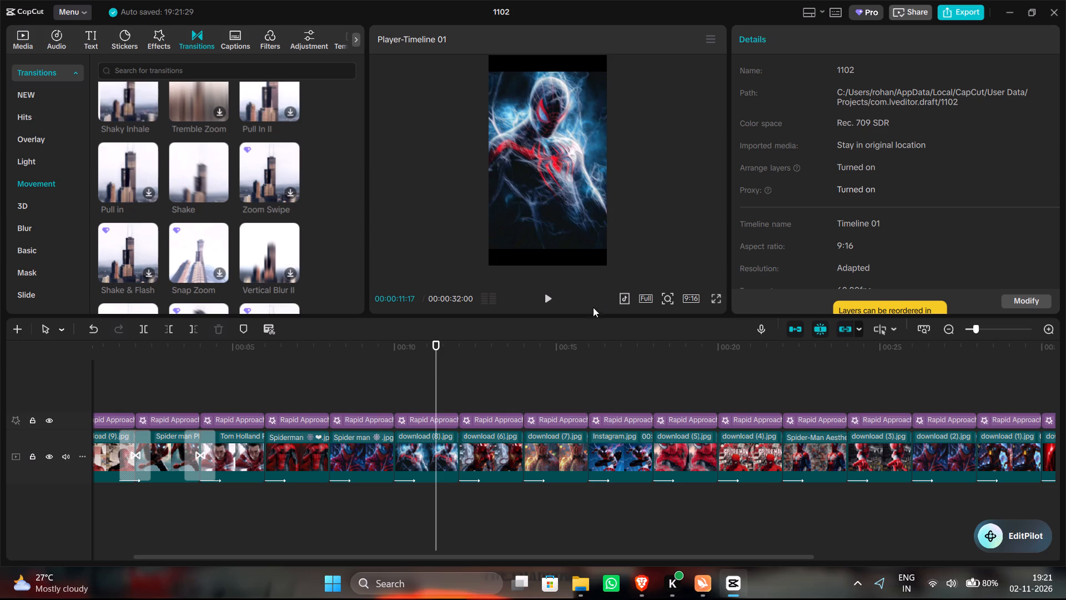
click(452, 452)
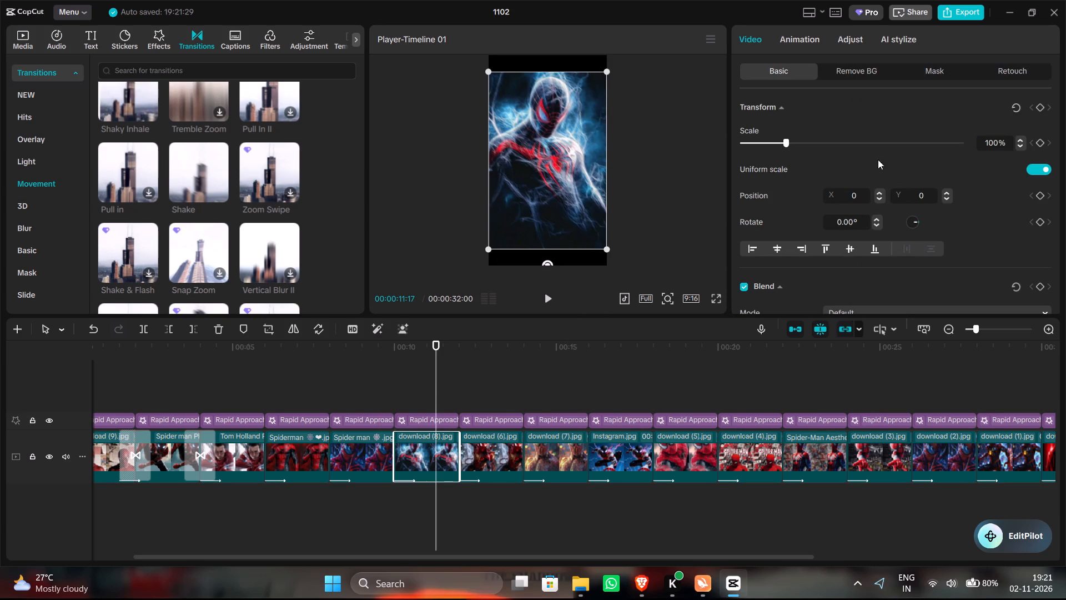
click(792, 144)
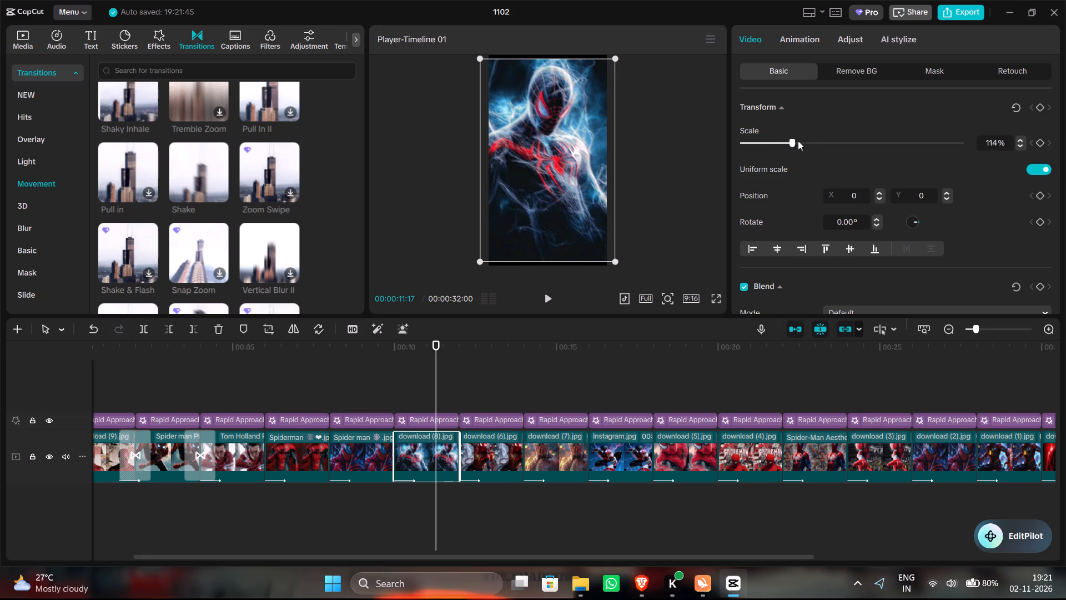
click(1019, 139)
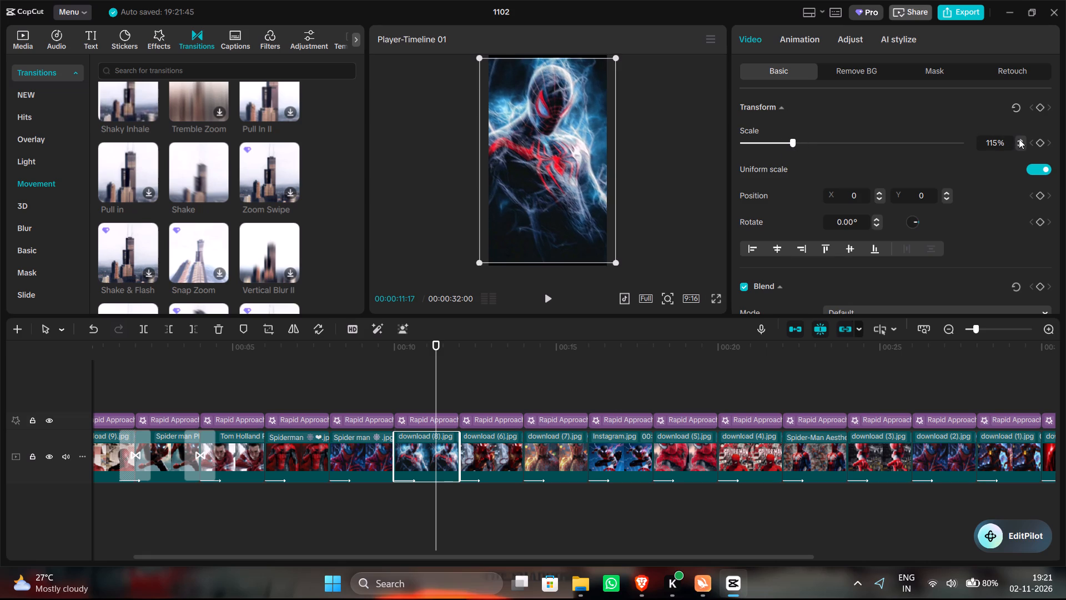
triple_click(1019, 139)
double_click(1019, 139)
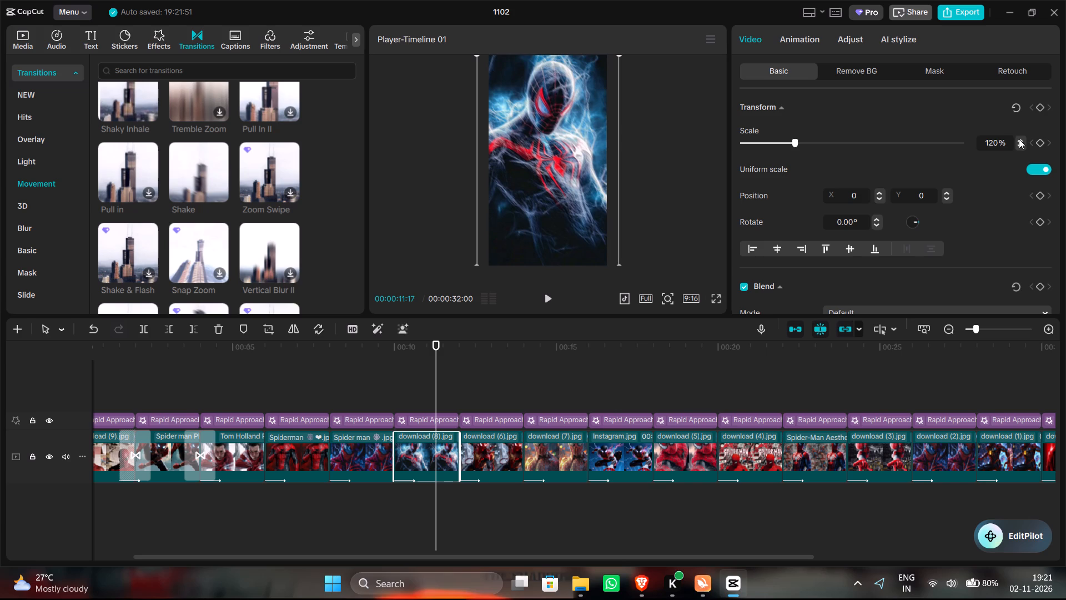
Set the scale of the second clip, the Spider man image after download (9).jpg, to 123% to fill the frame.
click(496, 386)
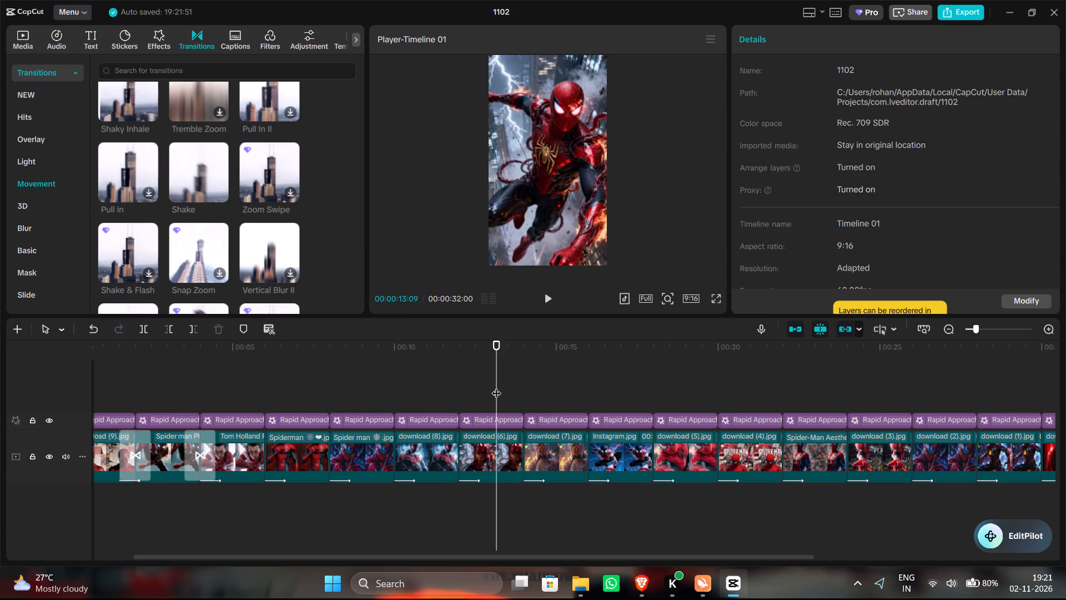
click(298, 394)
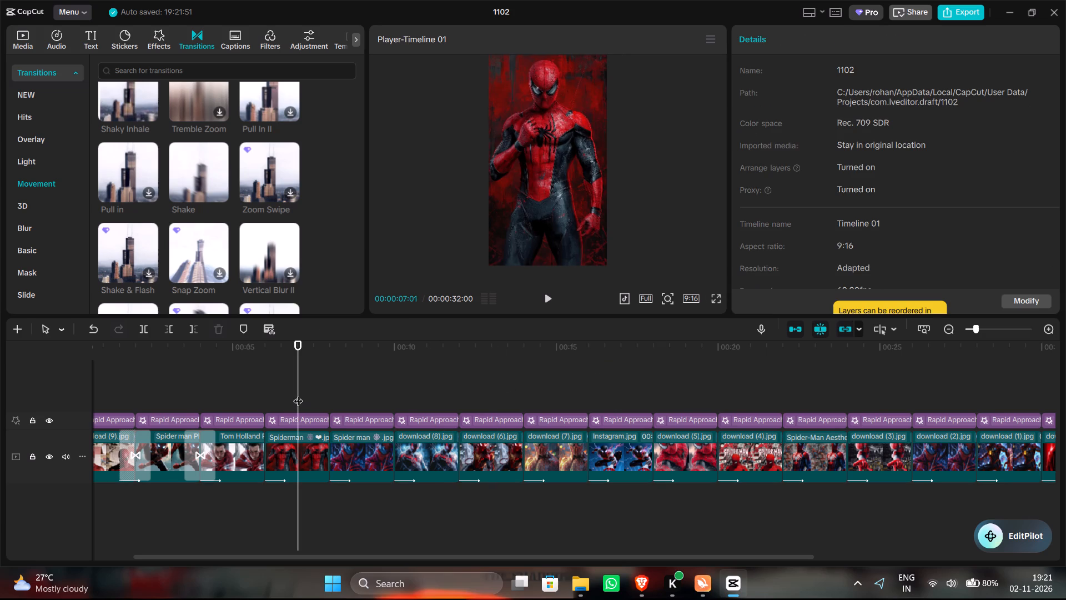
click(242, 397)
scroll(242, 397, right, 1)
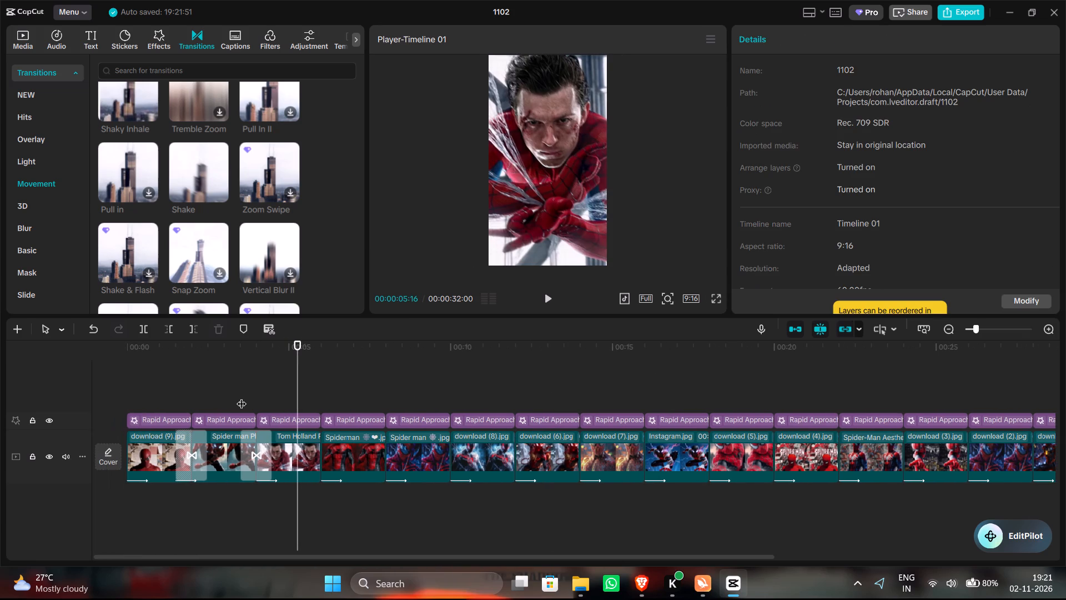
click(242, 397)
drag(242, 397, 204, 388)
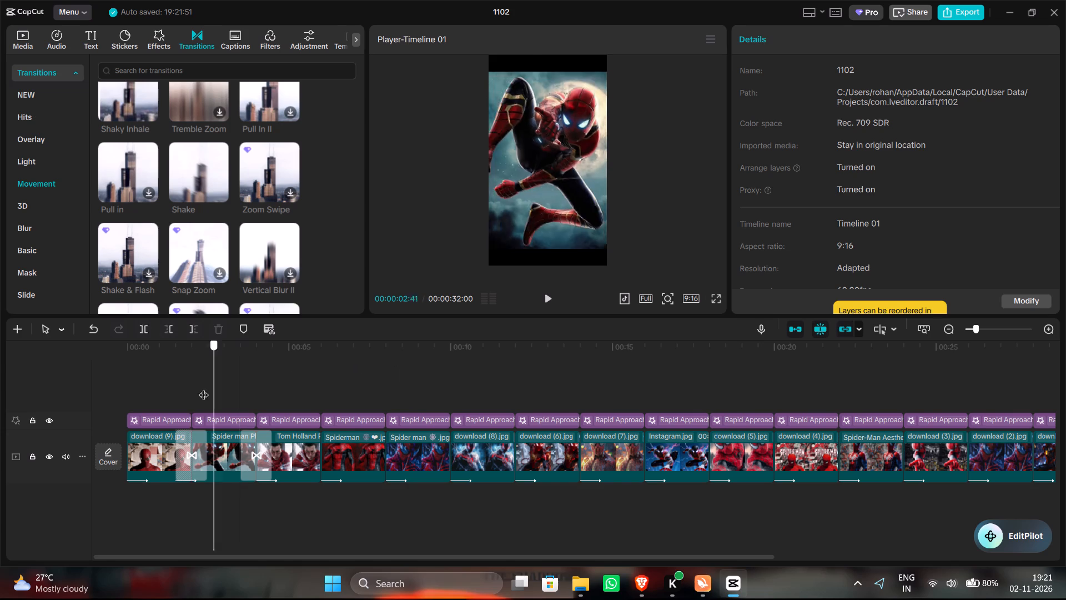
drag(204, 388, 222, 390)
click(232, 456)
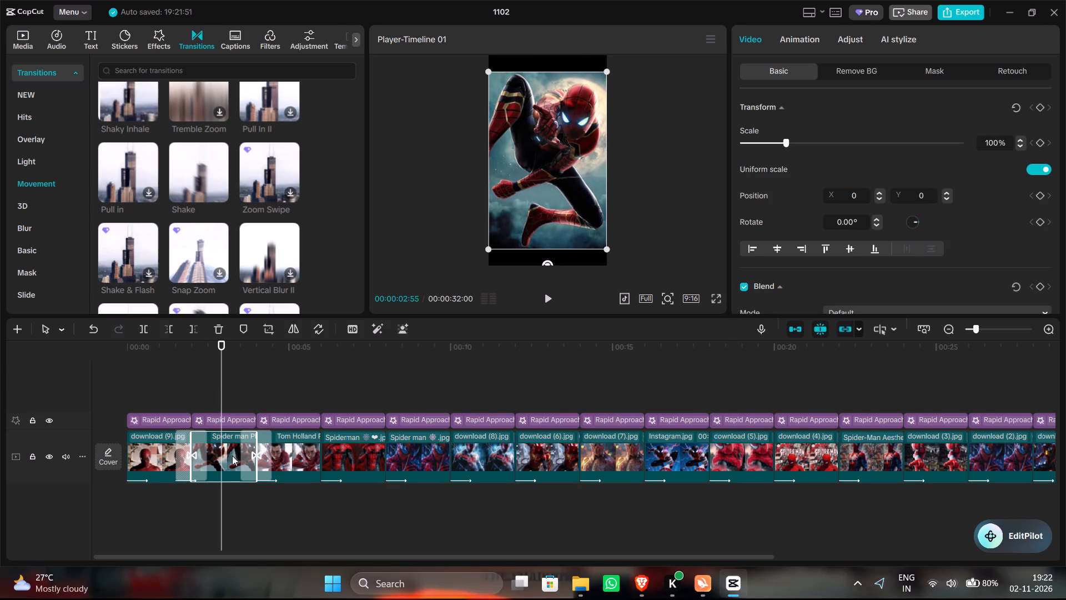
click(791, 141)
click(796, 142)
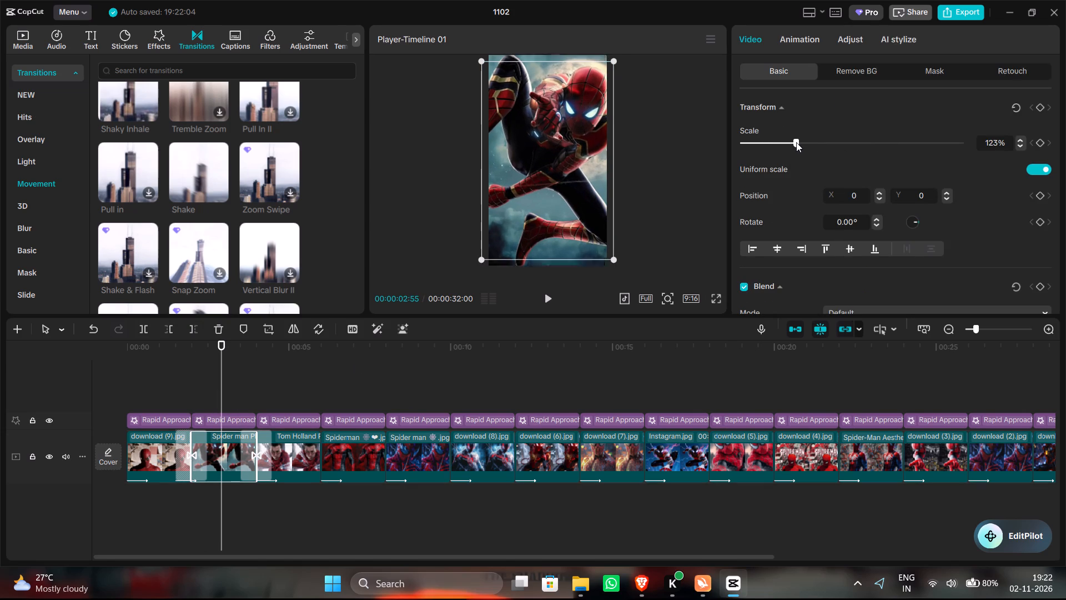
Check the frame fill of the first clip and of the clips from Spider-Man Aesthetic to the last one.
click(157, 382)
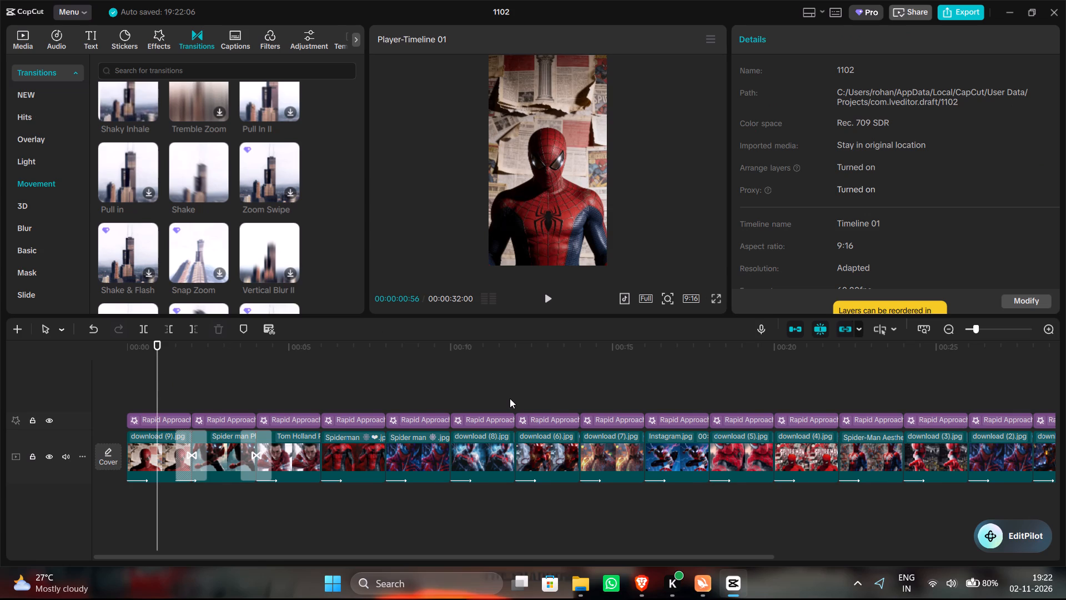
scroll(510, 398, left, 5)
click(728, 383)
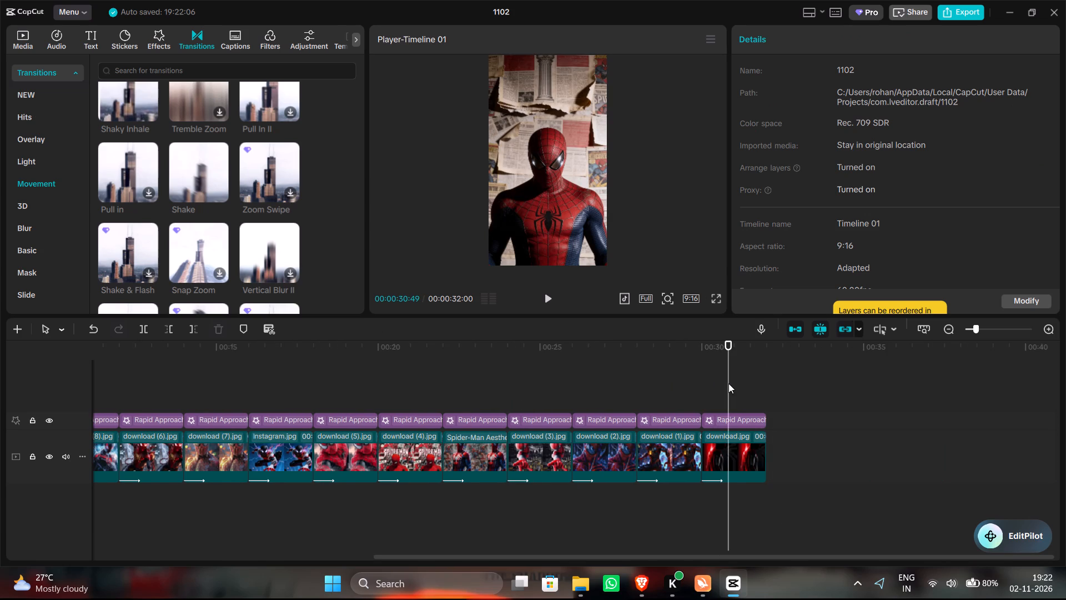
click(675, 381)
click(586, 375)
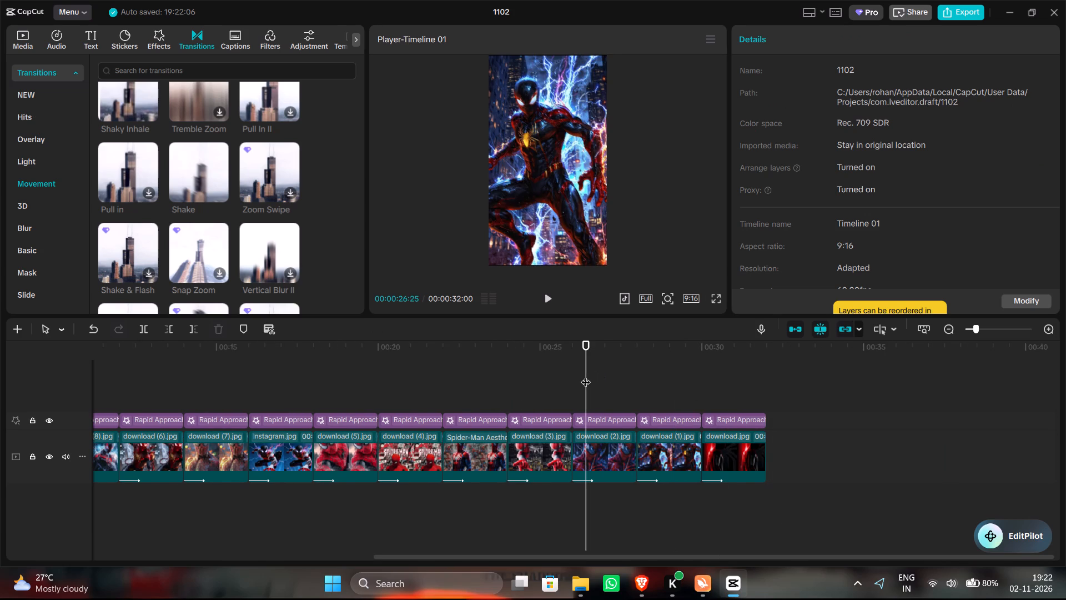
click(526, 380)
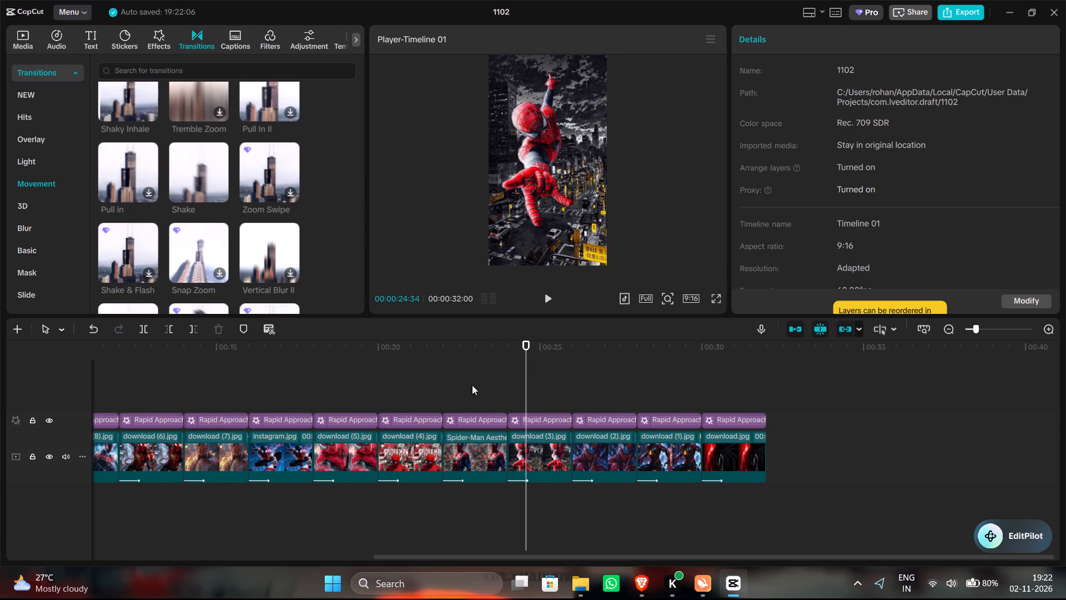
click(471, 385)
click(552, 379)
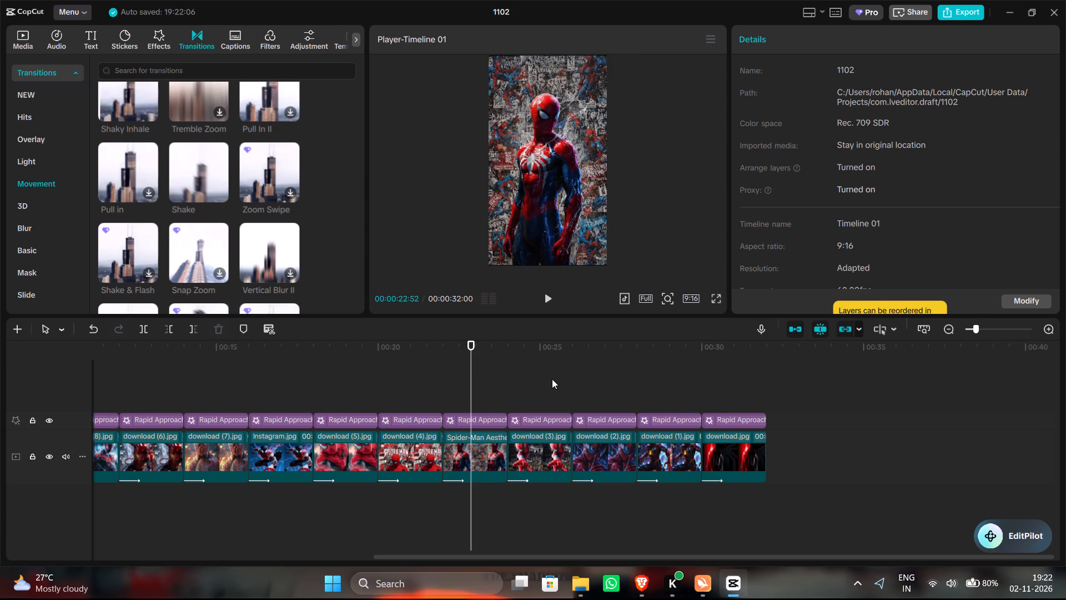
click(617, 376)
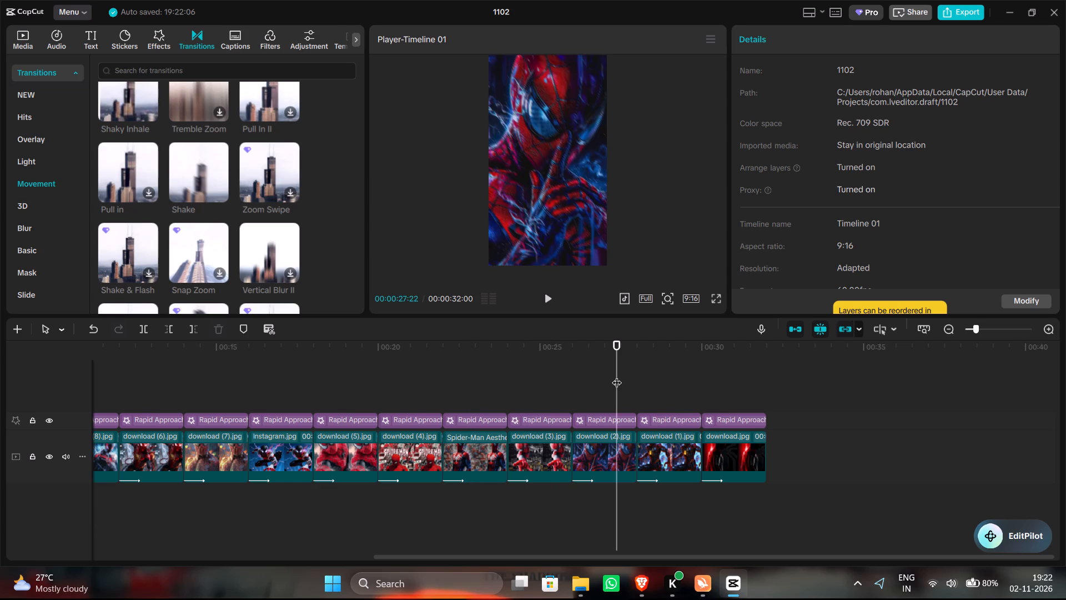
click(667, 383)
click(592, 392)
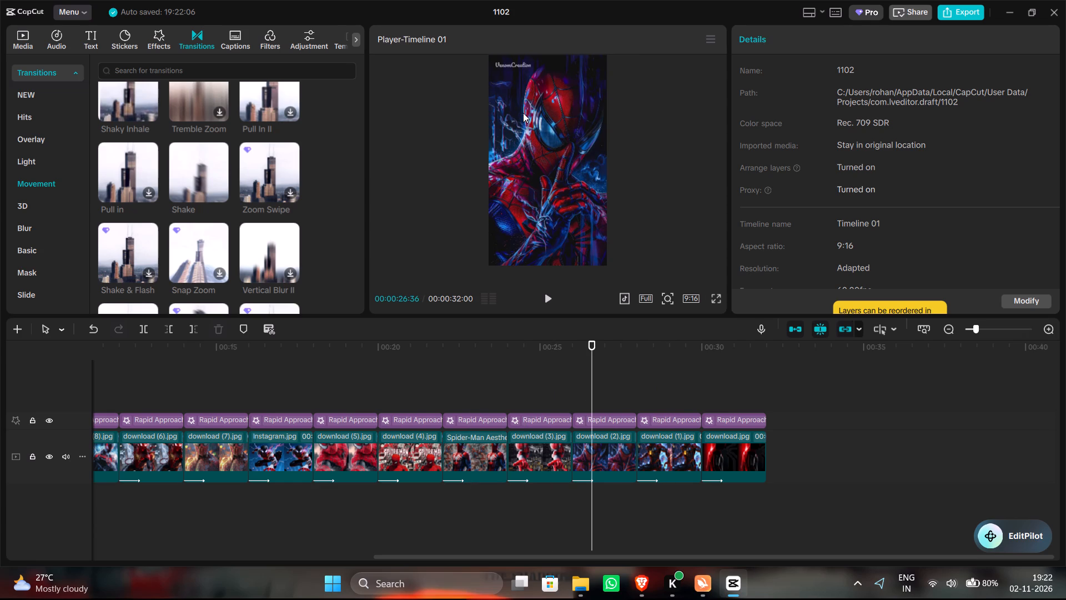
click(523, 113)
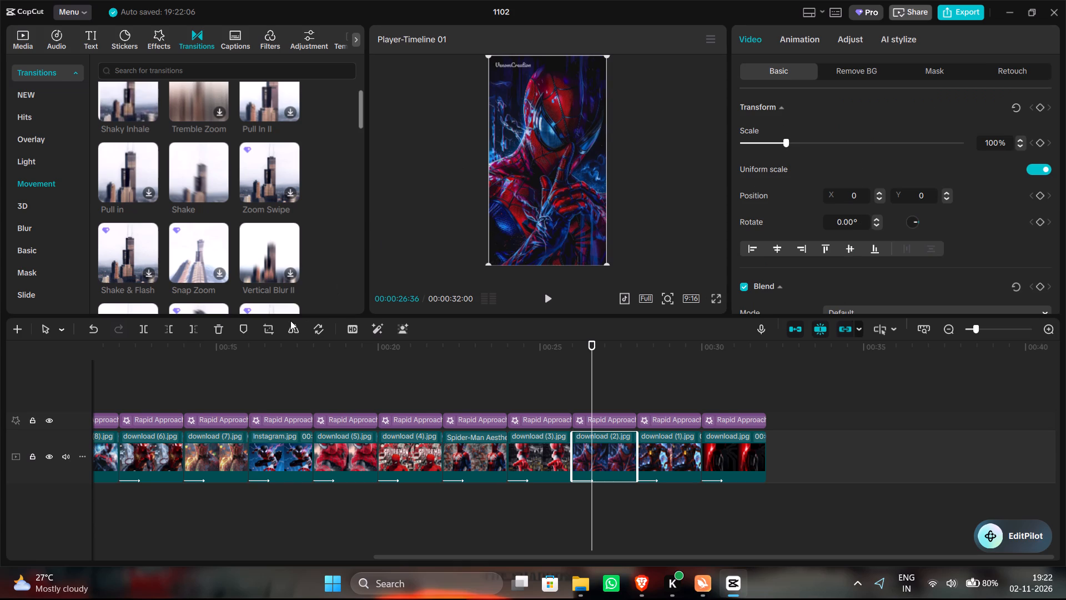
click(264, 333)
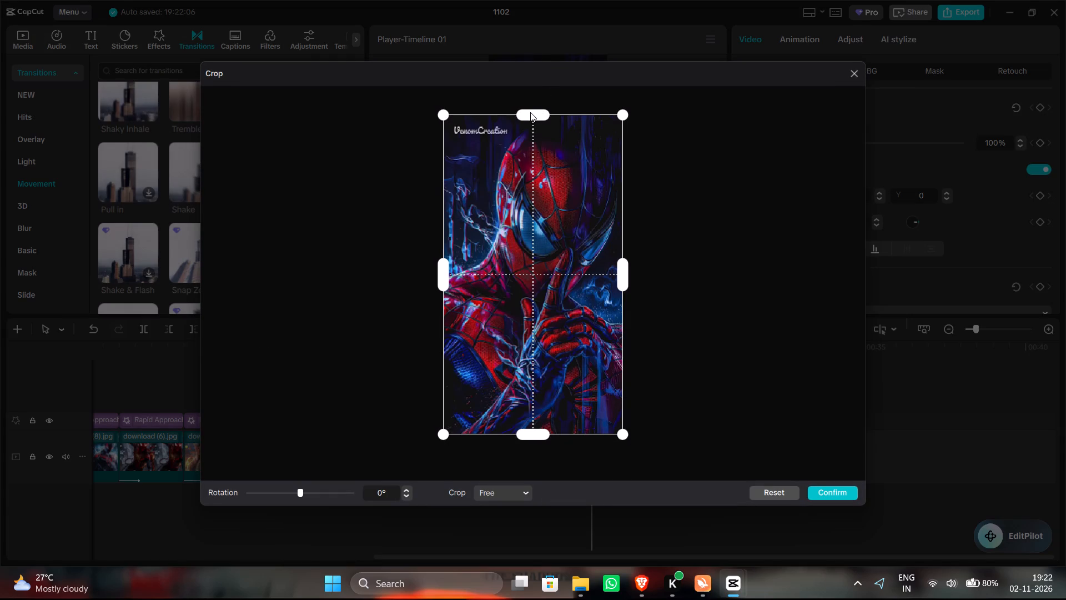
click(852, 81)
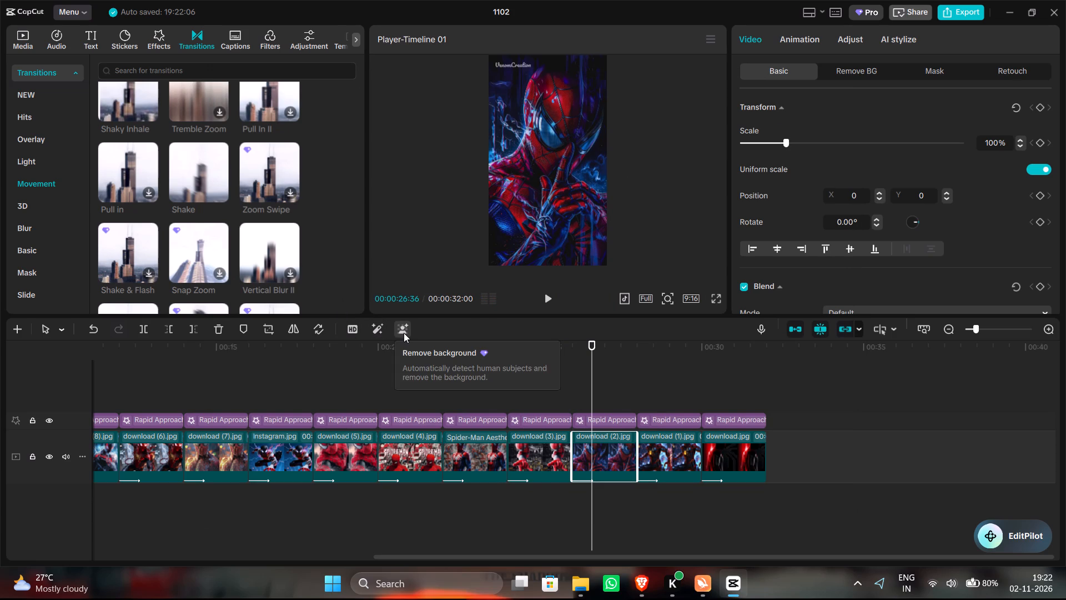
Remove the background from the download (2).jpg clip.
click(404, 333)
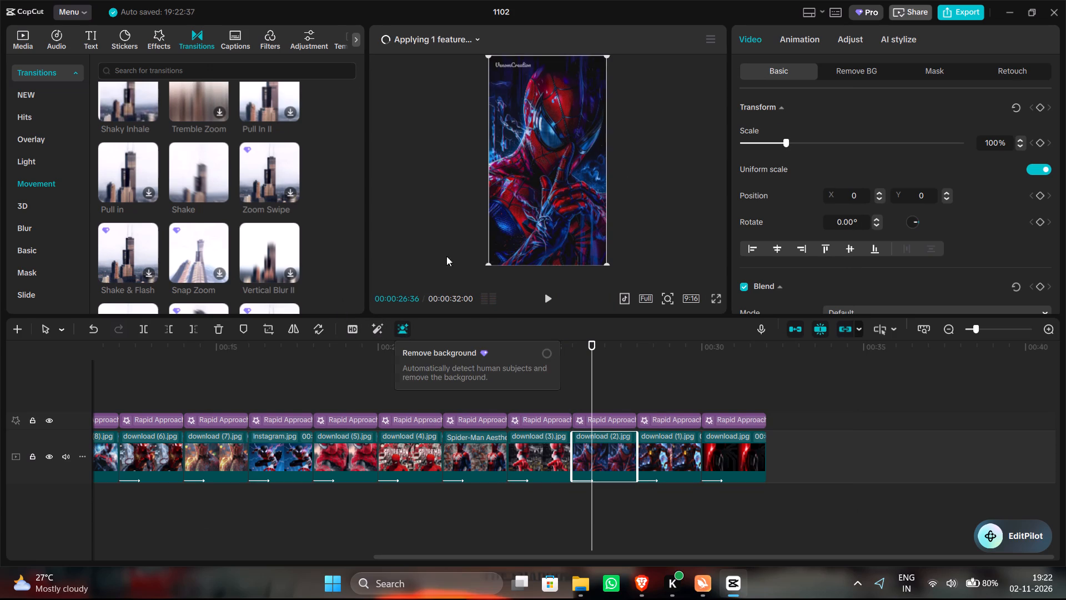
click(519, 63)
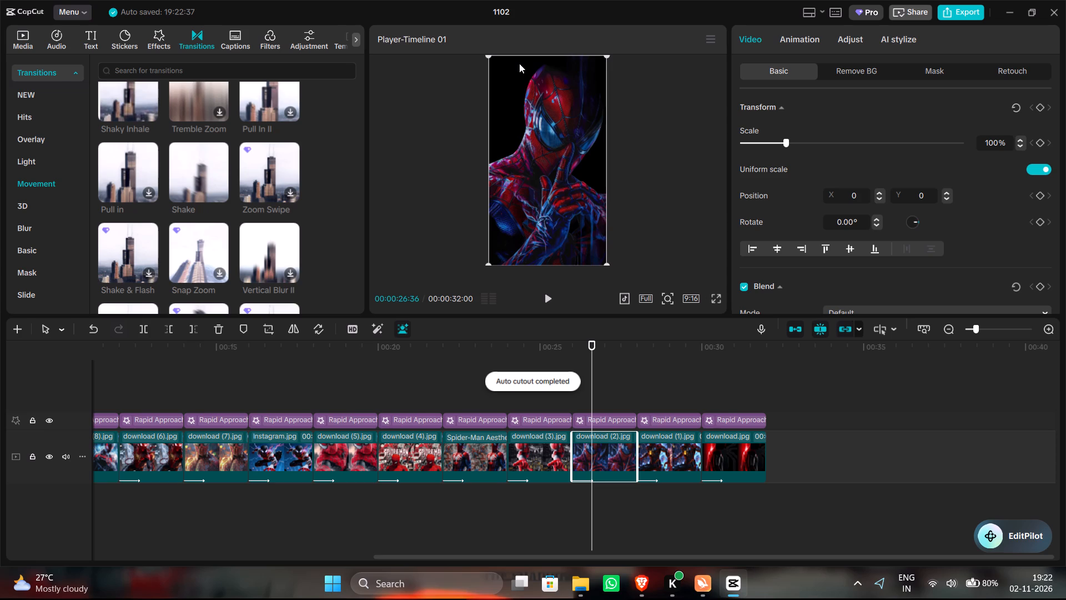
click(401, 188)
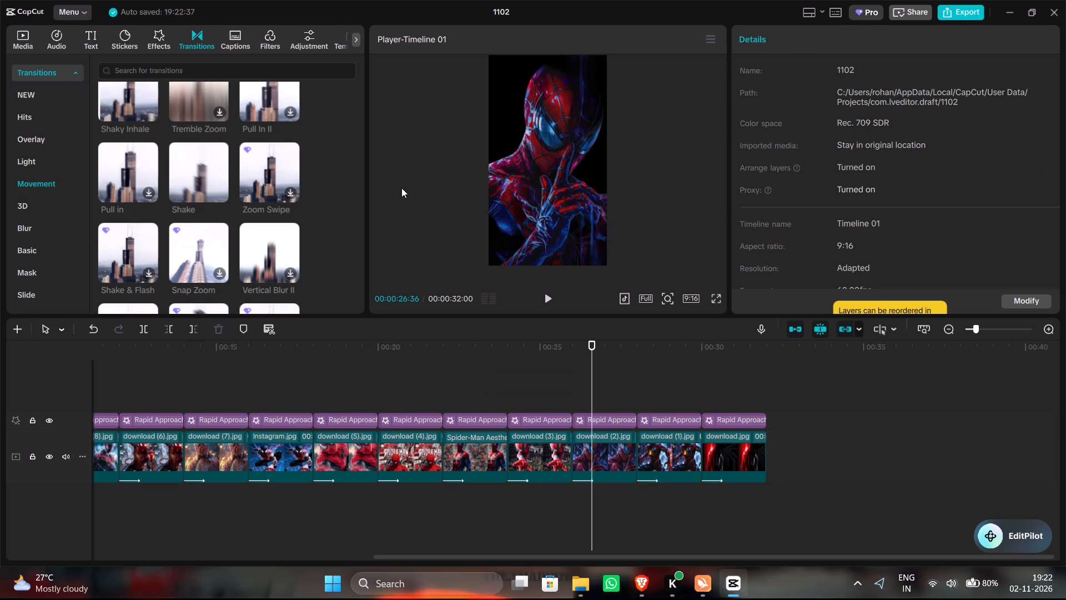
Check the preview of the clips from Spider-Man Aesthetic back to Instagram.jpg.
click(535, 405)
click(474, 396)
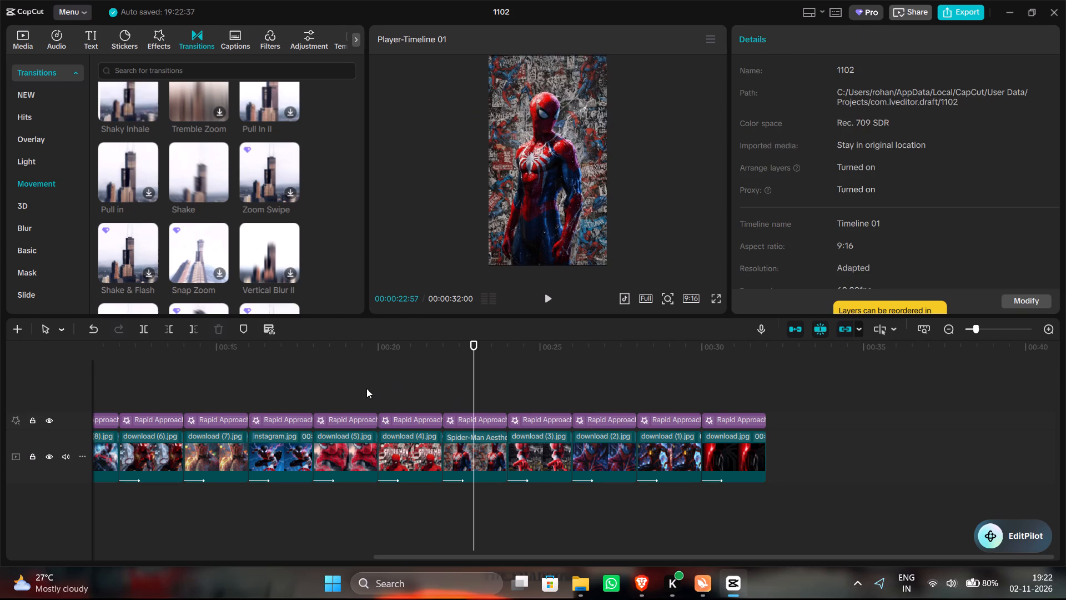
click(410, 391)
click(348, 396)
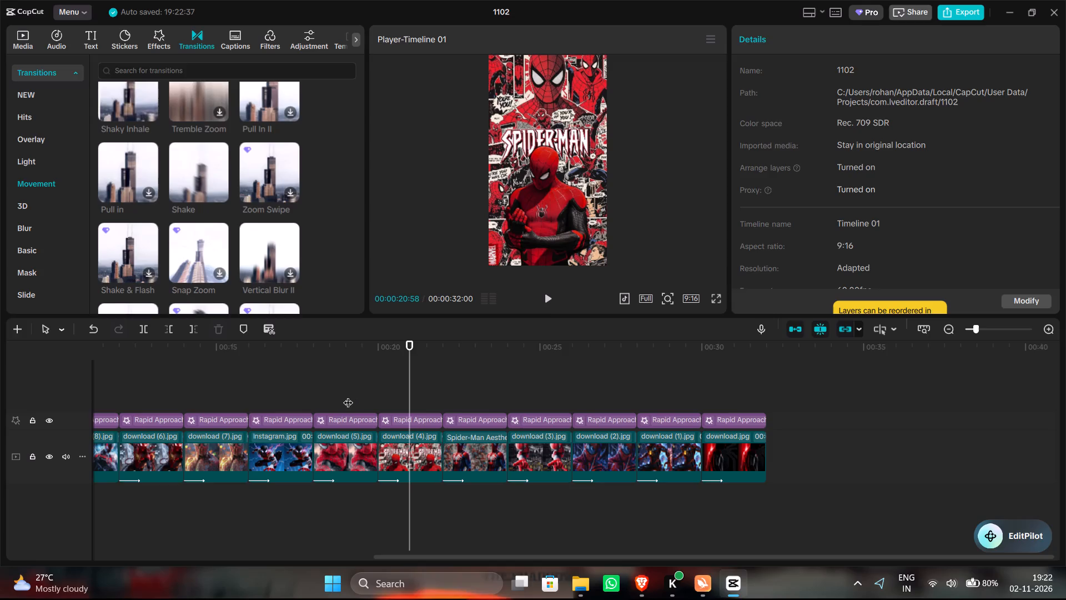
click(279, 393)
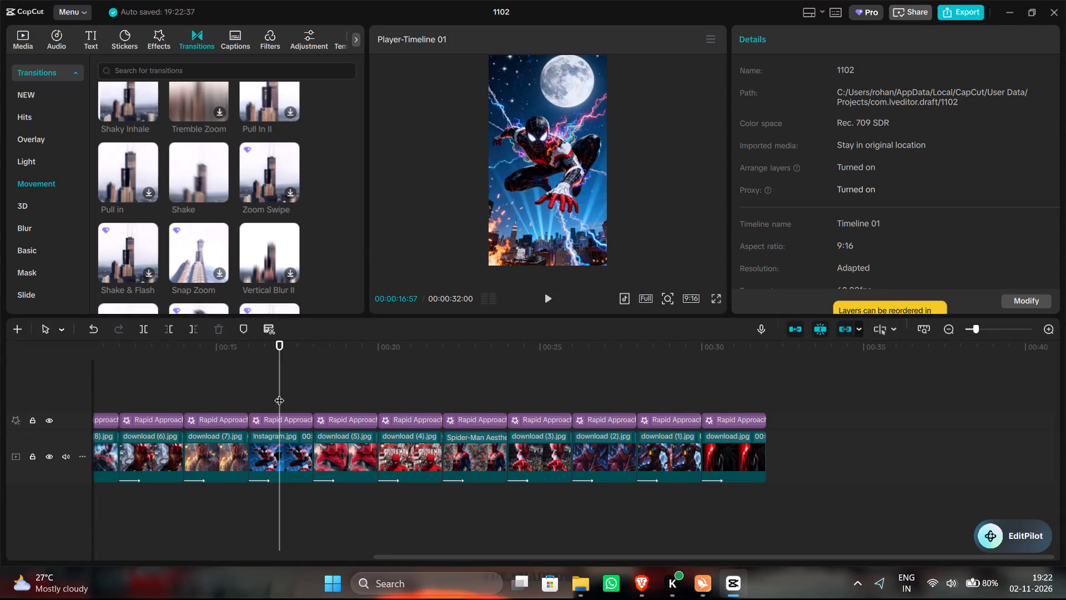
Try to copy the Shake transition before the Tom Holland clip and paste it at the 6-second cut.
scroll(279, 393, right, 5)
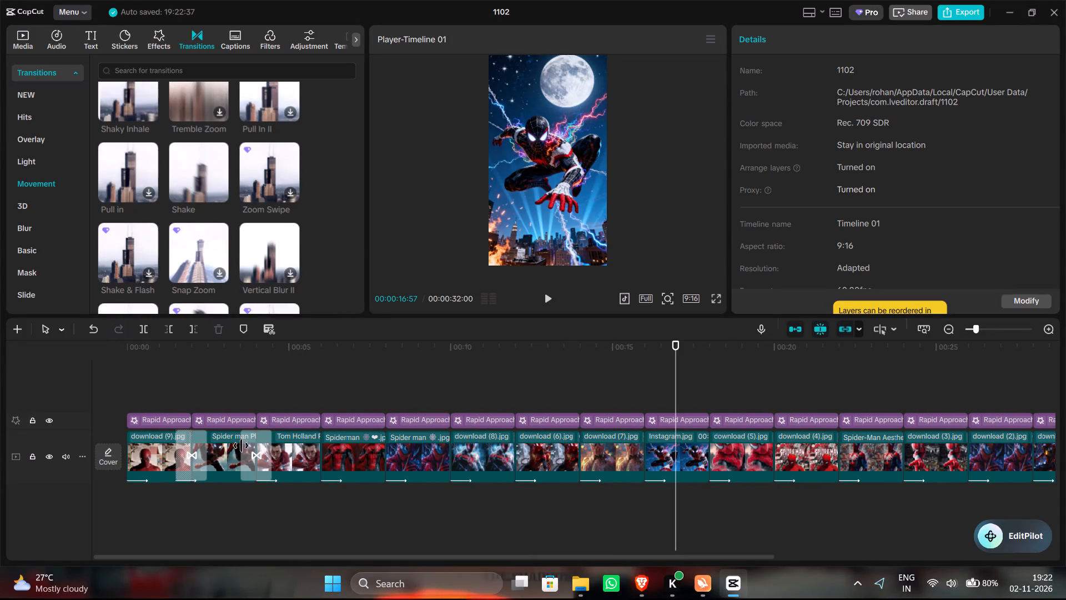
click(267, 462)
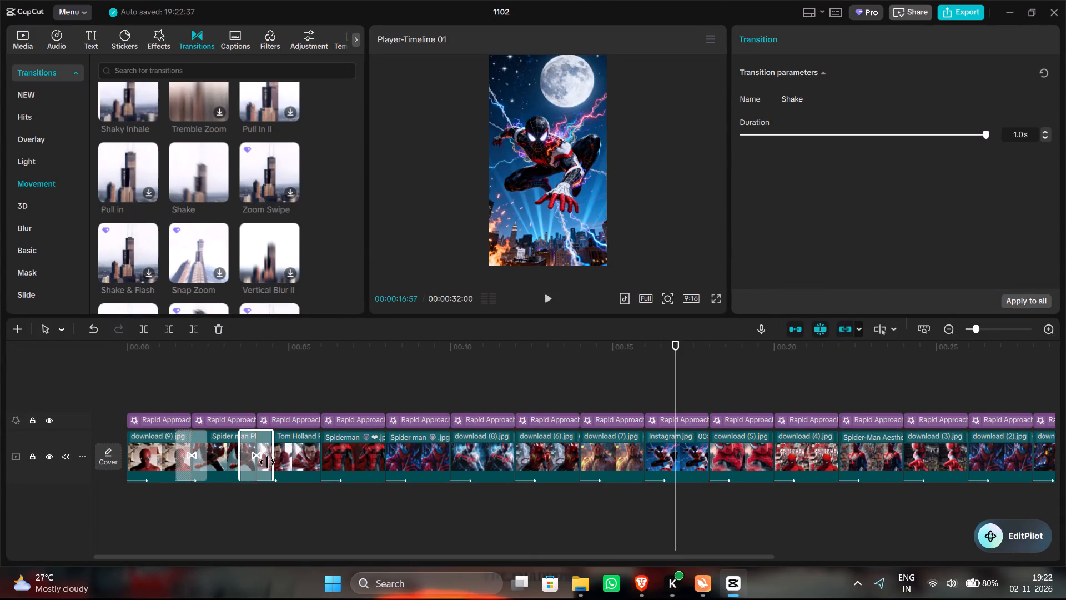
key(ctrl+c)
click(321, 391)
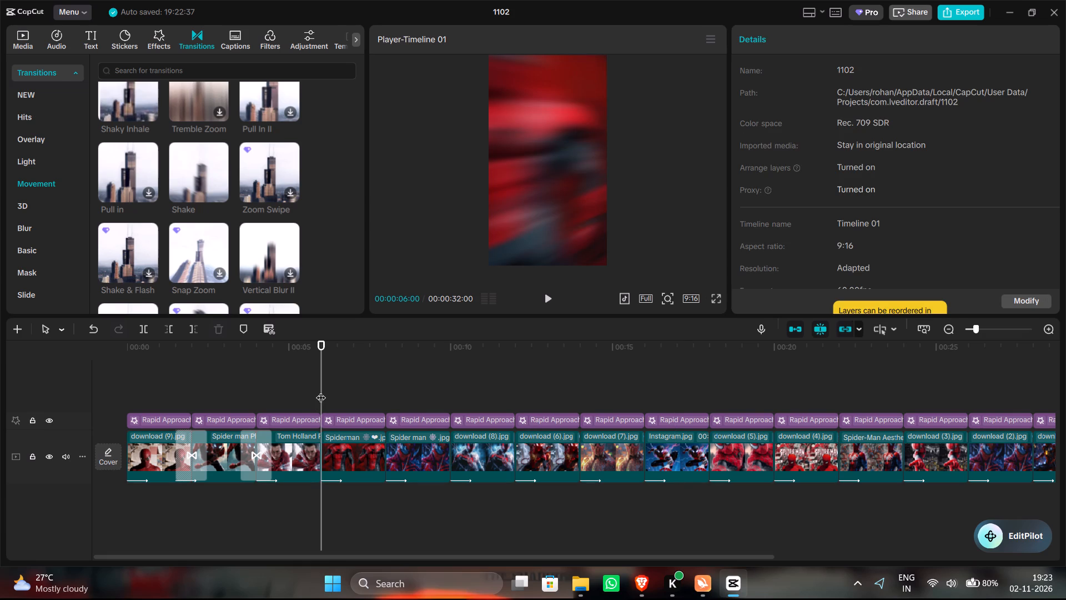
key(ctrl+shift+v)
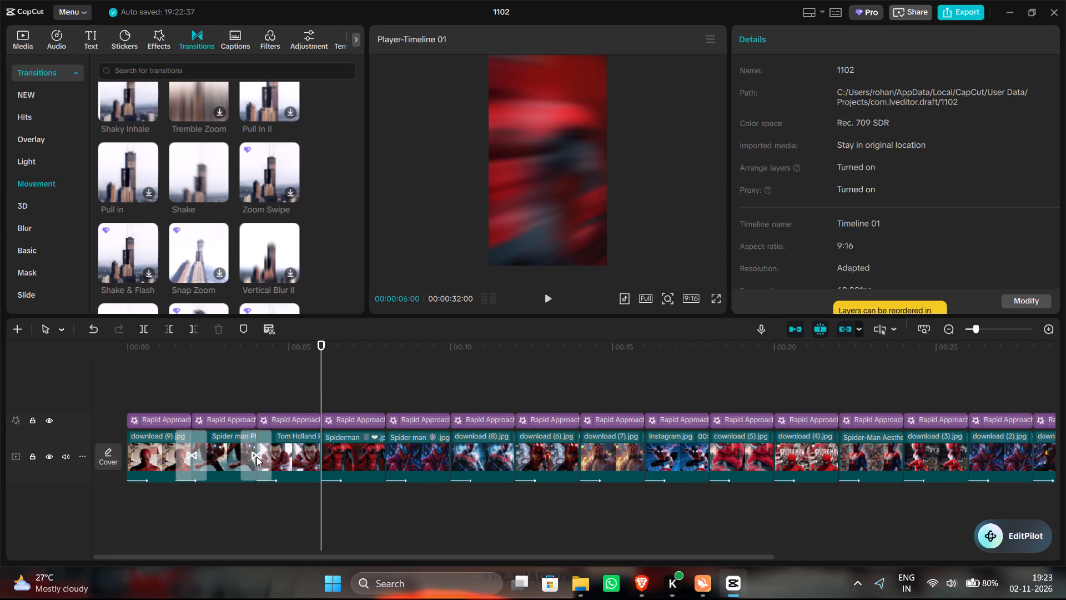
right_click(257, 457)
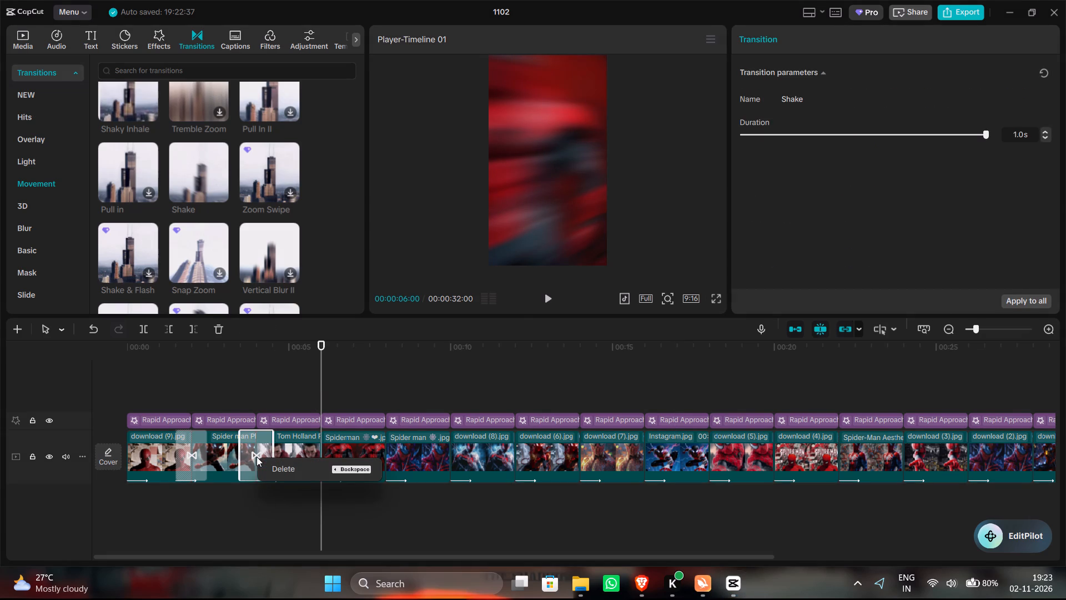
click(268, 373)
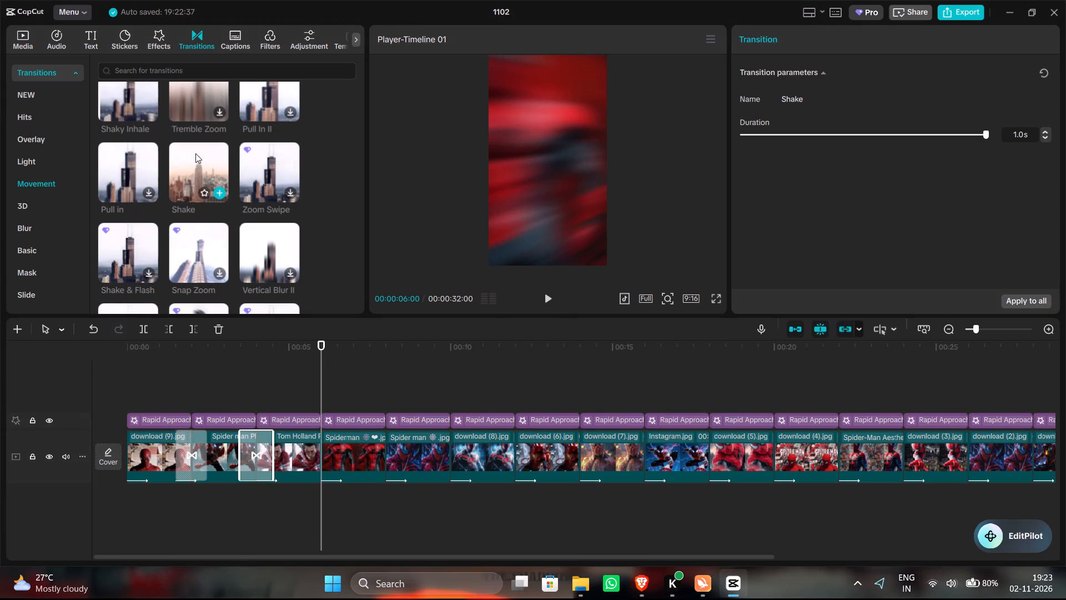
Add a Shake transition between the Tom Holland clip and the following Spiderman clip, with a duration of 1.0 s.
click(217, 188)
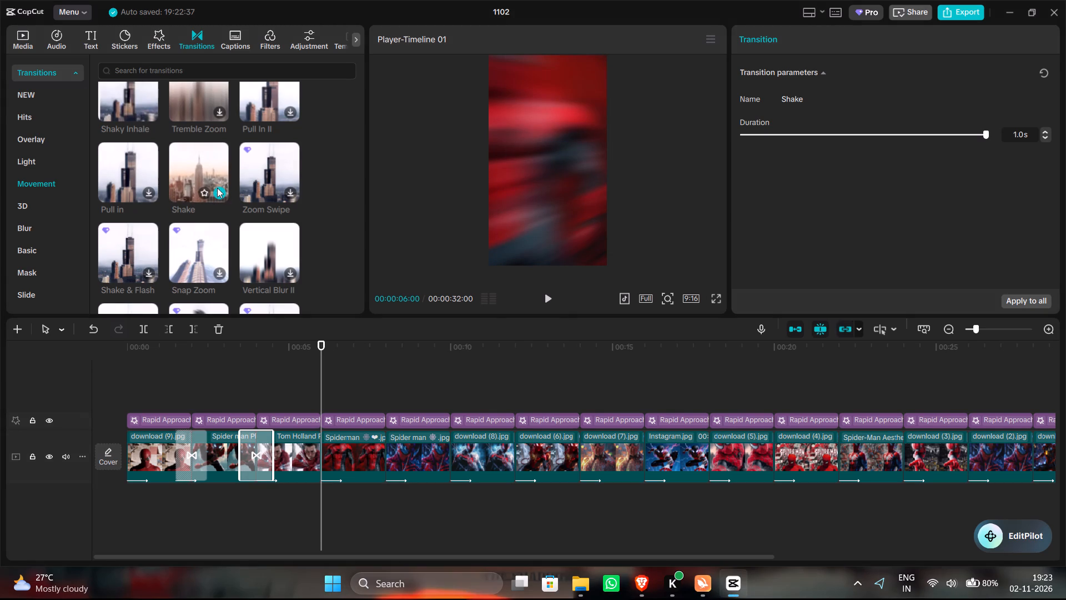
click(217, 188)
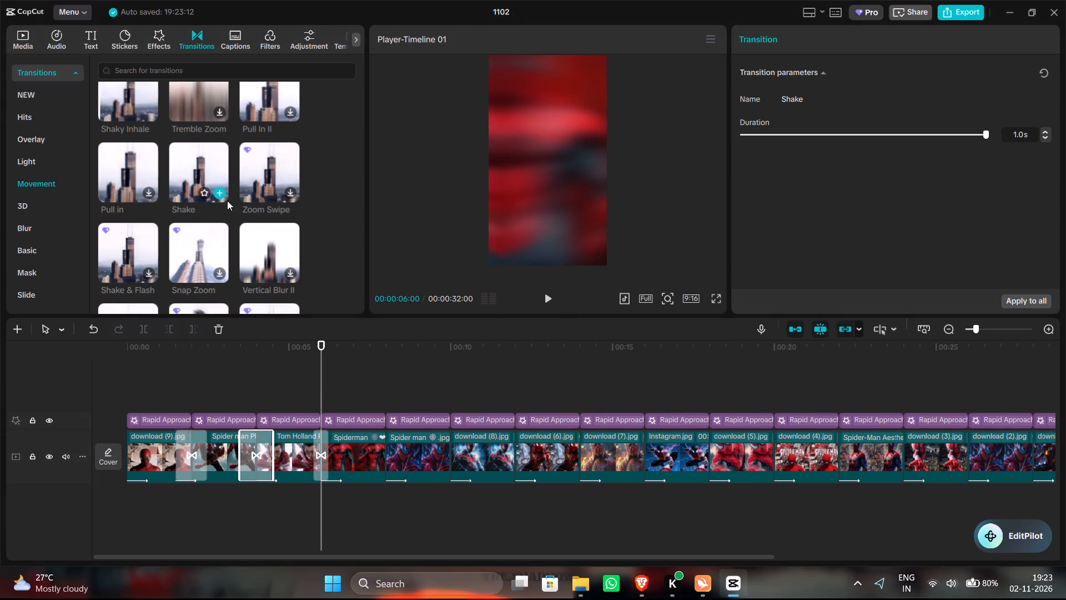
click(318, 442)
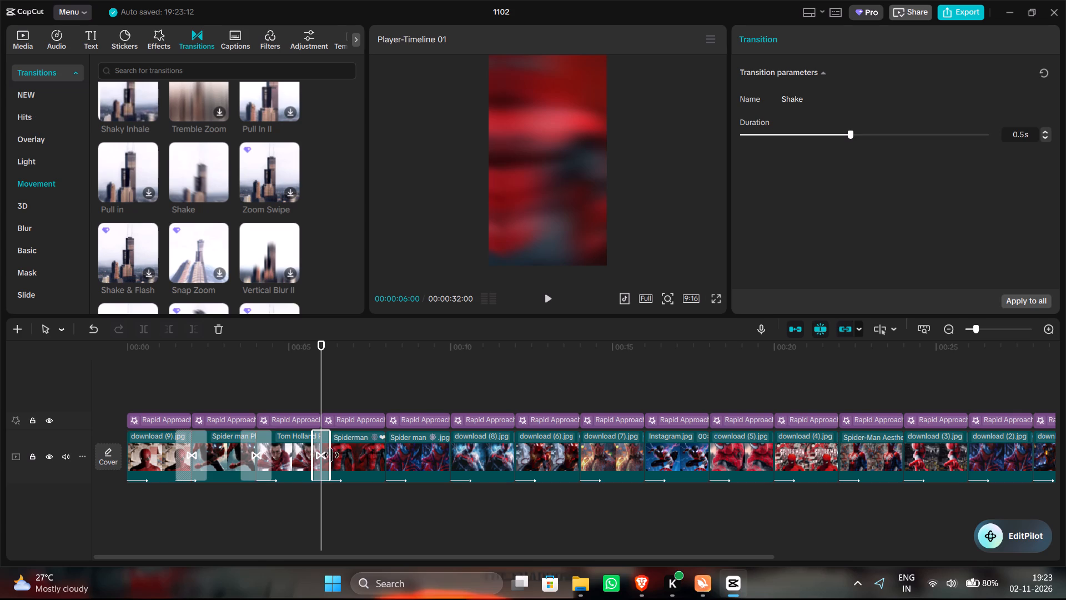
drag(332, 456, 358, 461)
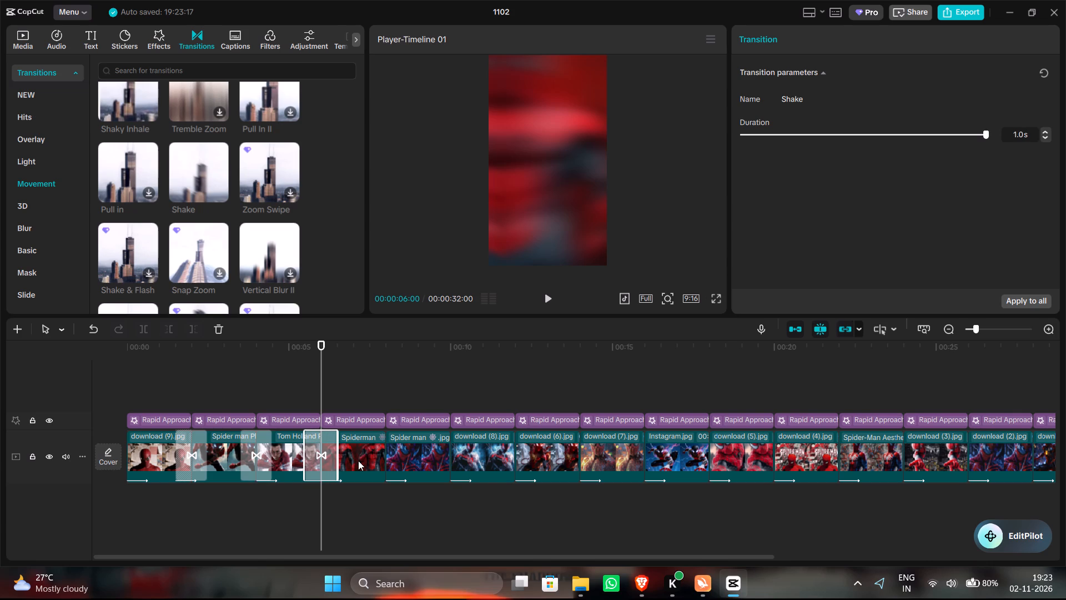
Add Shake transitions at the four consecutive cuts from the Spiderman clip, starting at 8 seconds, through to download (7).jpg.
click(384, 450)
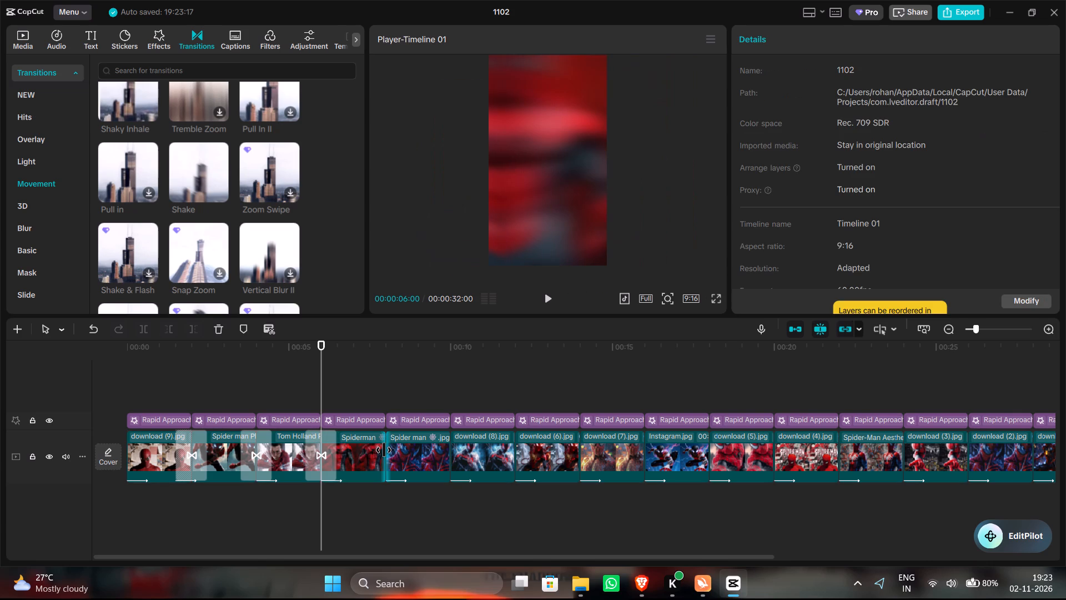
click(385, 396)
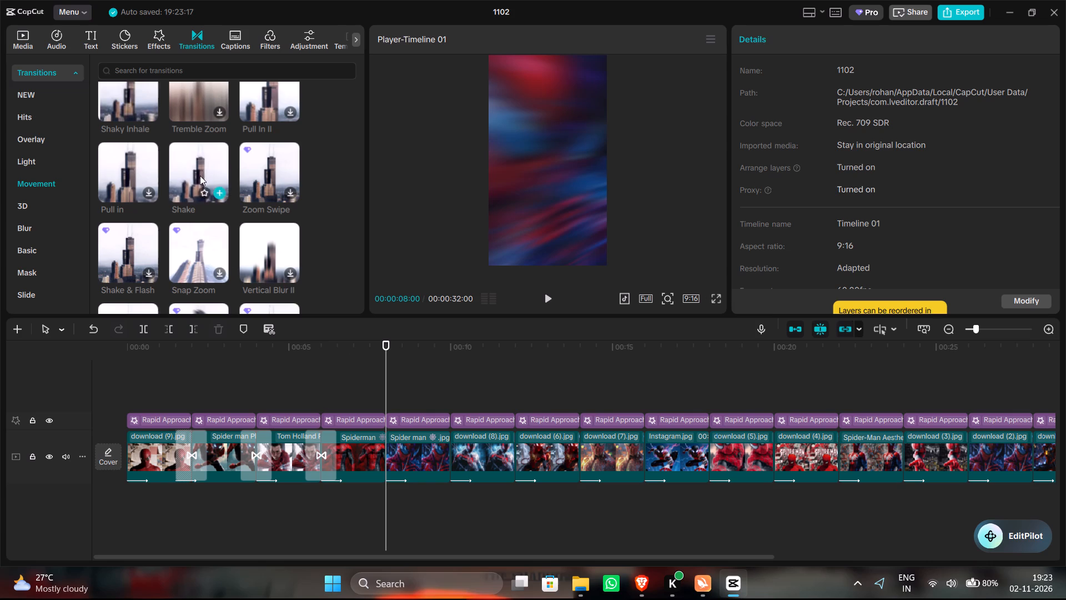
click(200, 176)
click(225, 190)
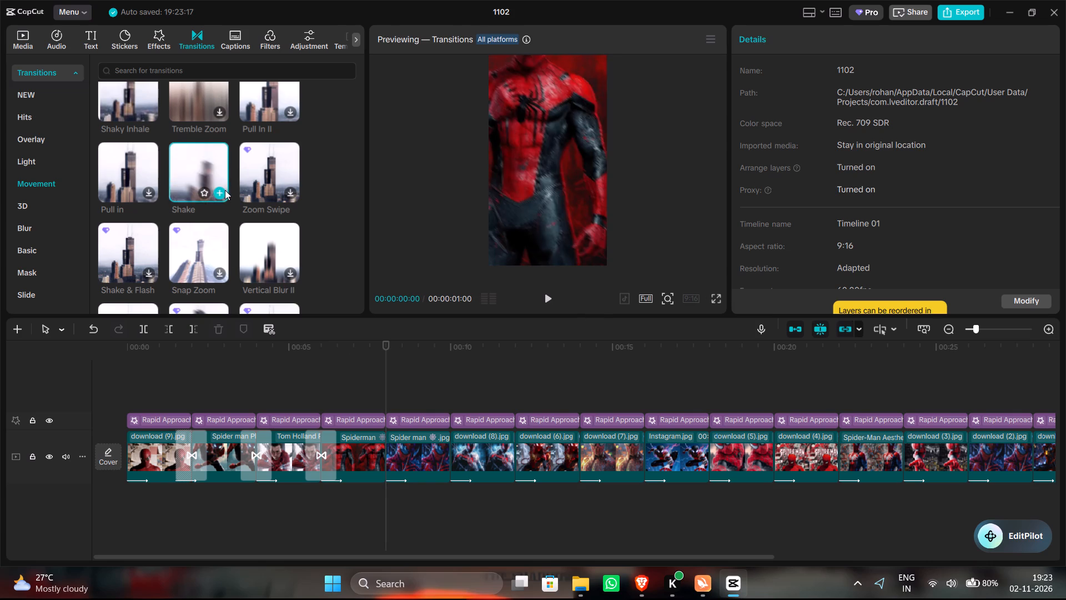
drag(205, 166, 443, 330)
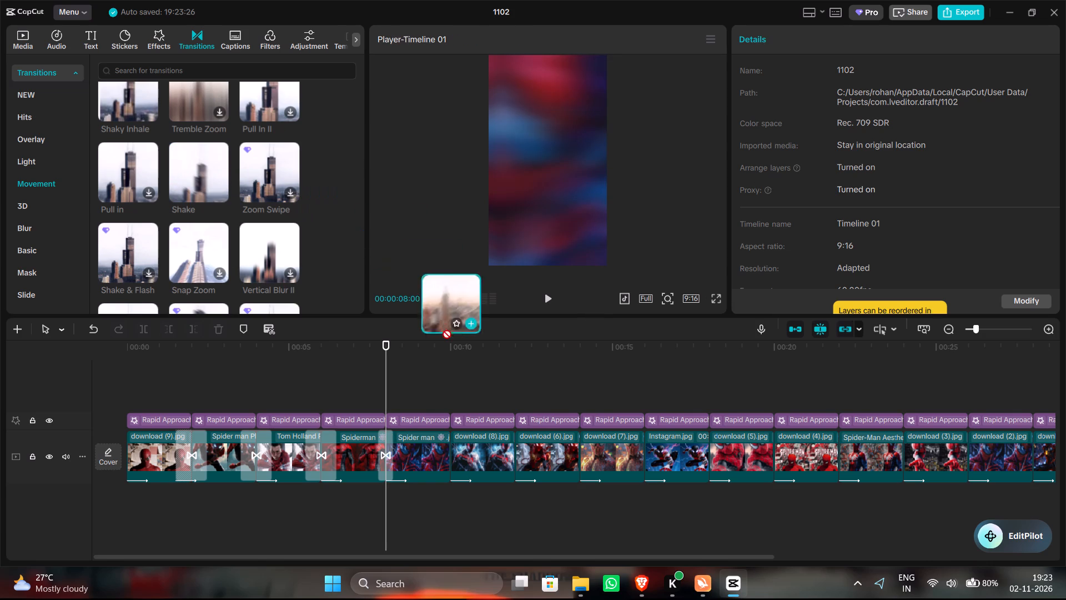
drag(443, 330, 442, 452)
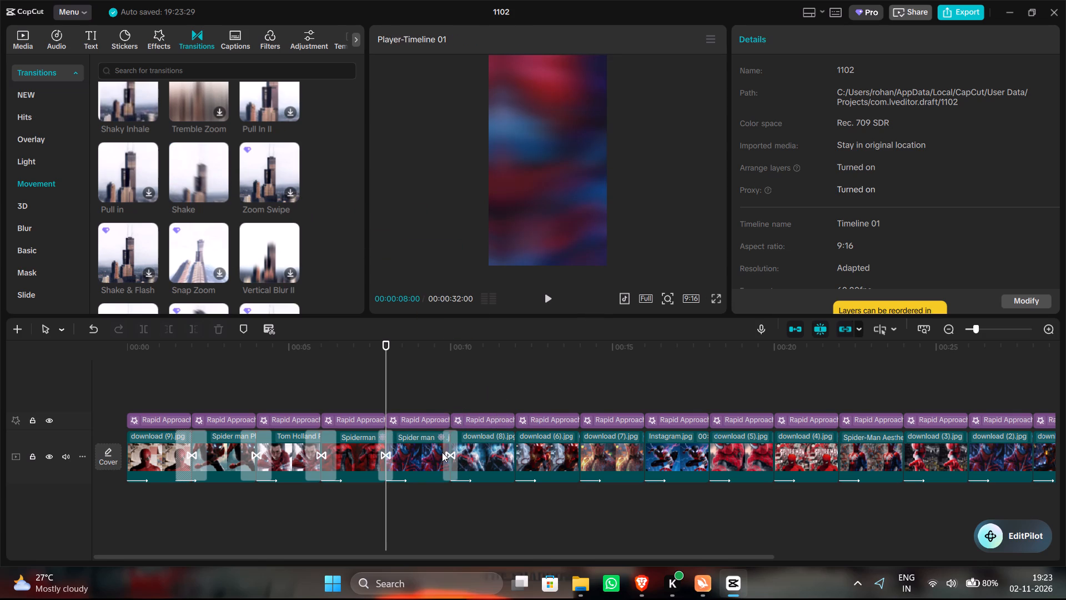
drag(179, 159, 470, 390)
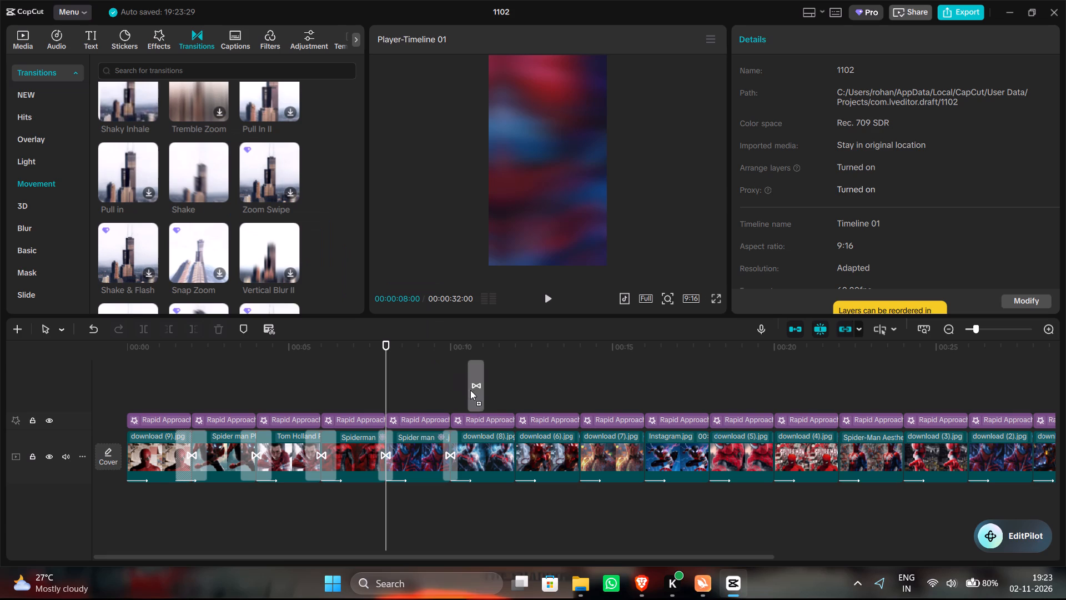
drag(470, 390, 507, 458)
drag(184, 167, 572, 457)
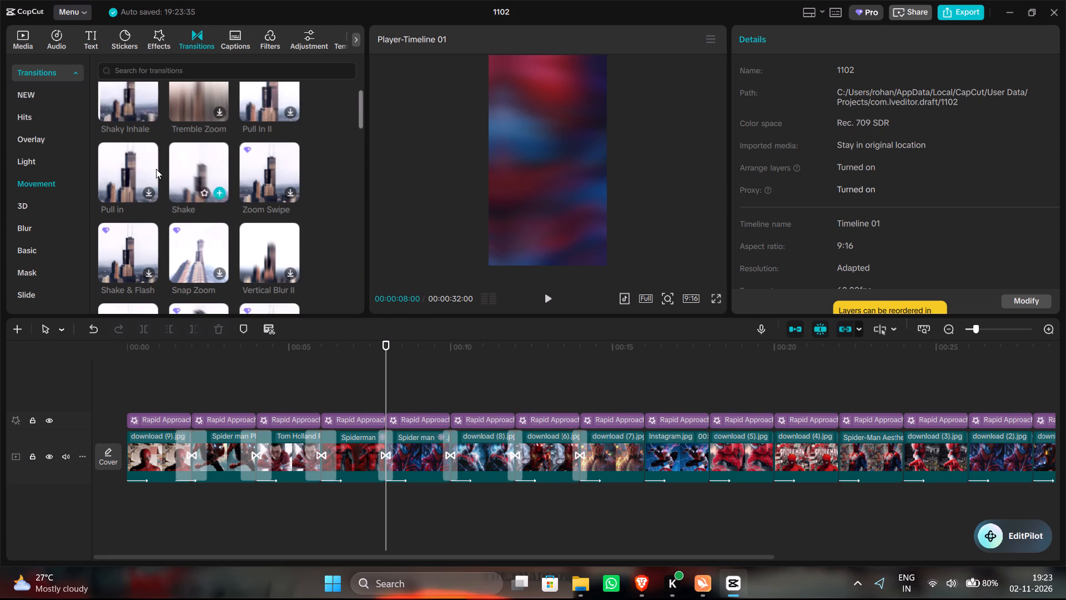
Add Shake transitions at the five consecutive cuts from download (7).jpg through Instagram.jpg, download (5), download (4) and Spider-Man Aesthetic to download (3).jpg.
drag(192, 158, 640, 458)
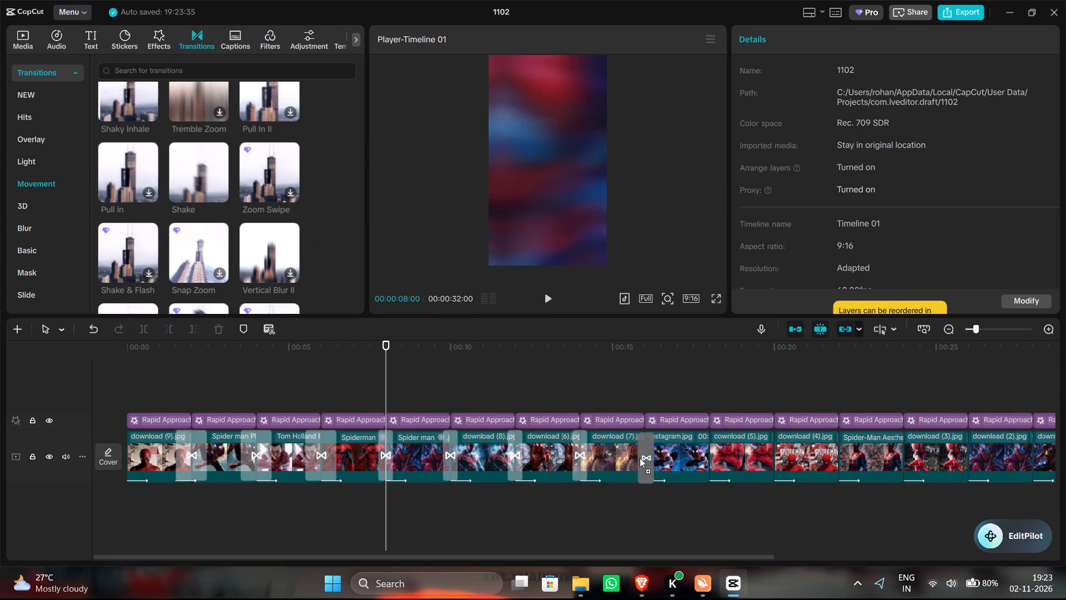
drag(640, 458, 637, 456)
drag(207, 166, 703, 461)
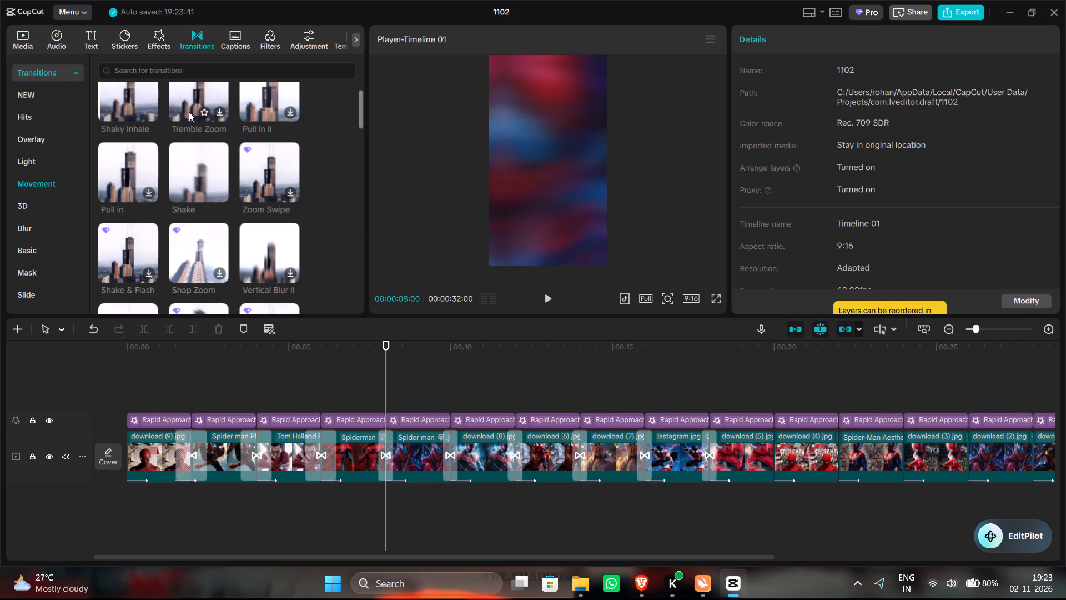
click(210, 156)
drag(210, 156, 663, 442)
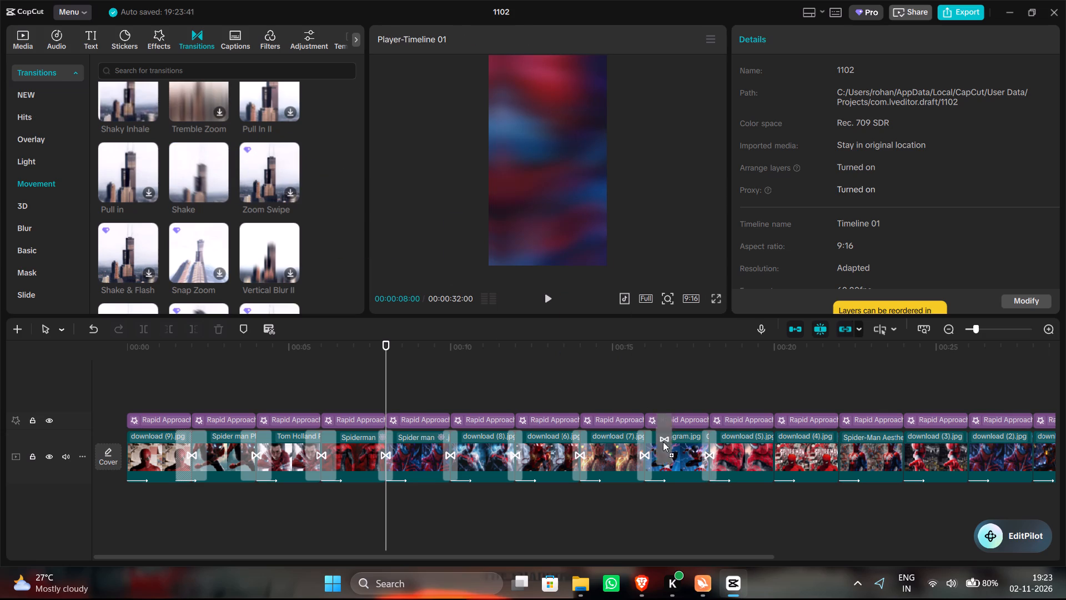
drag(663, 442, 771, 456)
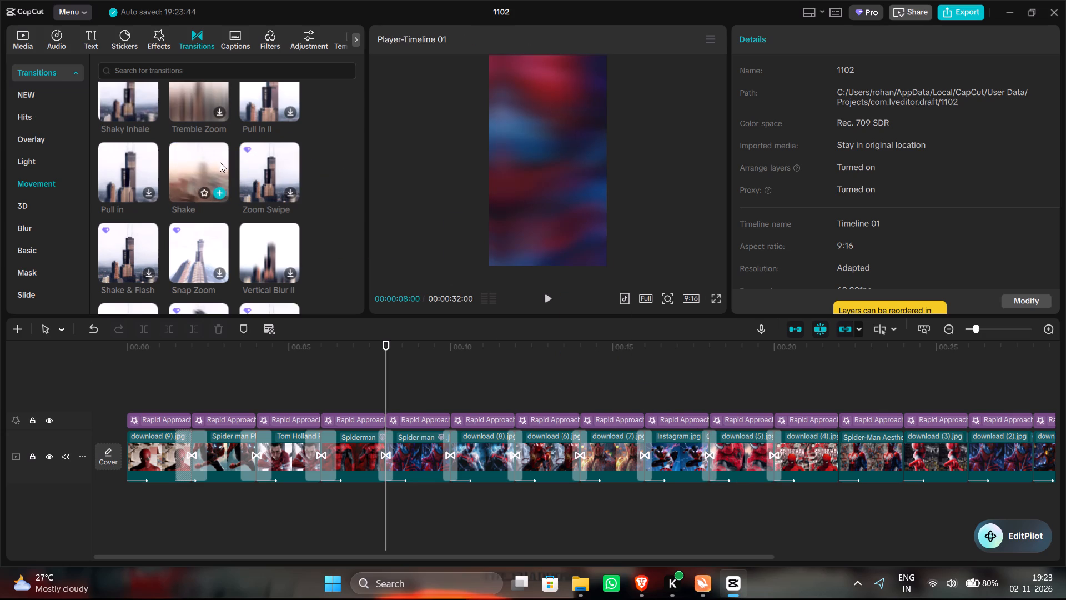
drag(220, 162, 832, 459)
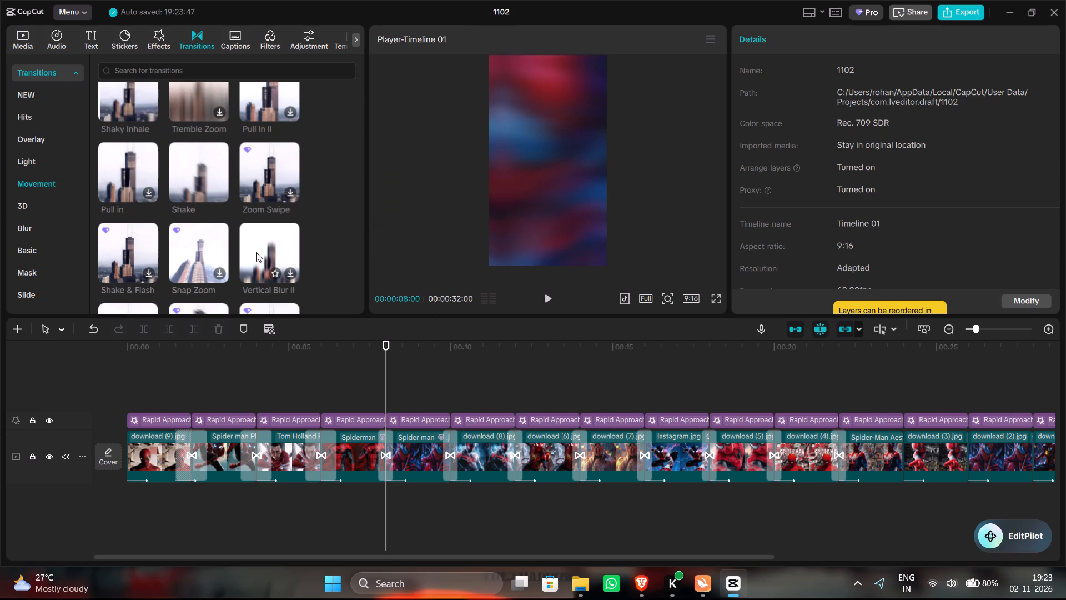
drag(184, 149, 893, 463)
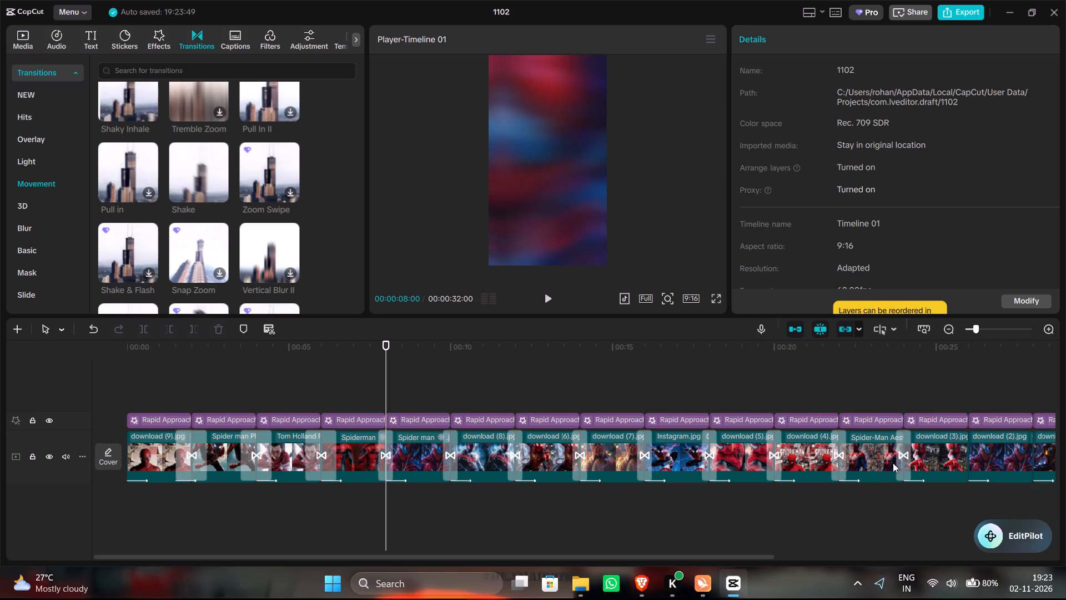
Add Shake transitions at the last three cuts, from download (3).jpg through download (2).jpg and download (1).jpg to download.jpg.
drag(197, 169, 972, 537)
drag(972, 537, 962, 464)
scroll(962, 464, left, 1)
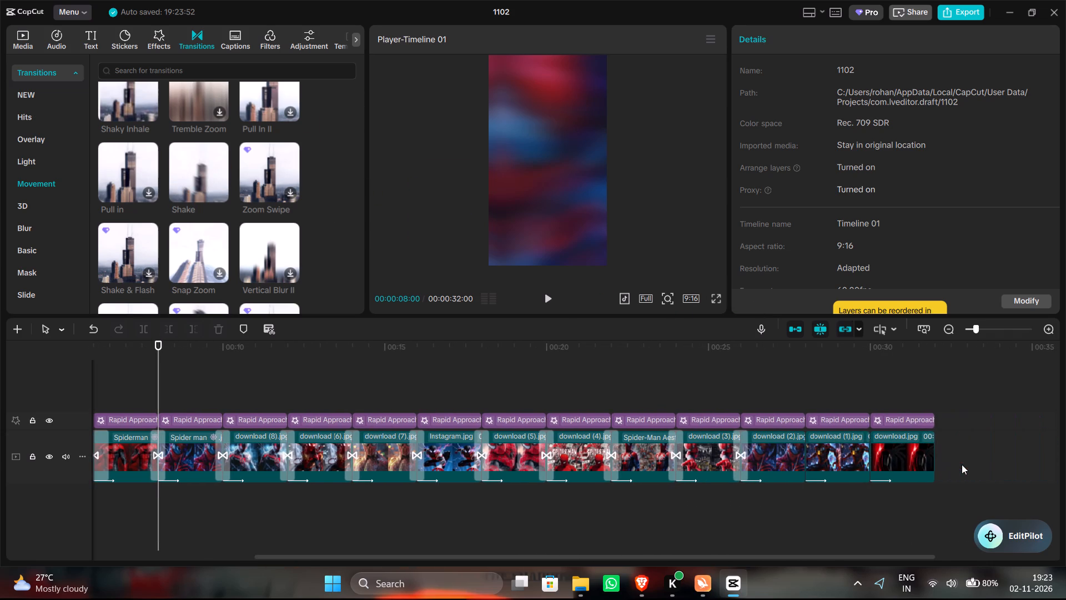
drag(182, 179, 770, 426)
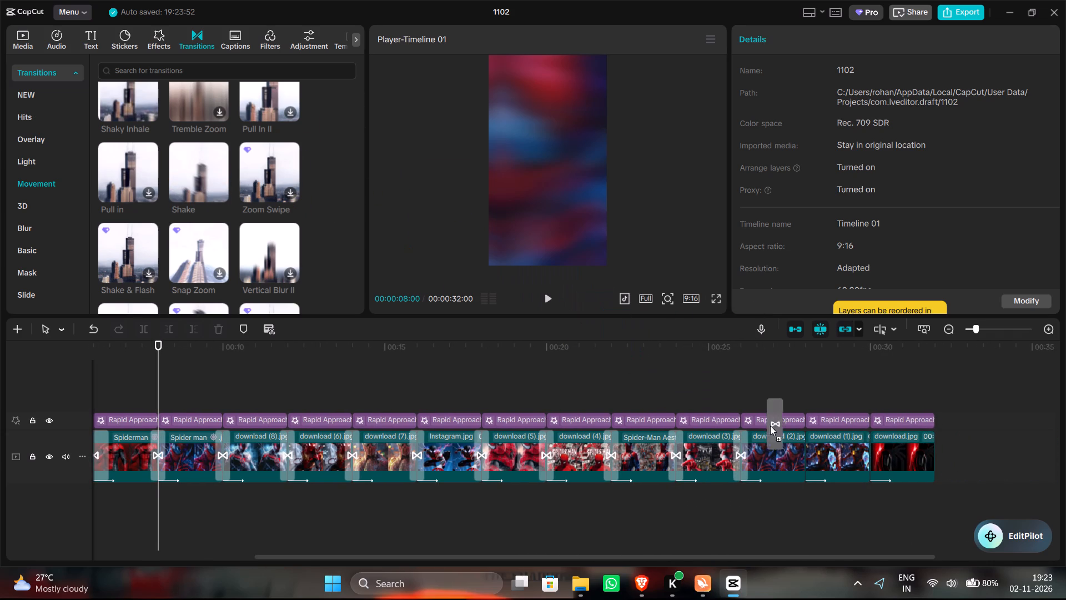
drag(770, 426, 797, 454)
drag(202, 149, 752, 391)
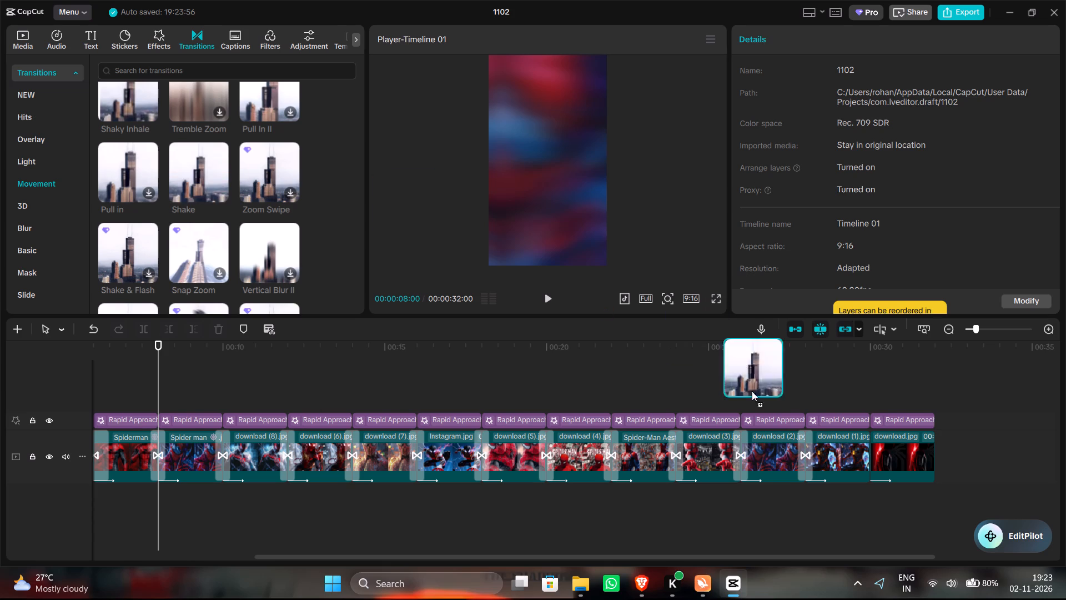
drag(752, 391, 863, 455)
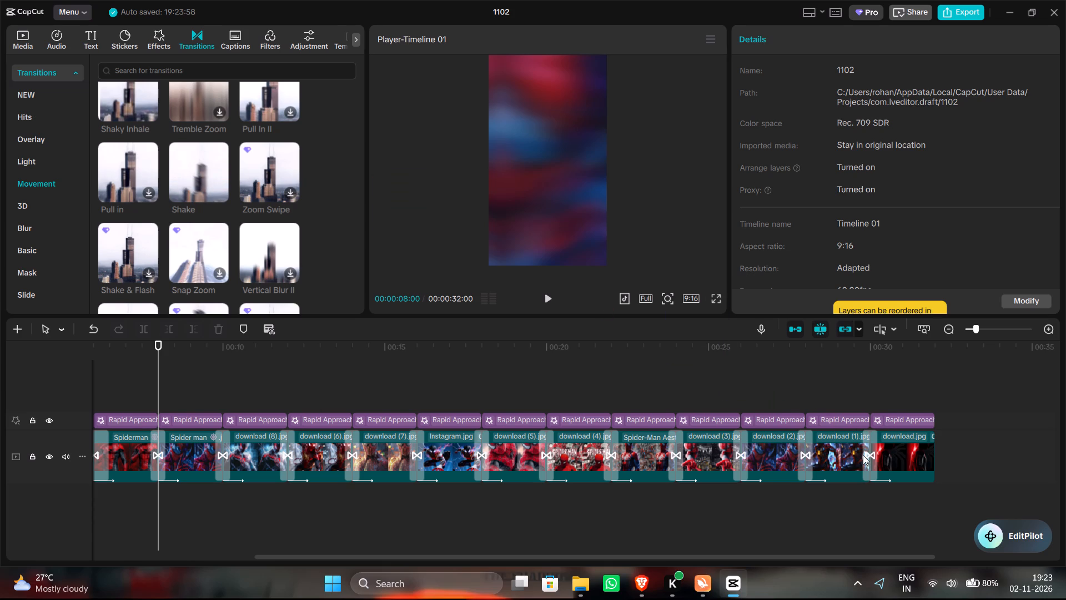
Lengthen the Shake transitions at the last three cuts, between download (3).jpg and download.jpg, to 1.0 s each.
ctrl+click(871, 473)
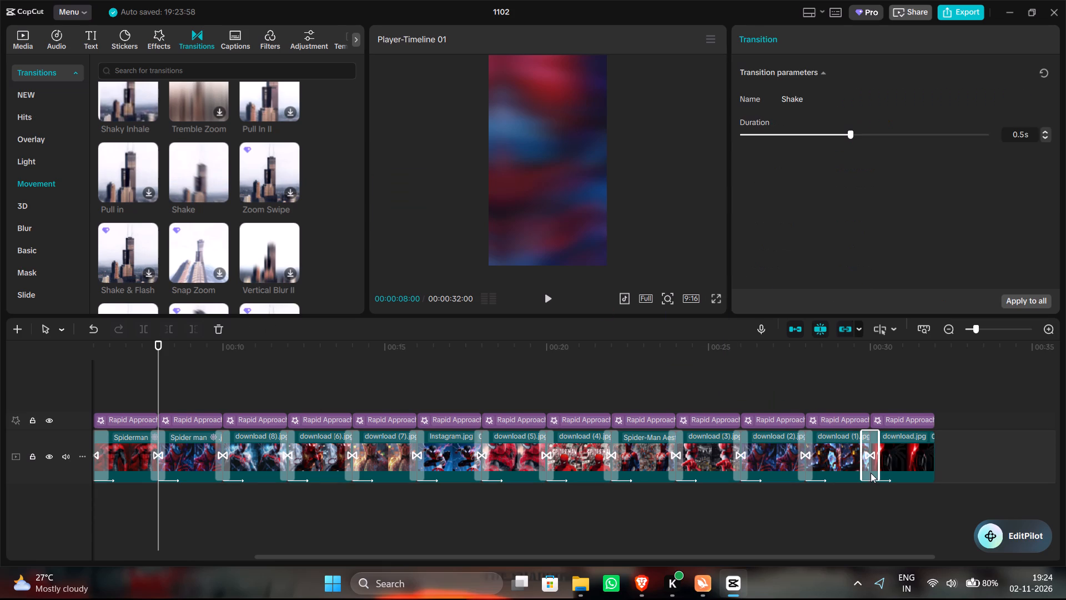
ctrl+click(801, 463)
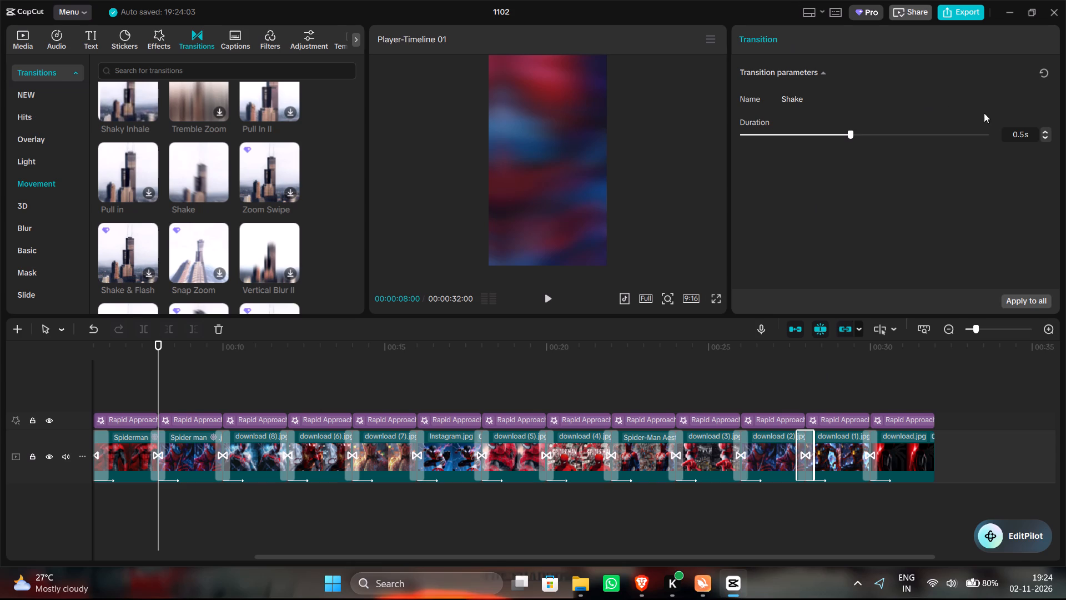
click(984, 133)
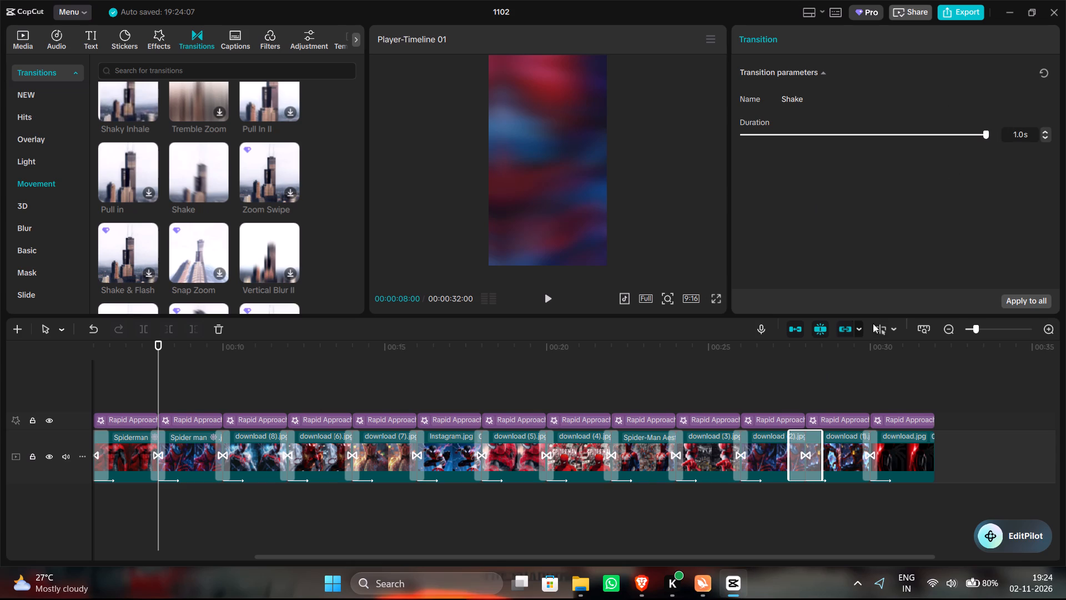
click(865, 454)
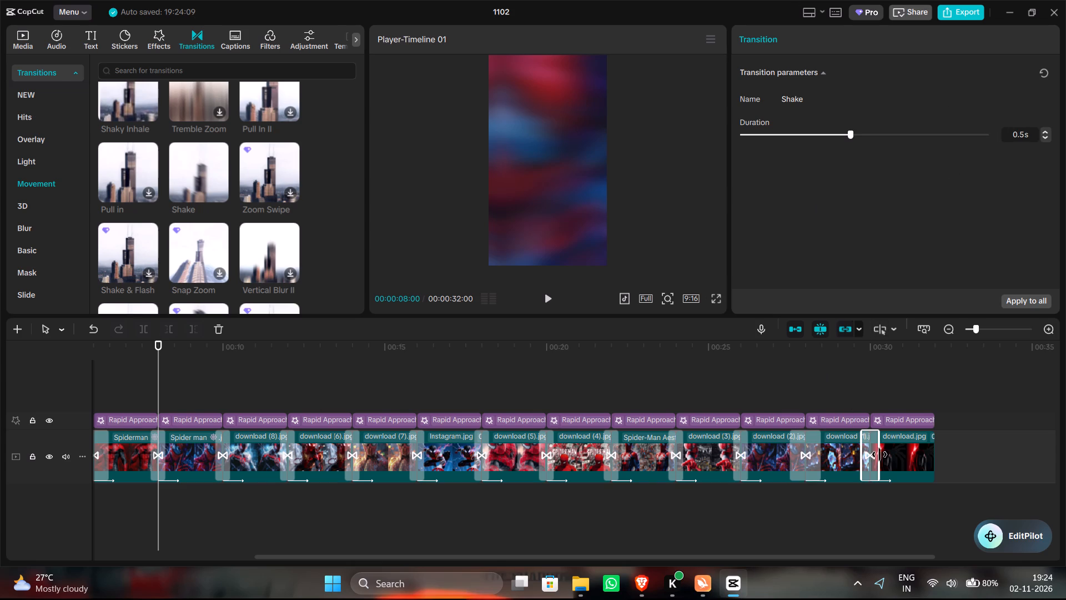
drag(881, 454, 903, 460)
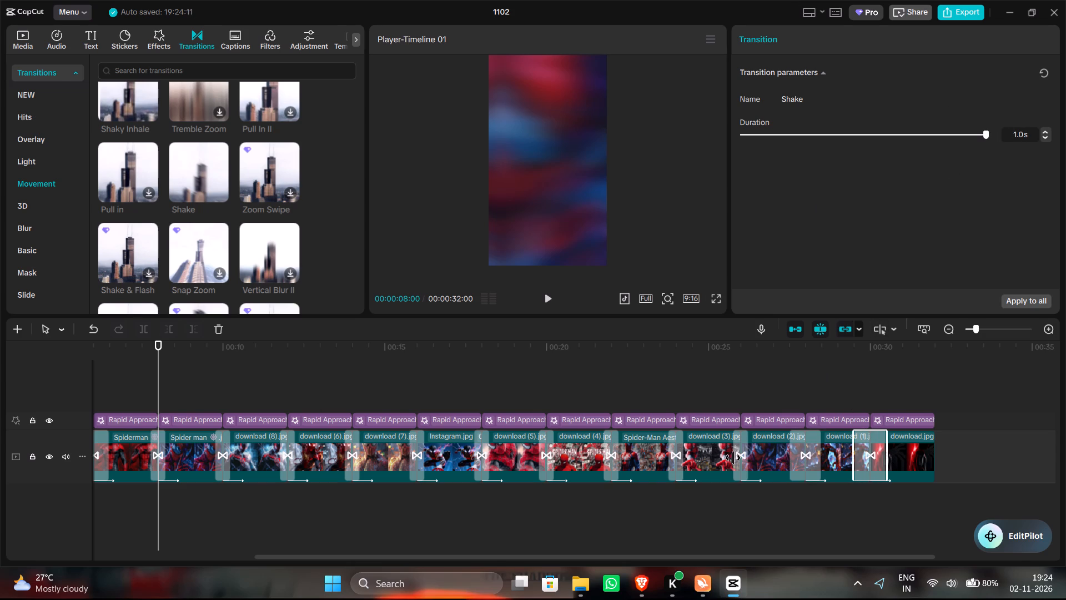
click(738, 456)
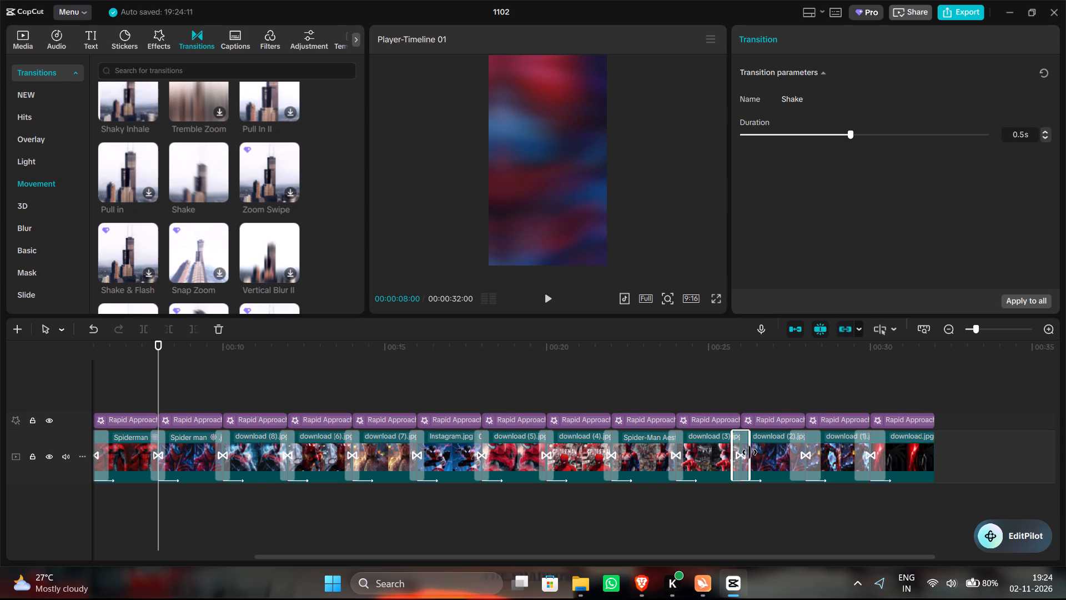
drag(750, 452, 791, 456)
Lengthen the Shake transitions at the four cuts from download (3).jpg back to Instagram.jpg to 1.0 s each.
click(672, 459)
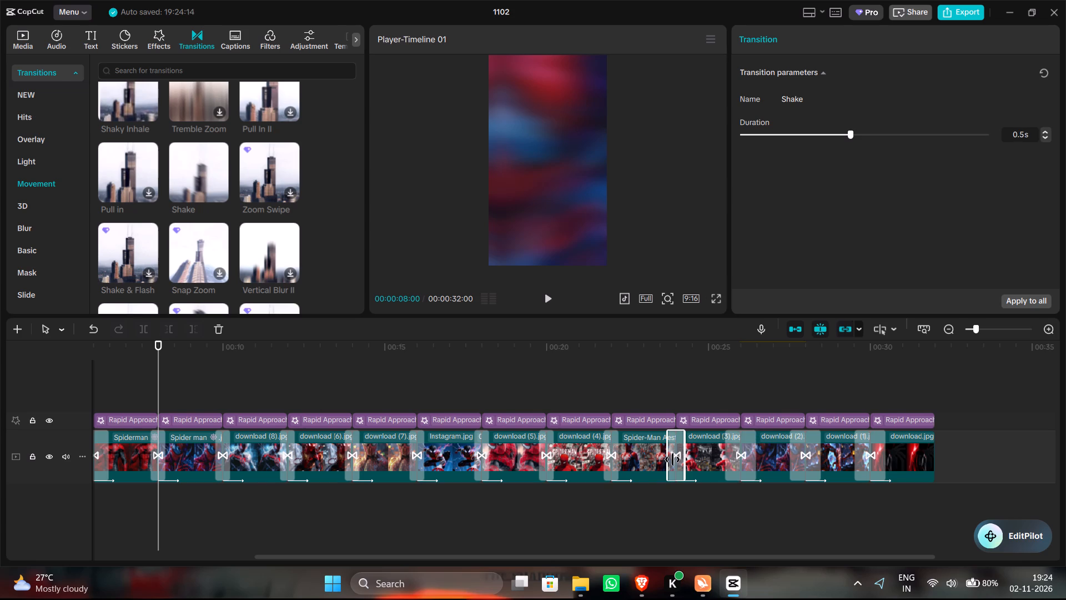
drag(672, 459, 666, 457)
drag(666, 457, 663, 457)
drag(663, 457, 635, 451)
double_click(615, 451)
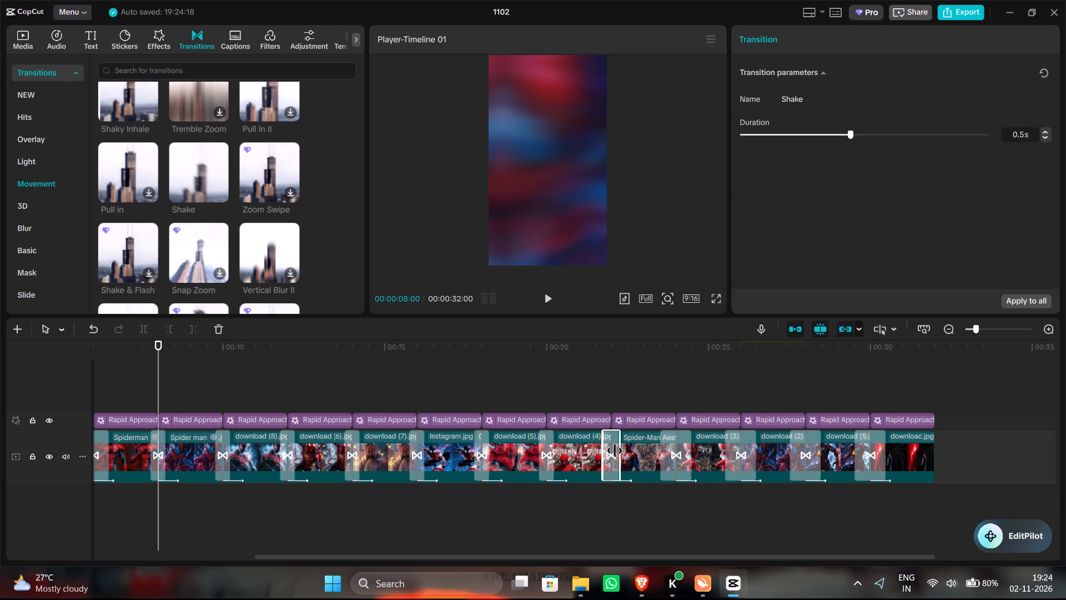
drag(615, 451, 630, 454)
drag(620, 454, 652, 458)
click(551, 447)
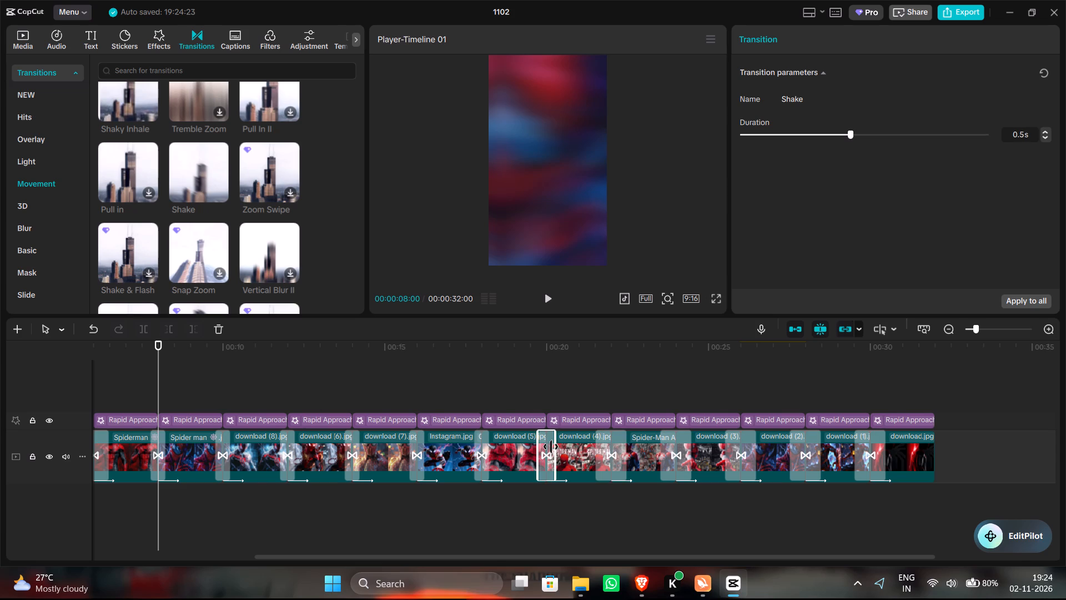
drag(555, 451, 593, 459)
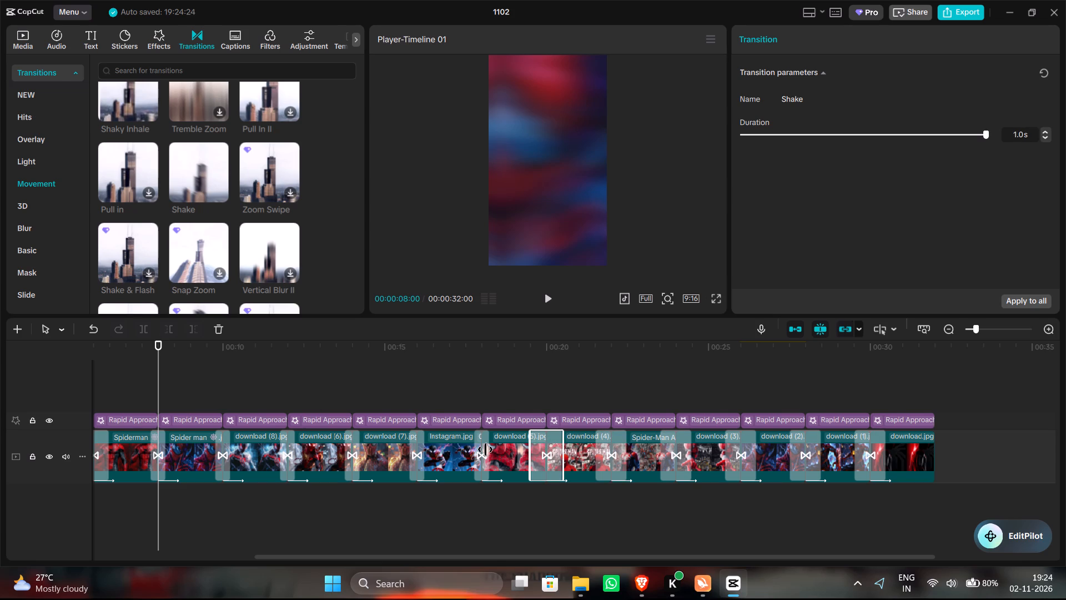
click(485, 449)
drag(491, 451, 513, 456)
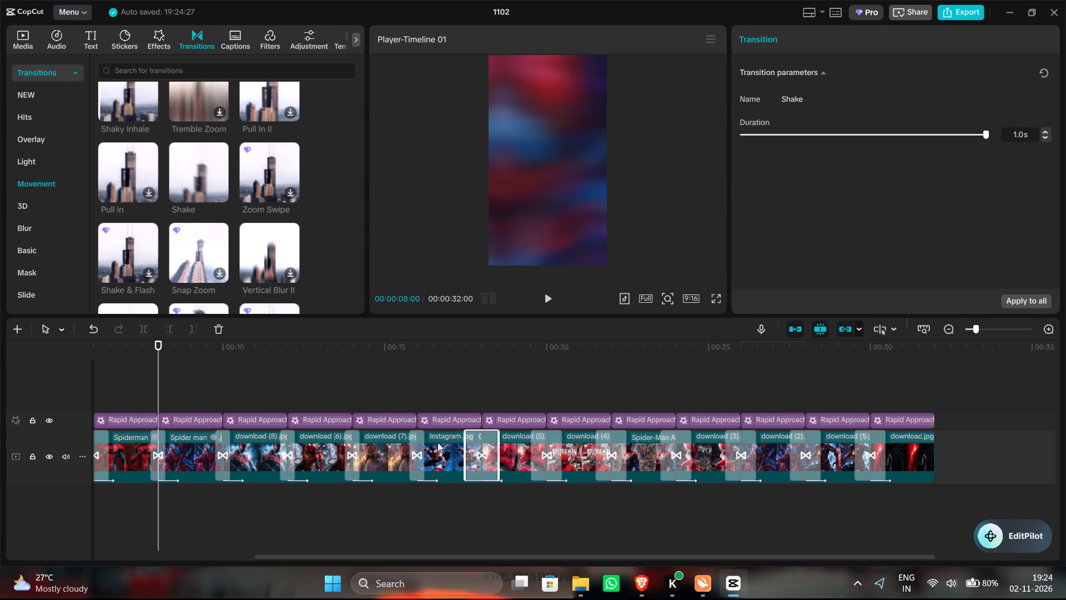
Lengthen the Shake transitions at the five cuts from Instagram.jpg back to the 8-second cut to 1.0 s each.
click(421, 445)
drag(425, 450, 454, 458)
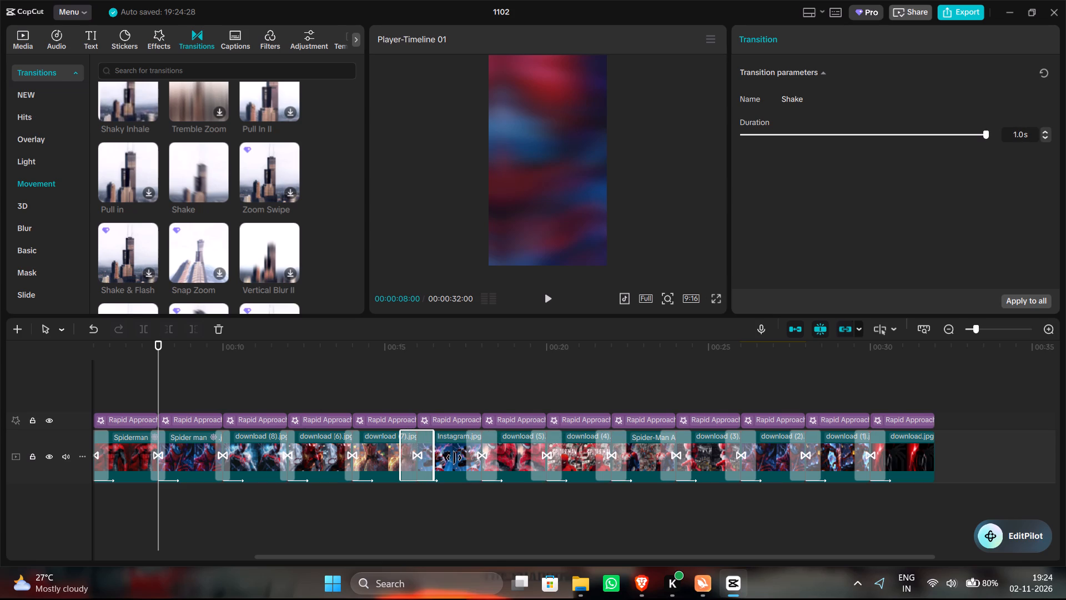
drag(454, 458, 462, 459)
click(355, 448)
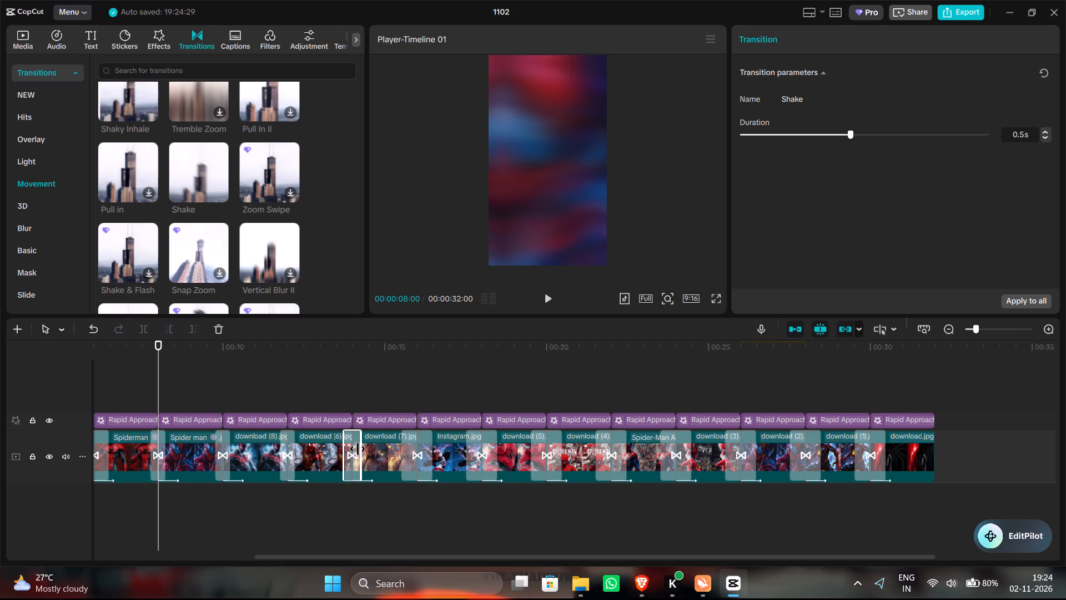
drag(359, 451, 378, 454)
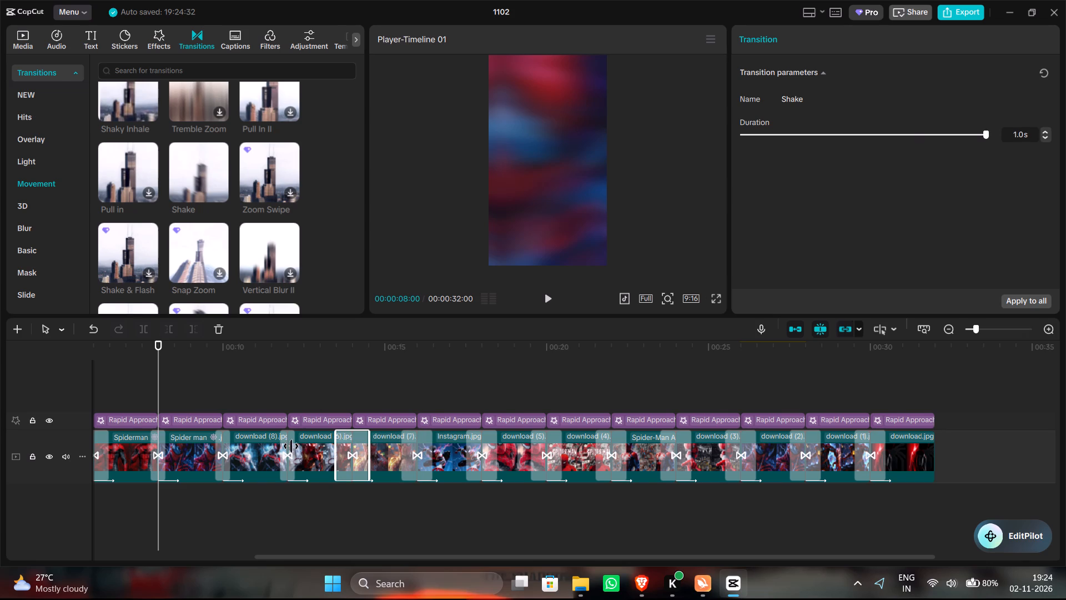
click(291, 446)
drag(295, 453, 330, 459)
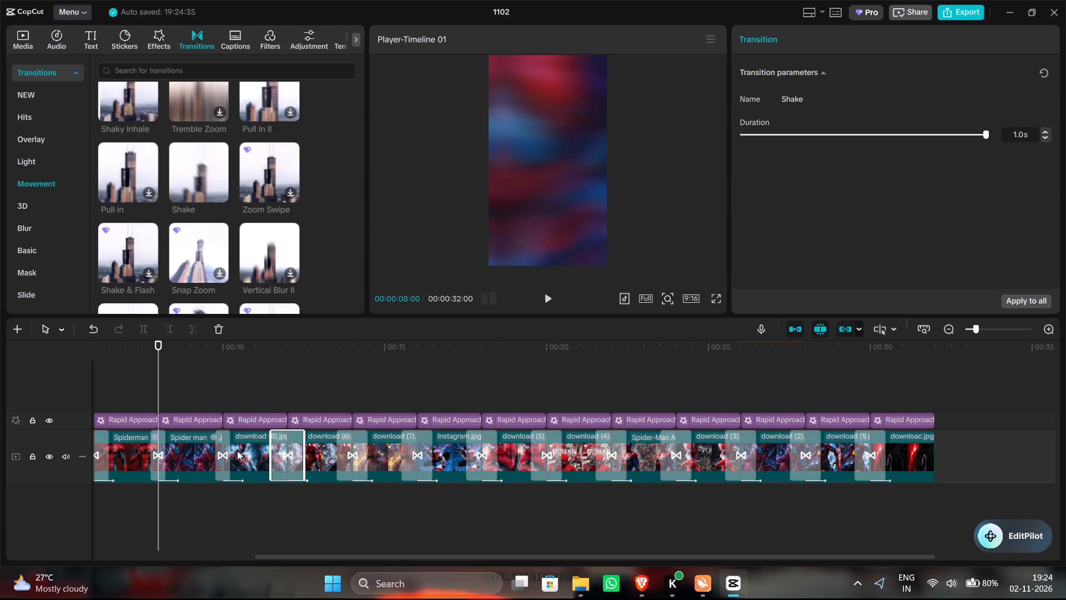
click(221, 453)
drag(233, 453, 244, 457)
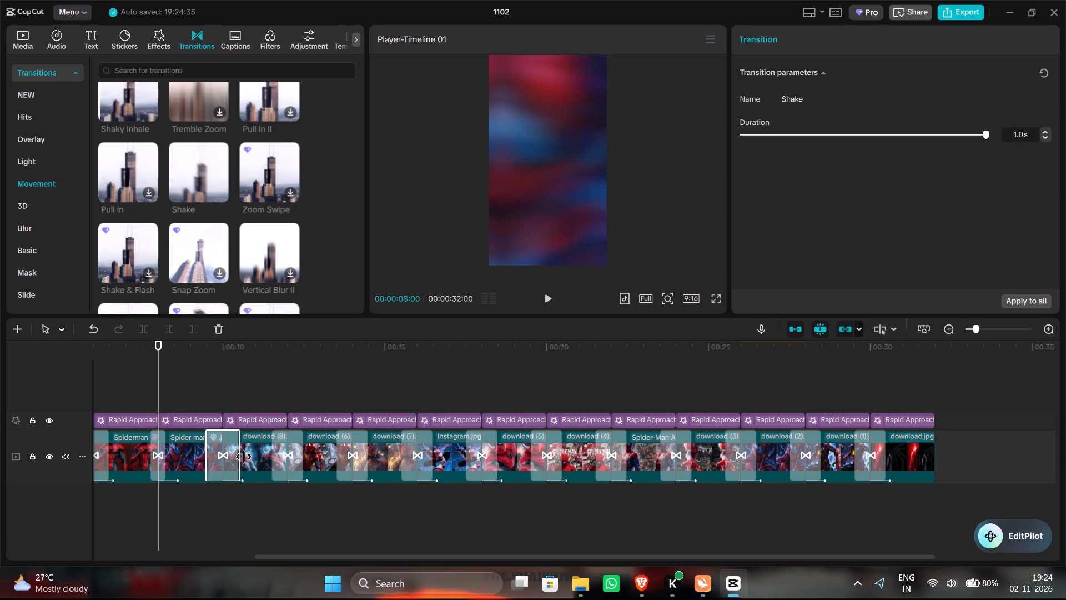
drag(244, 457, 258, 460)
click(160, 449)
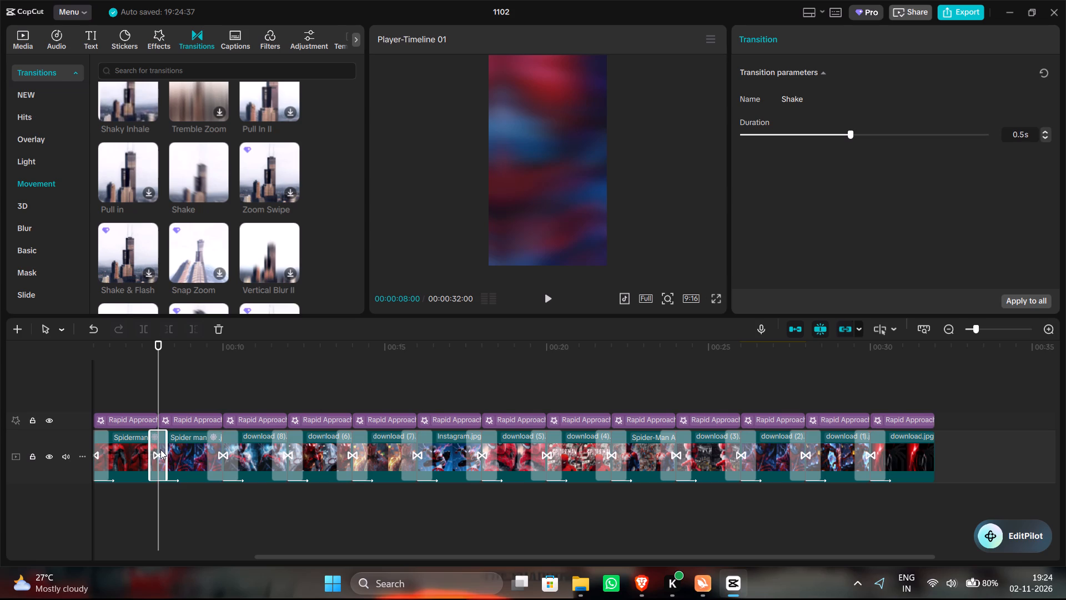
drag(164, 450, 218, 465)
Play the video from near its beginning to past 12 seconds to check the lengthened Shake transitions.
scroll(218, 465, right, 1)
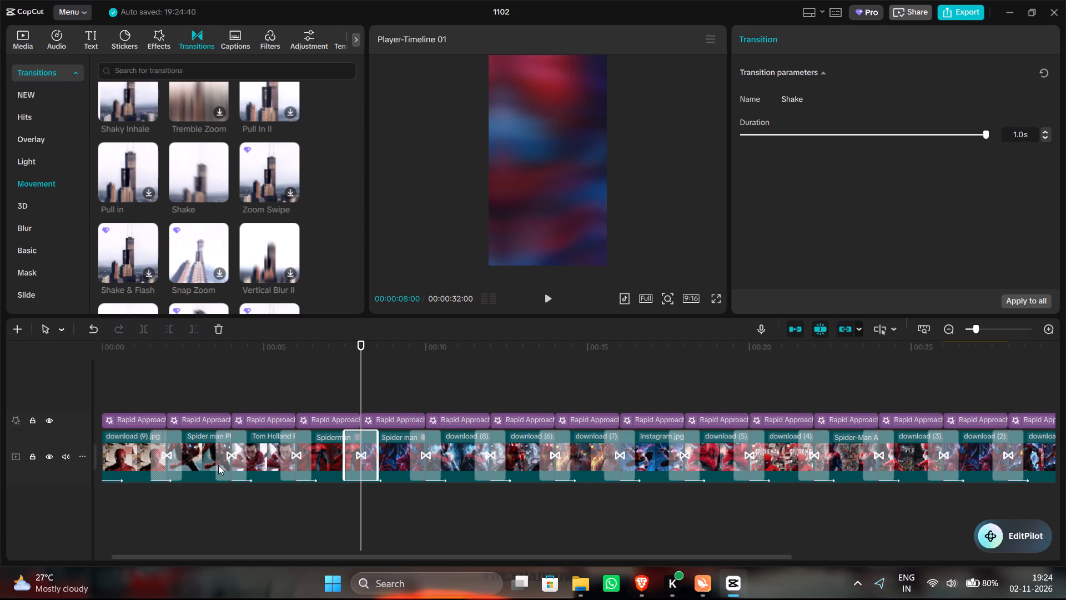
scroll(230, 450, right, 1)
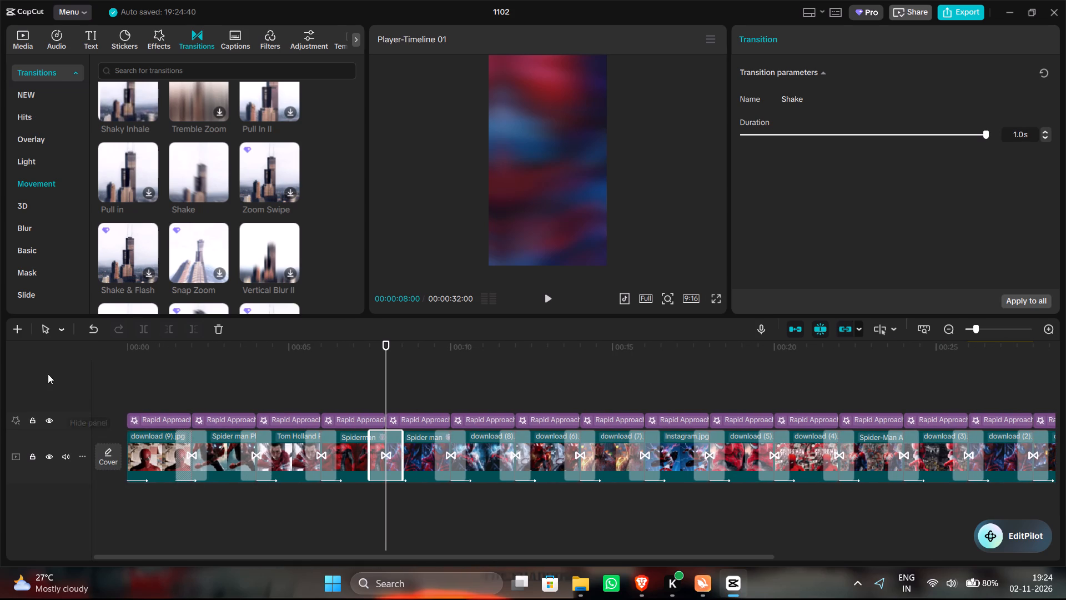
click(146, 384)
key(space)
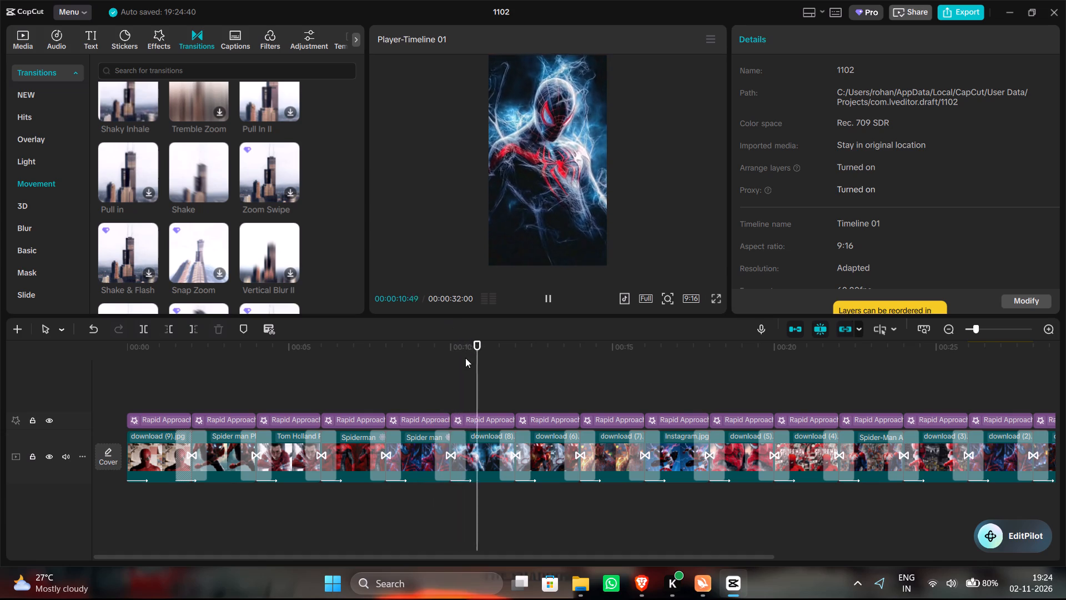
key(space)
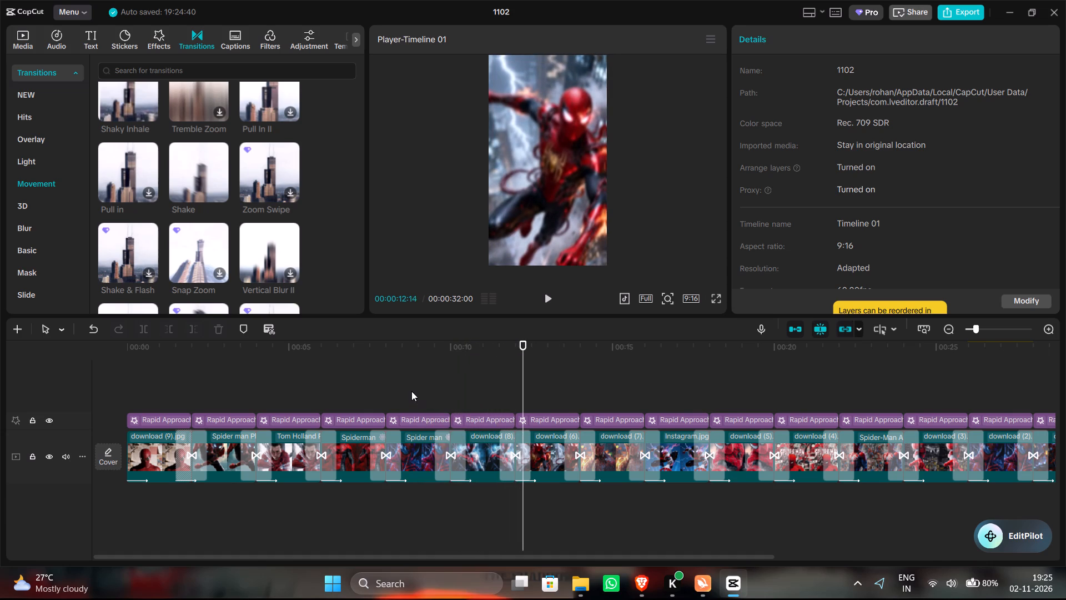
Set the speed of the Rapid Approach effect starting at 8 seconds to 83 and play that section.
click(417, 419)
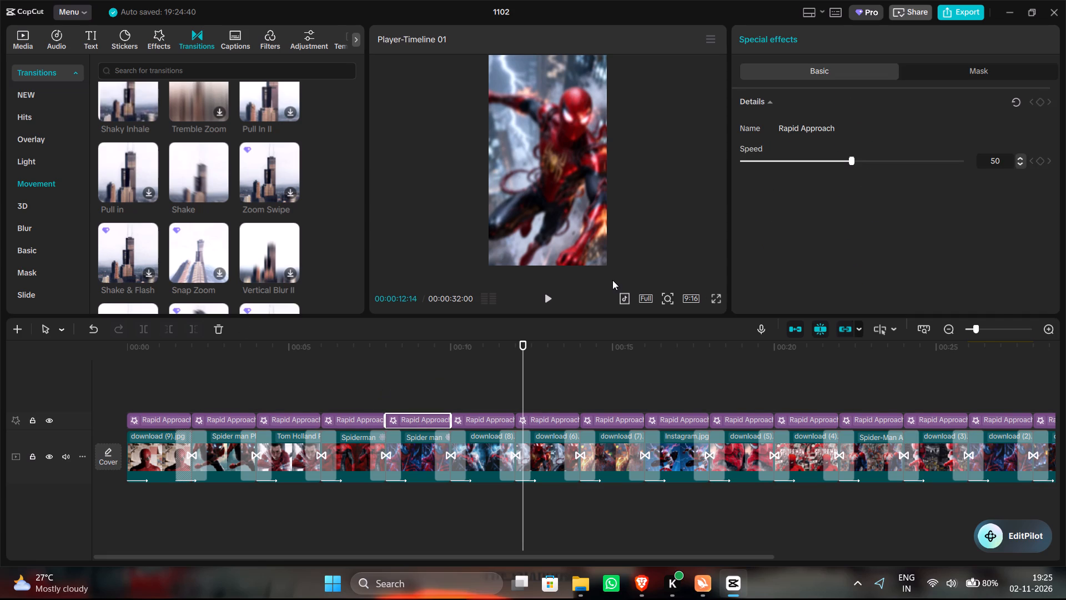
click(923, 158)
click(374, 390)
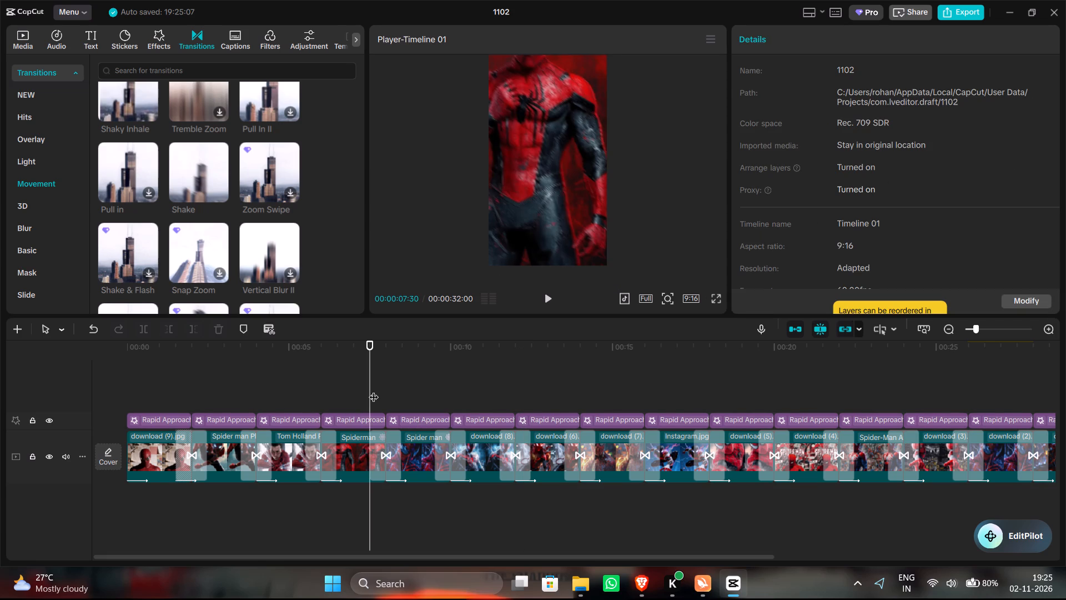
key(space)
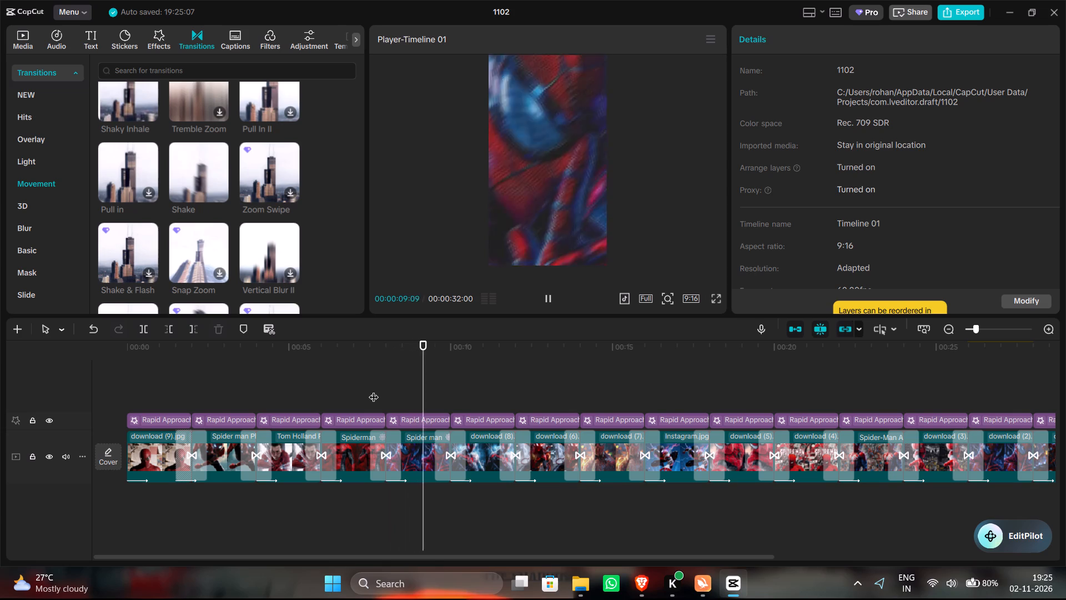
key(space)
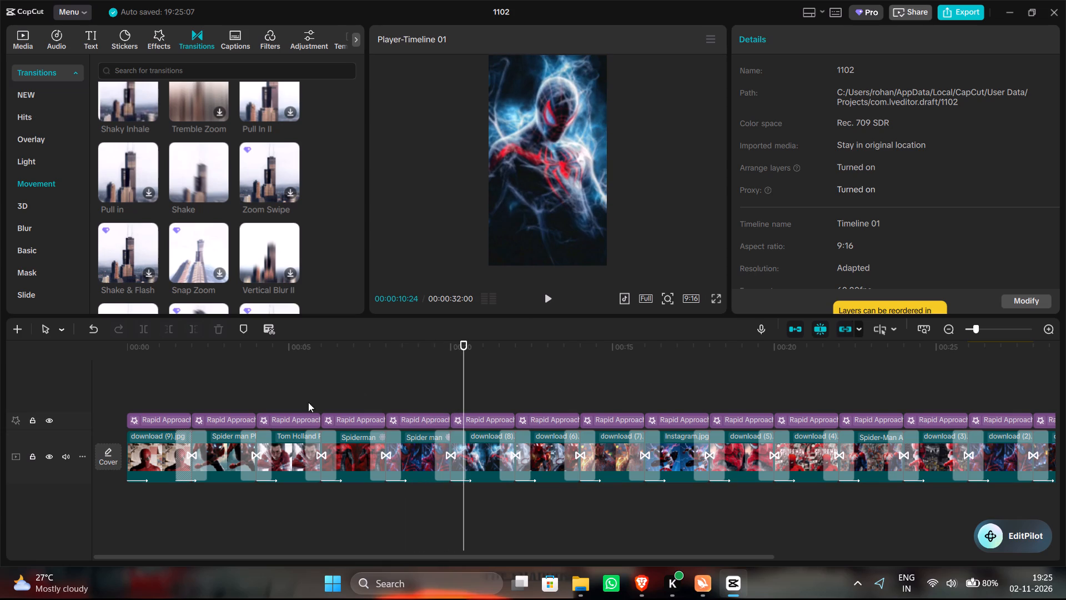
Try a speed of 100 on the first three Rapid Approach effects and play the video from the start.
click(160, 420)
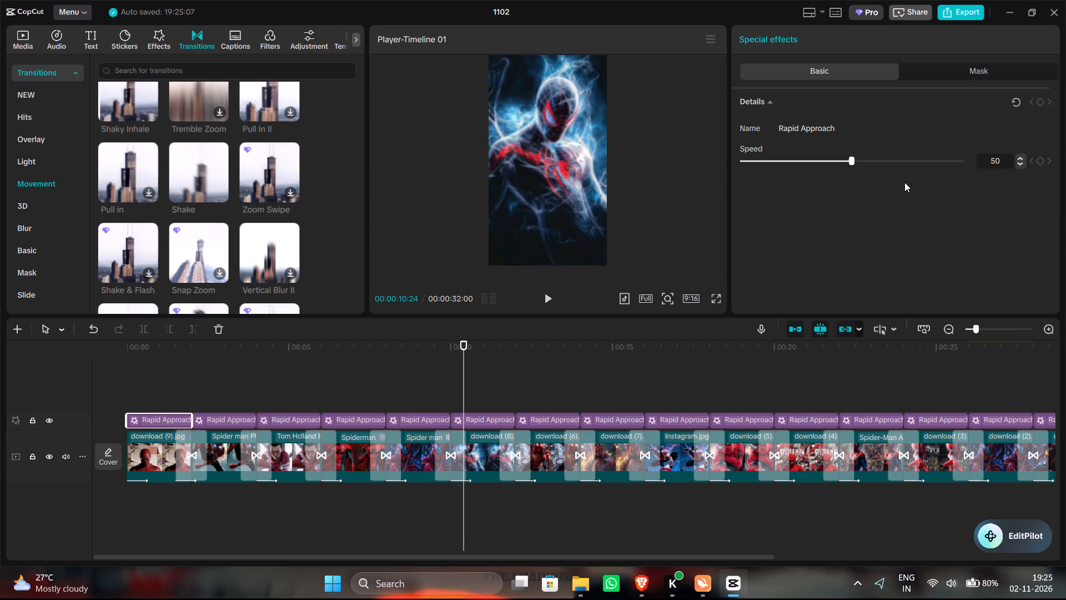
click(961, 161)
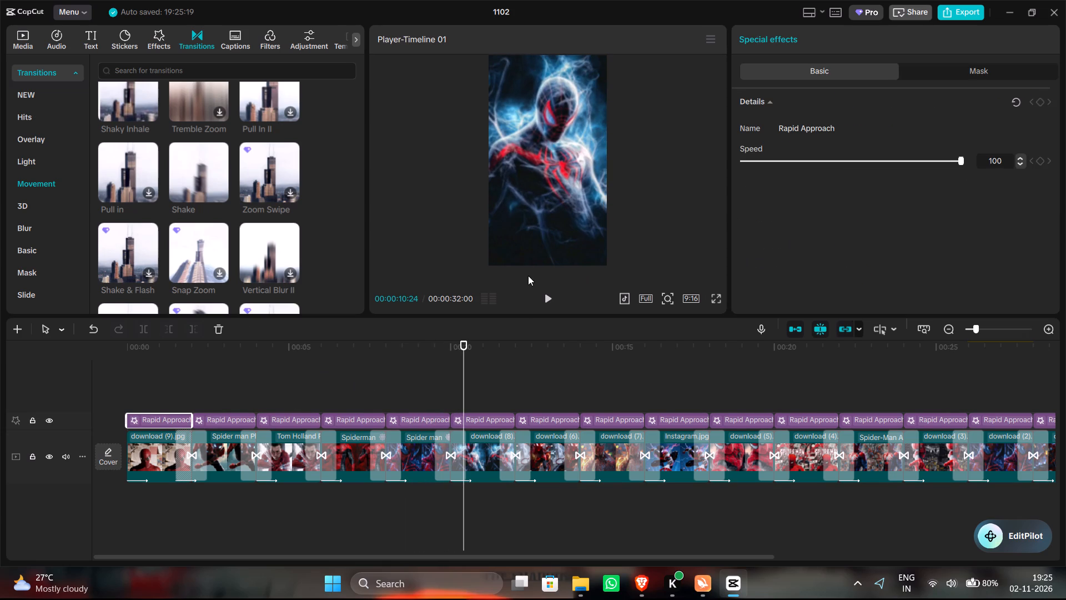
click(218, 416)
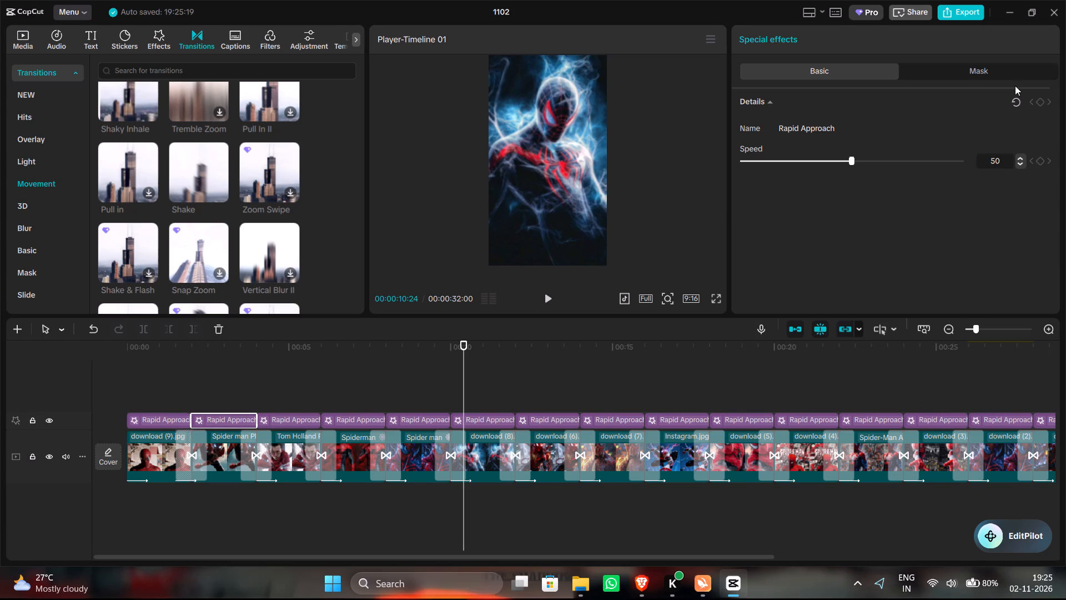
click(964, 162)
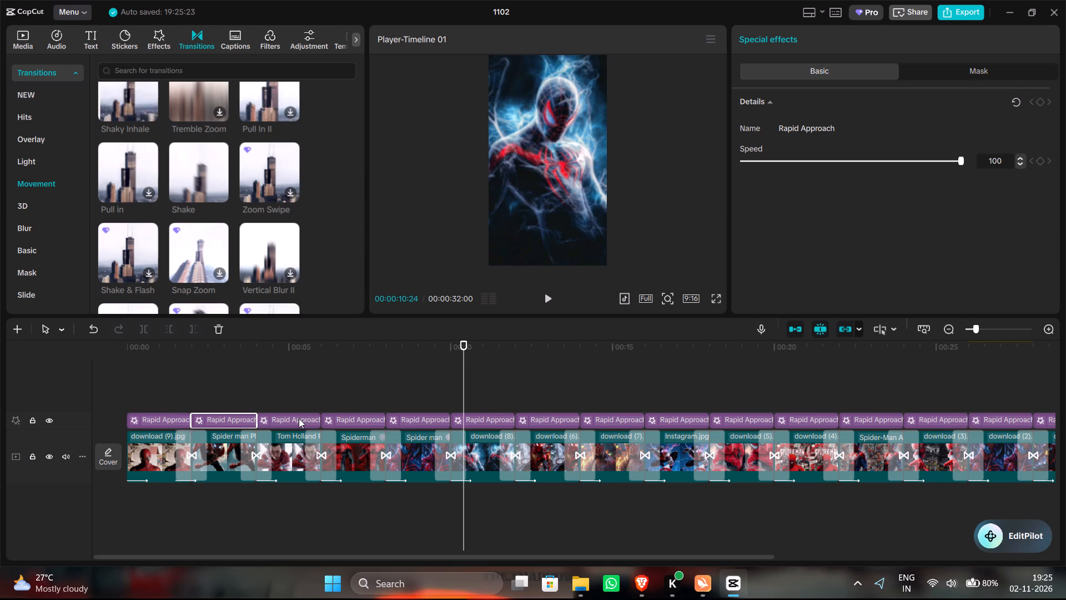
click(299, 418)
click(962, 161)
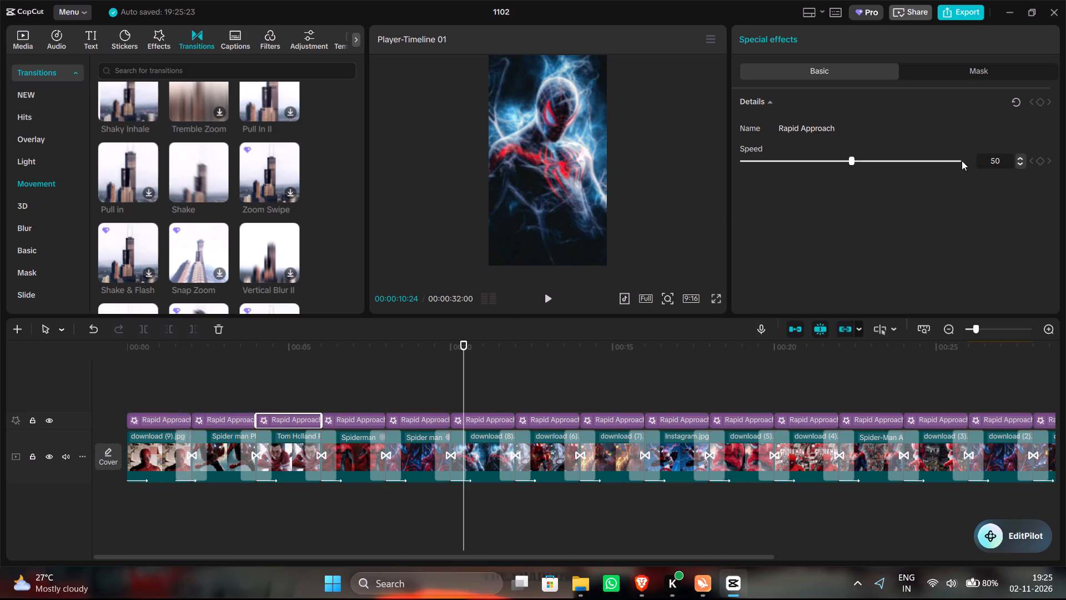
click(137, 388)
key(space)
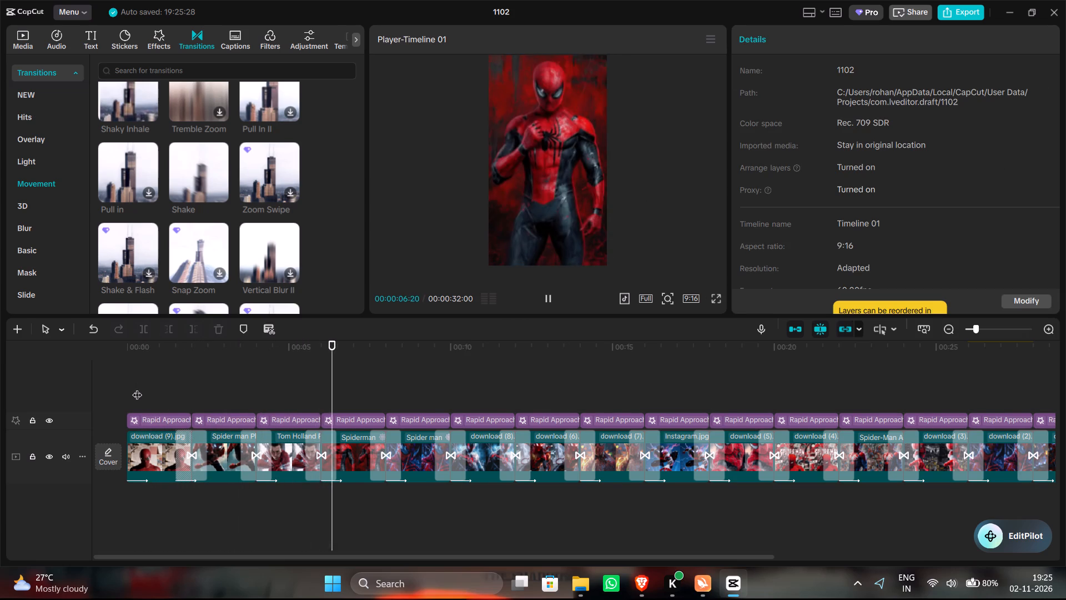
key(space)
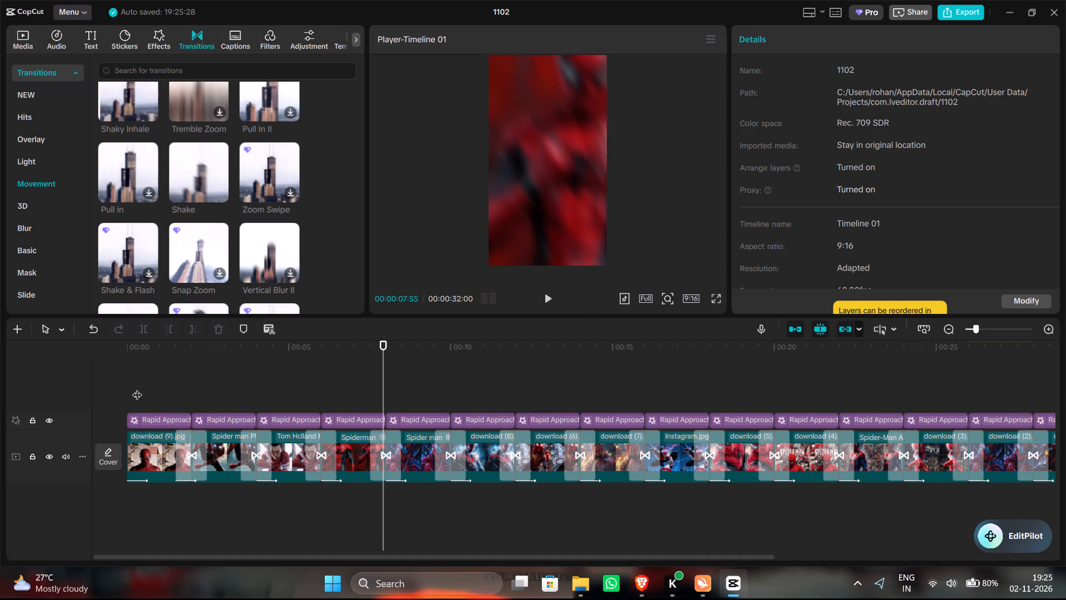
Set the speed of the first Rapid Approach effect, over download (9).jpg, to 71 and play the opening clips.
click(153, 416)
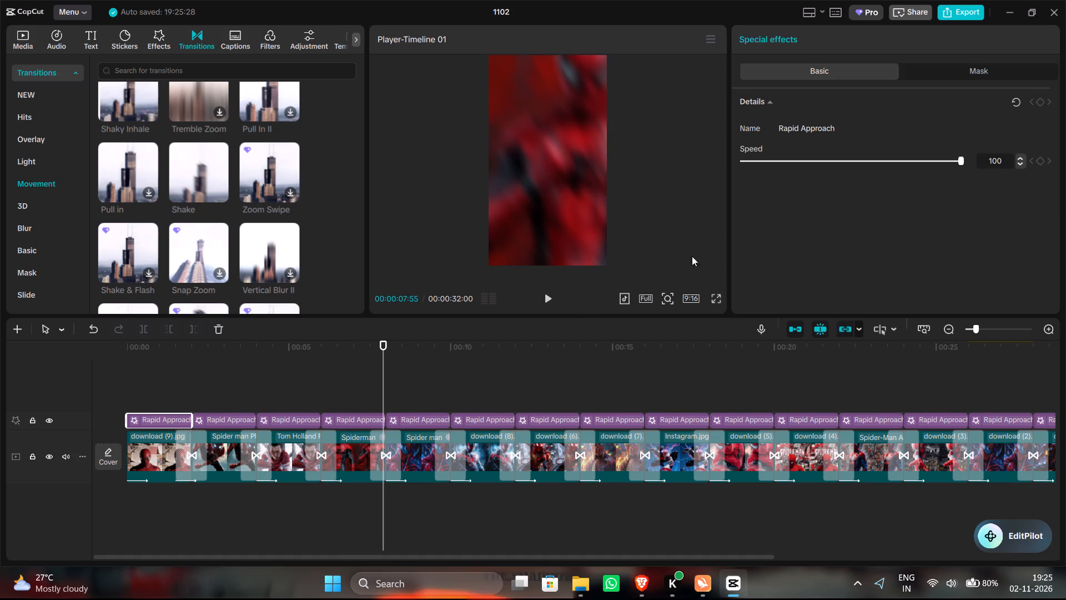
click(897, 158)
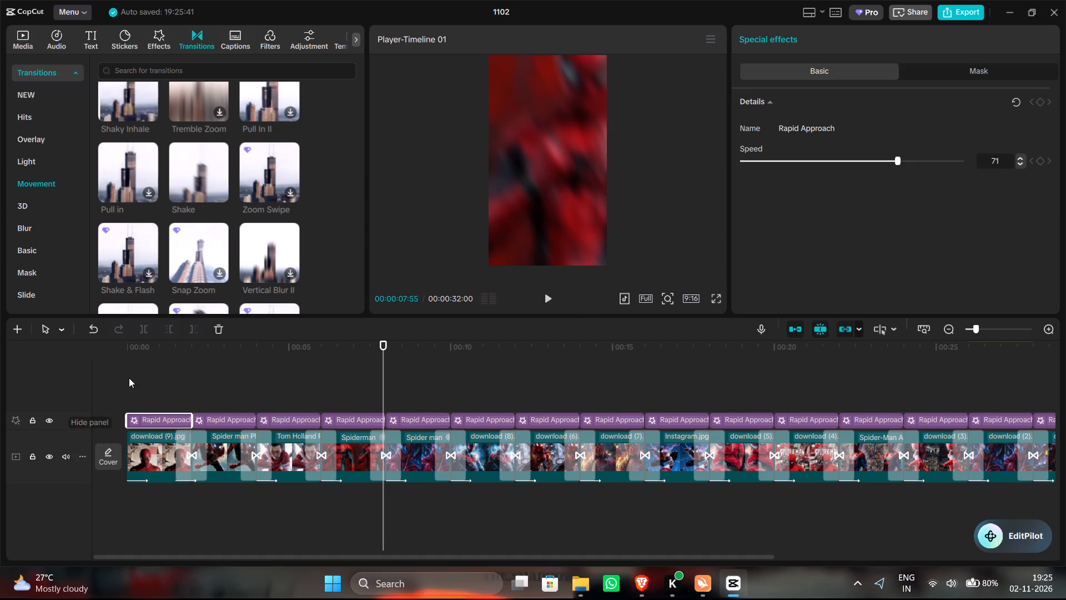
click(130, 377)
key(space)
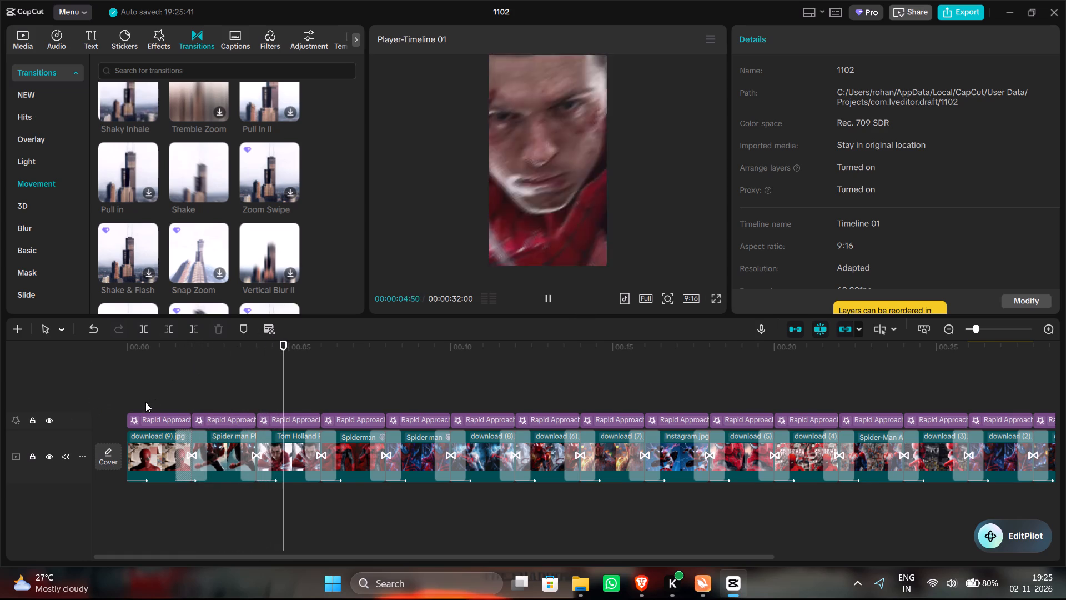
click(138, 399)
key(space)
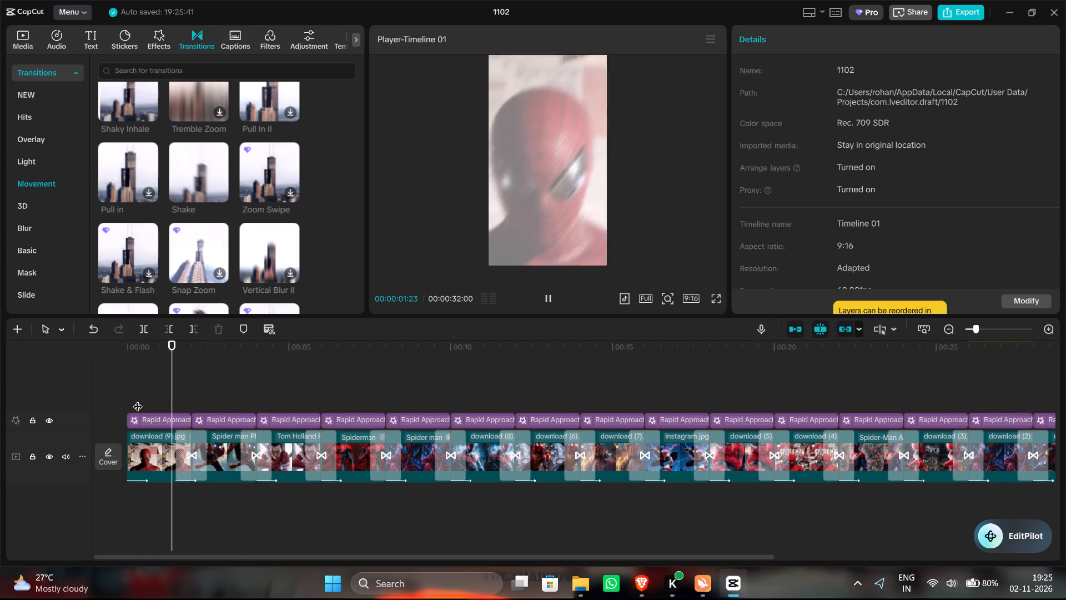
key(space)
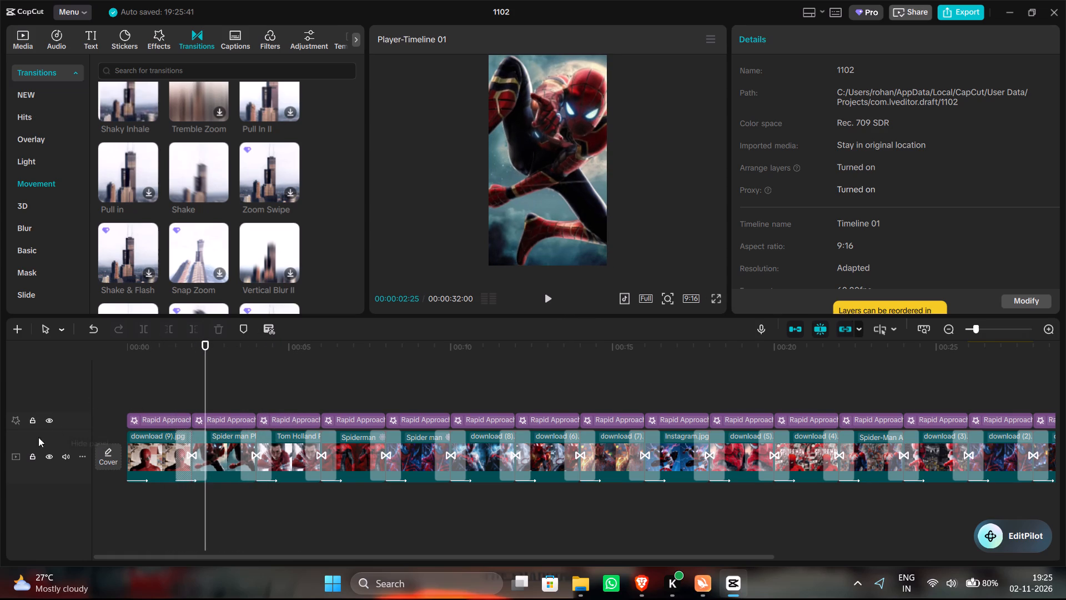
Set the speed of the second Rapid Approach effect, starting at 2 seconds, to 71.
click(223, 409)
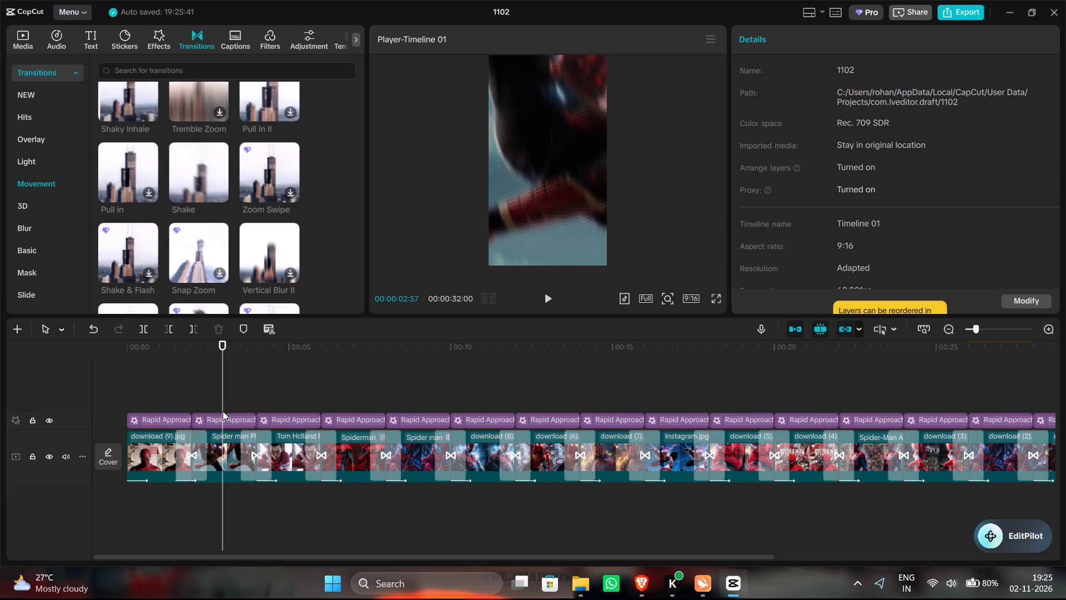
click(223, 417)
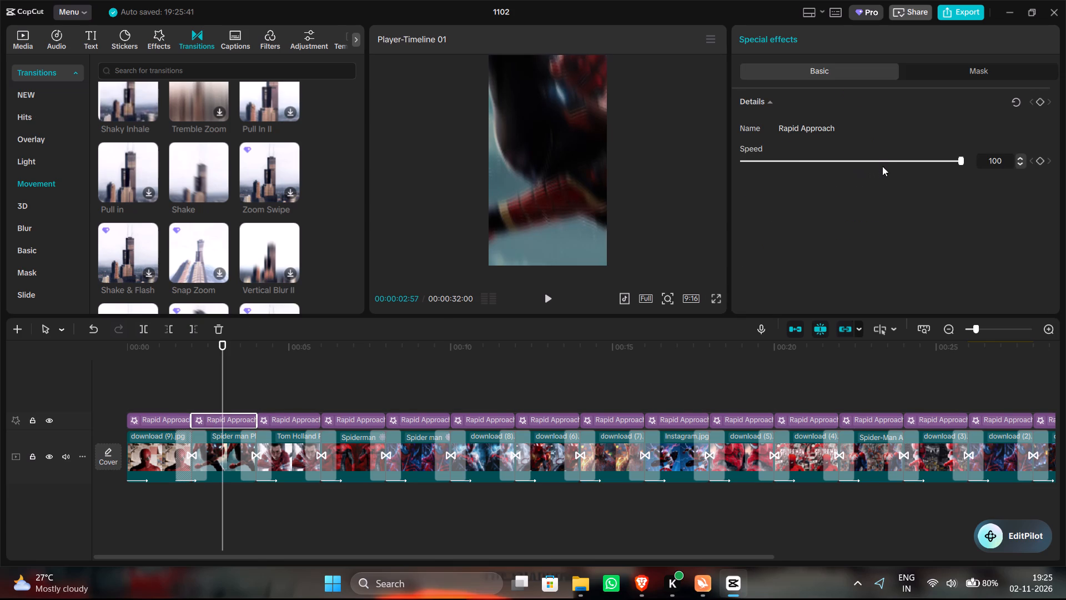
click(886, 164)
key(Right)
key(Right)
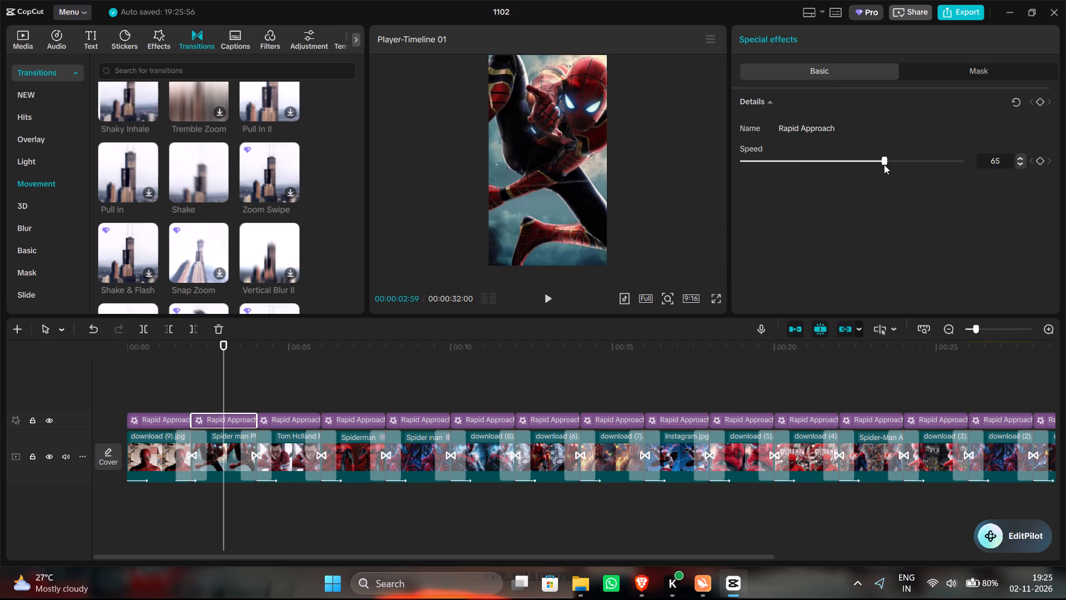
click(890, 165)
click(894, 163)
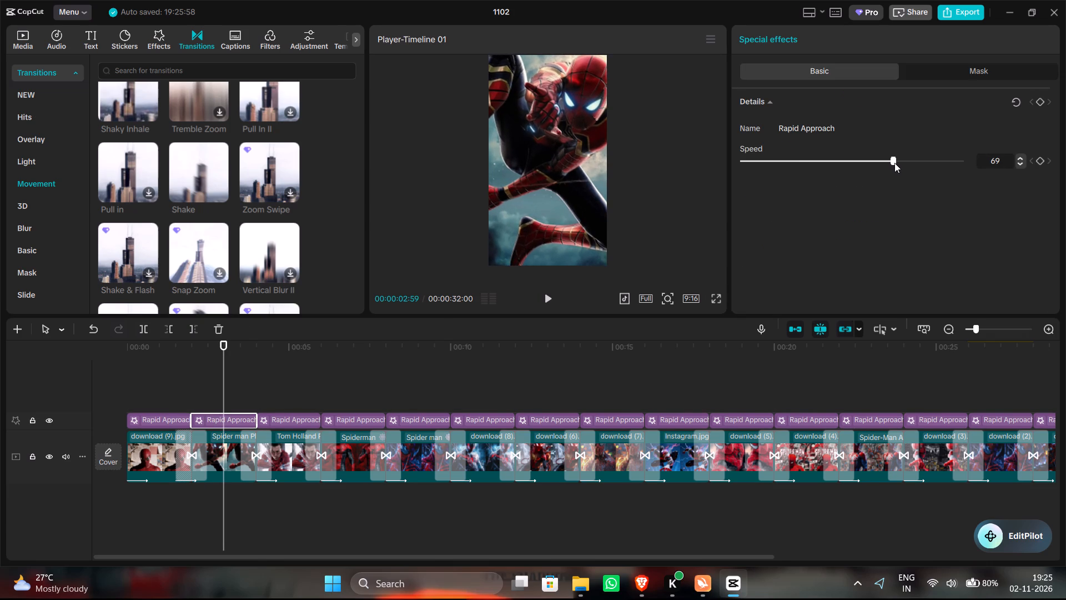
click(899, 161)
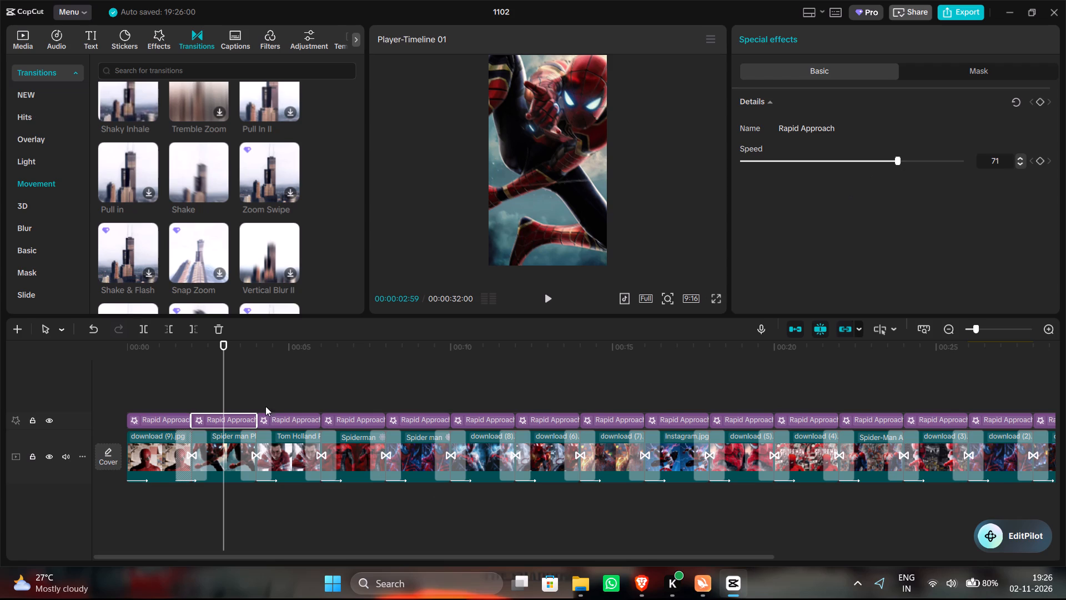
Set the speed of the third and fourth Rapid Approach effects, starting at 4 and 6 seconds, to 70 each.
click(278, 412)
click(284, 418)
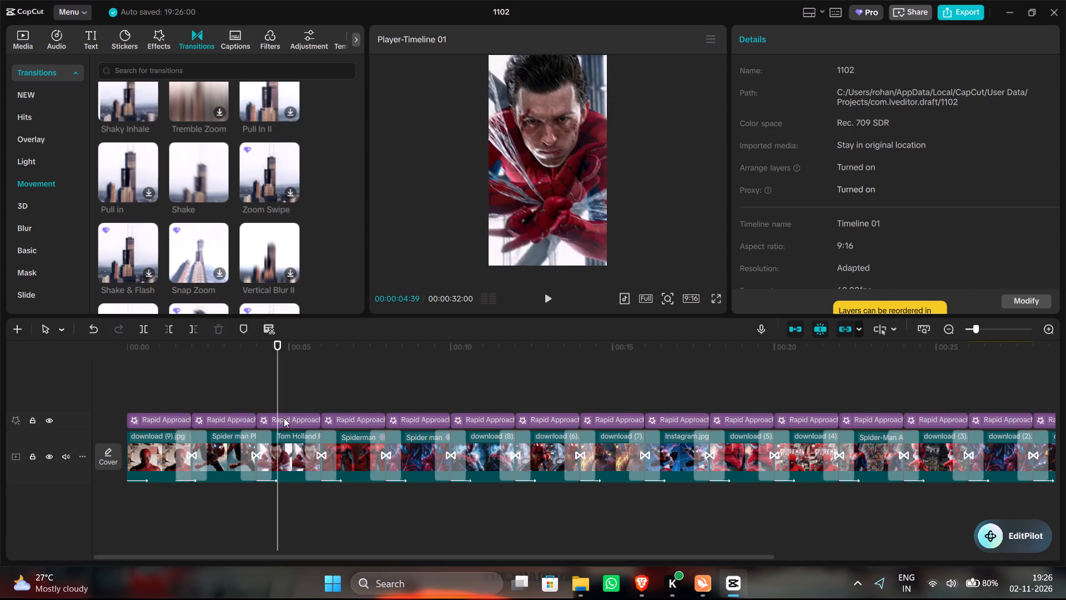
click(903, 158)
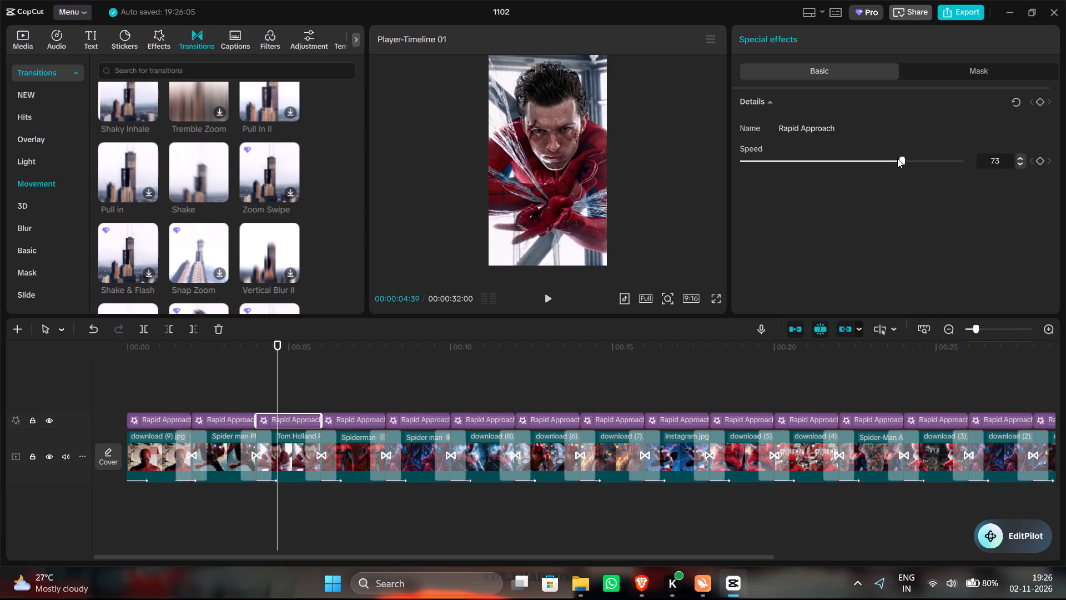
click(896, 158)
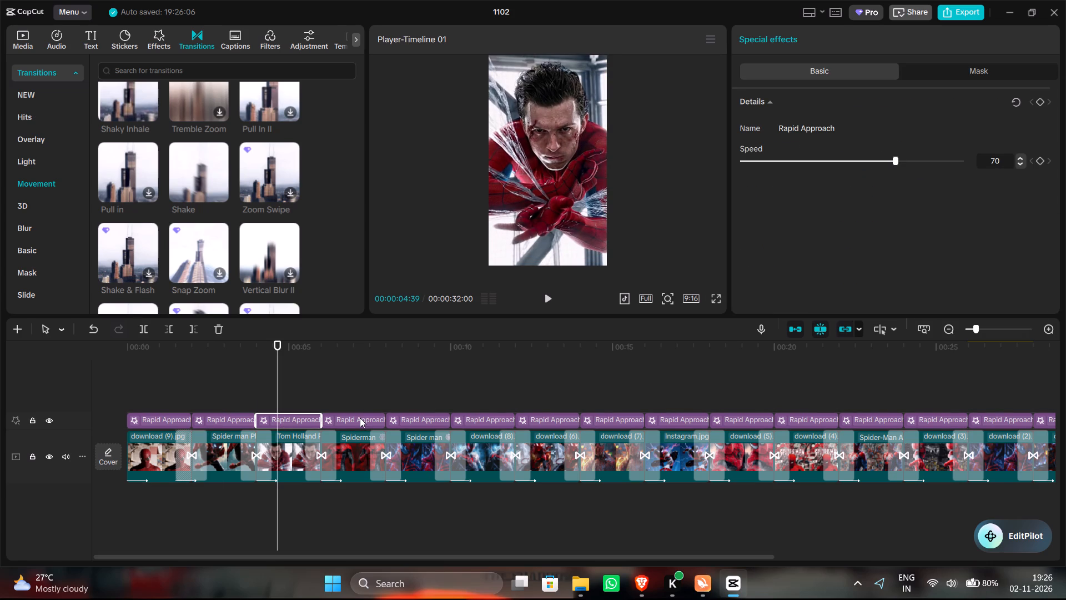
click(360, 418)
click(902, 160)
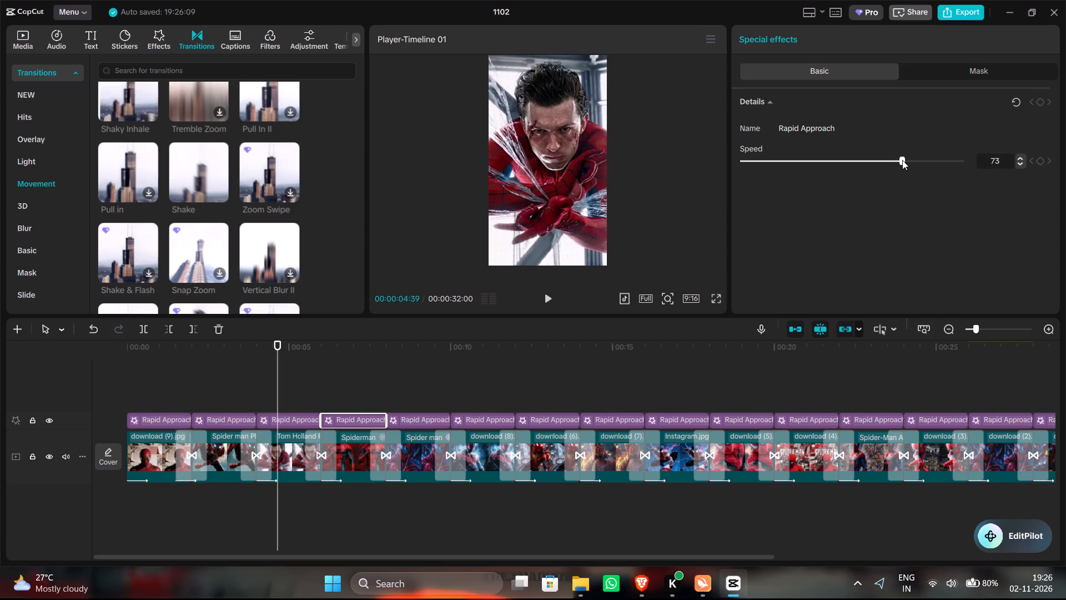
click(893, 160)
click(897, 160)
Set the Rapid Approach speed to 69 on the effect starting at 8 seconds and 71 on the one starting at 10 seconds.
click(420, 421)
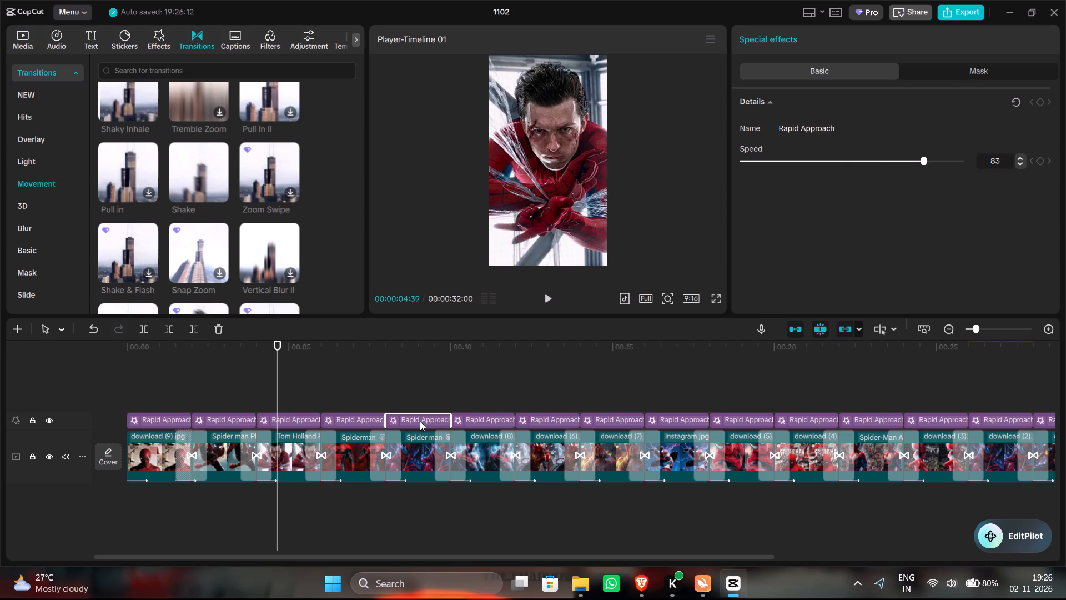
click(914, 163)
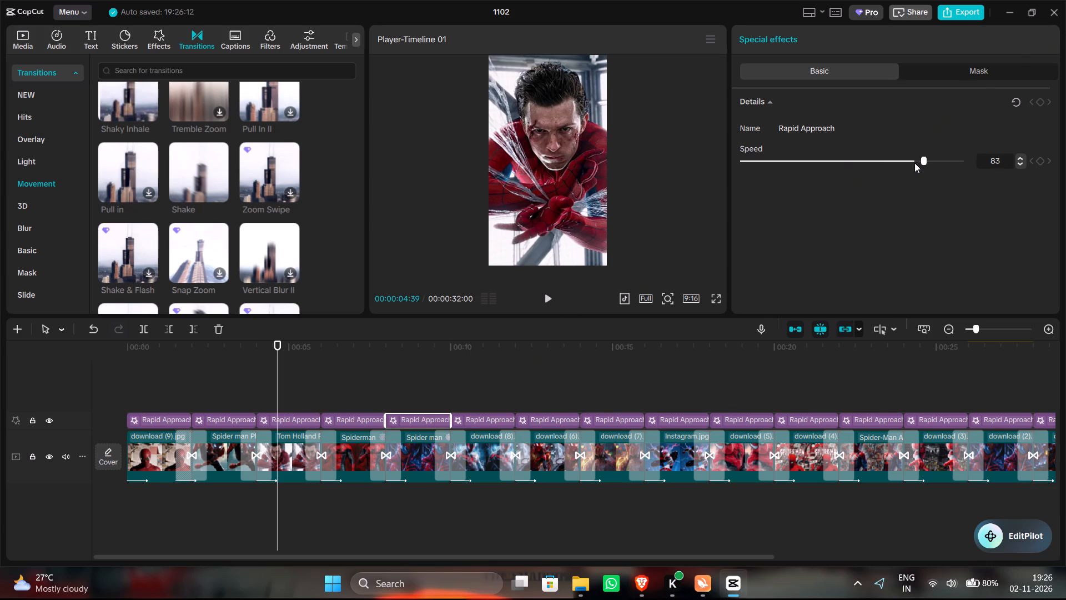
click(905, 162)
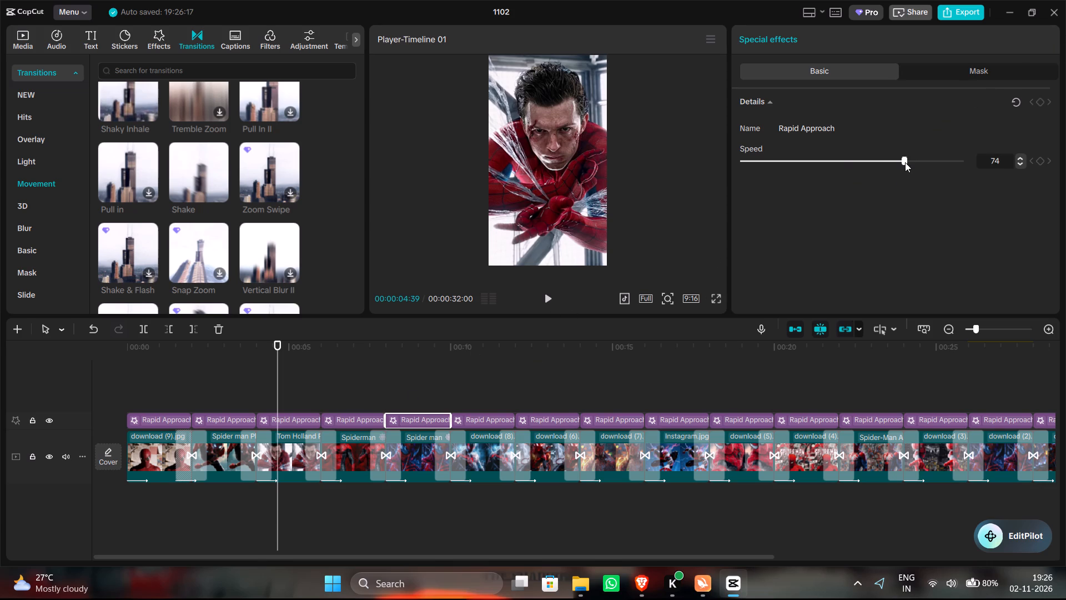
click(899, 163)
click(893, 162)
click(486, 420)
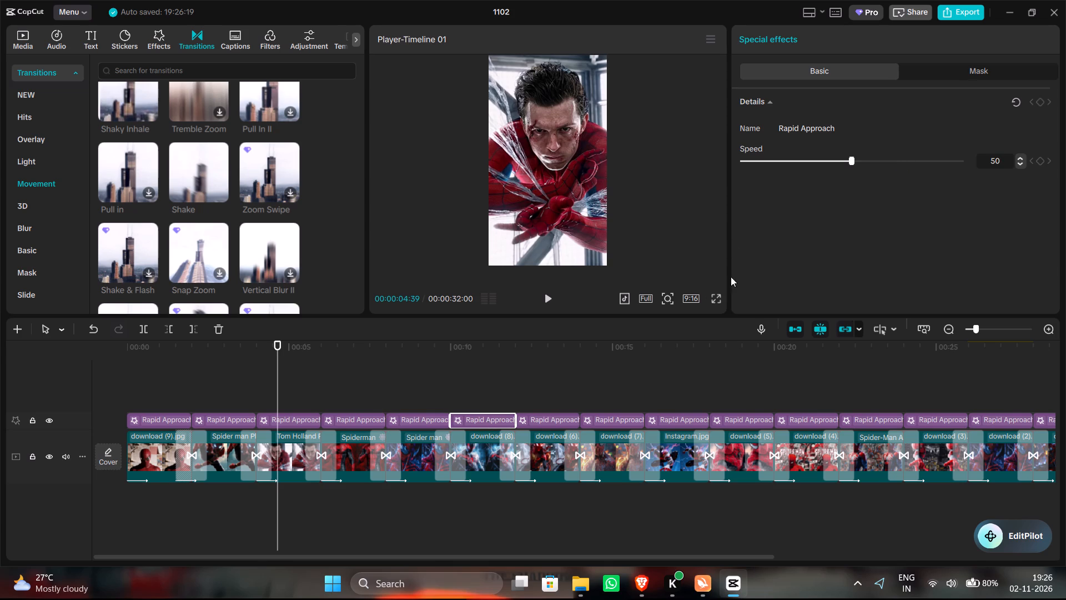
click(893, 163)
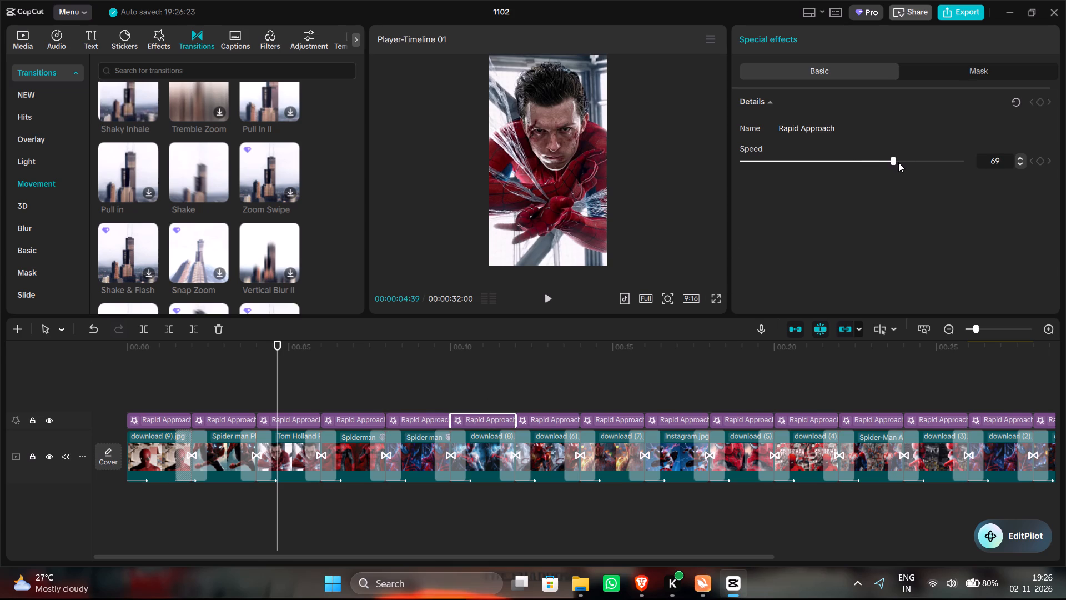
click(898, 162)
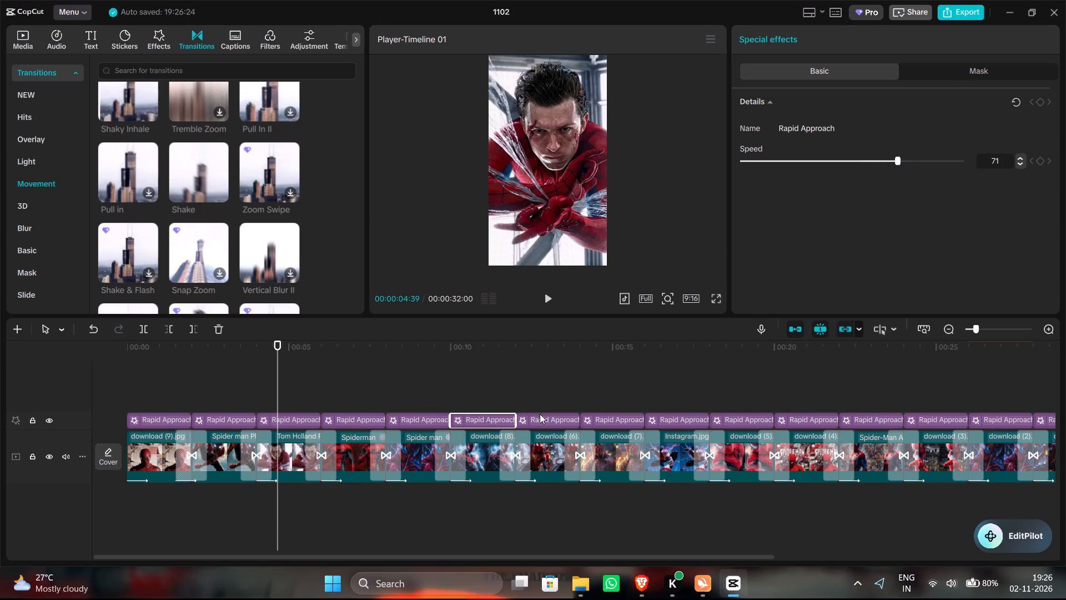
Set the speed of the Rapid Approach effects over download (6) and download (7) to about 70 each.
click(540, 414)
click(905, 158)
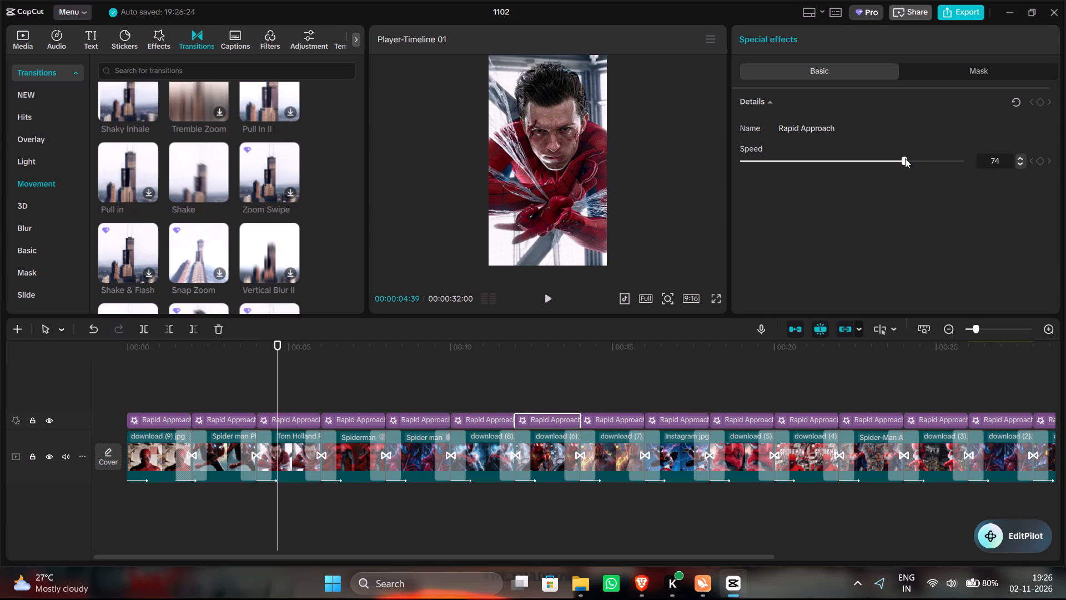
click(901, 159)
click(893, 162)
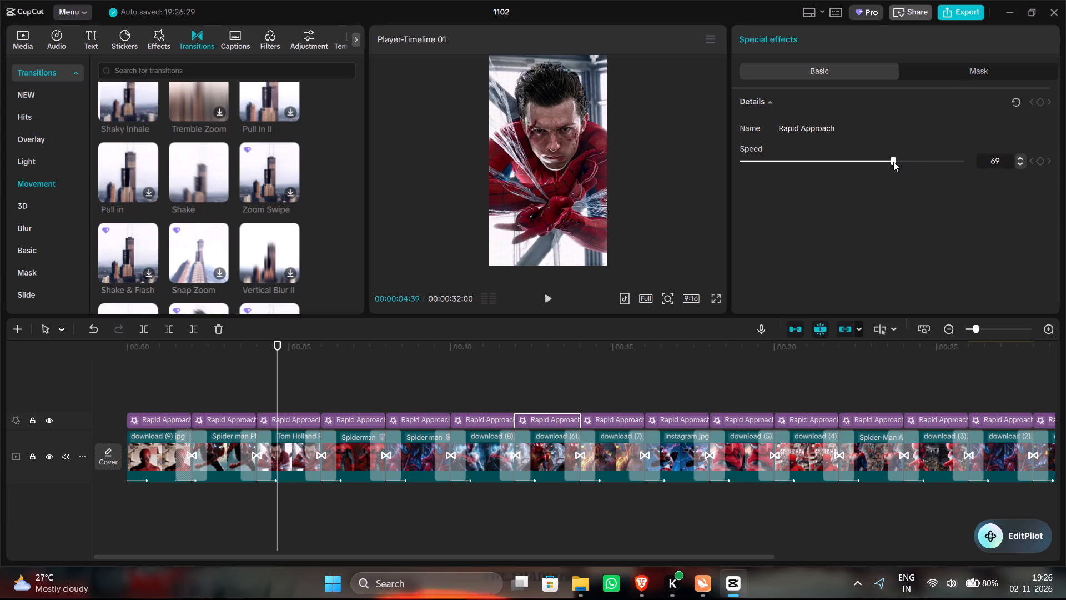
click(897, 161)
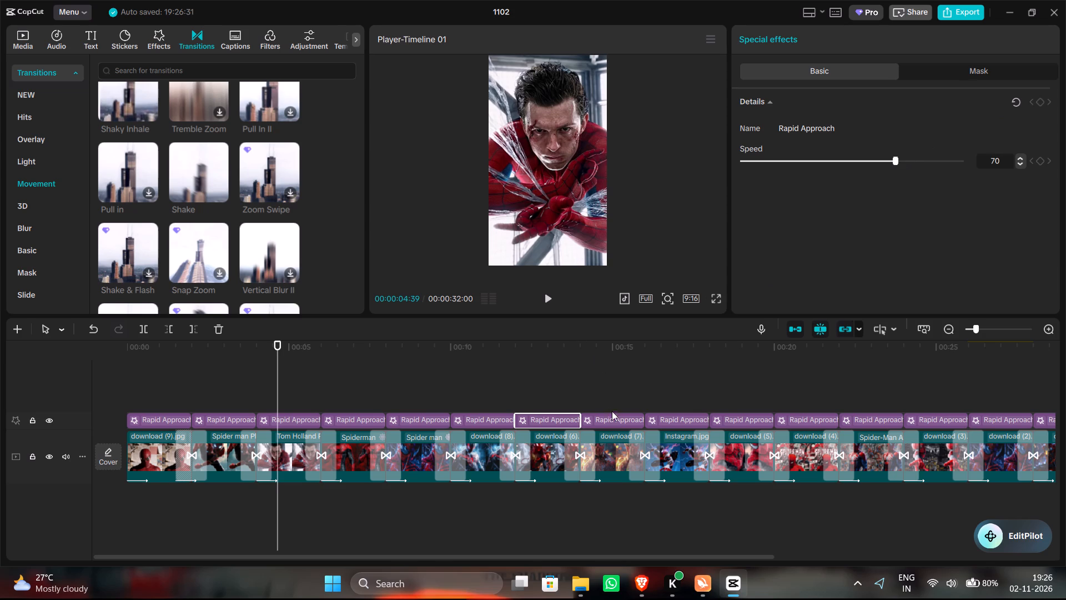
click(611, 419)
click(913, 161)
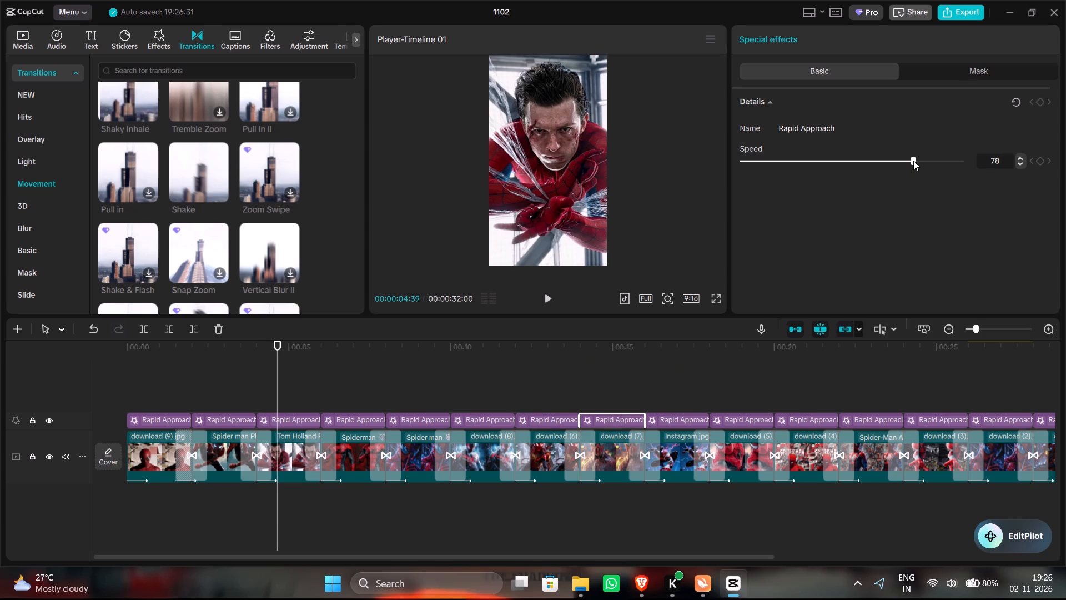
click(902, 160)
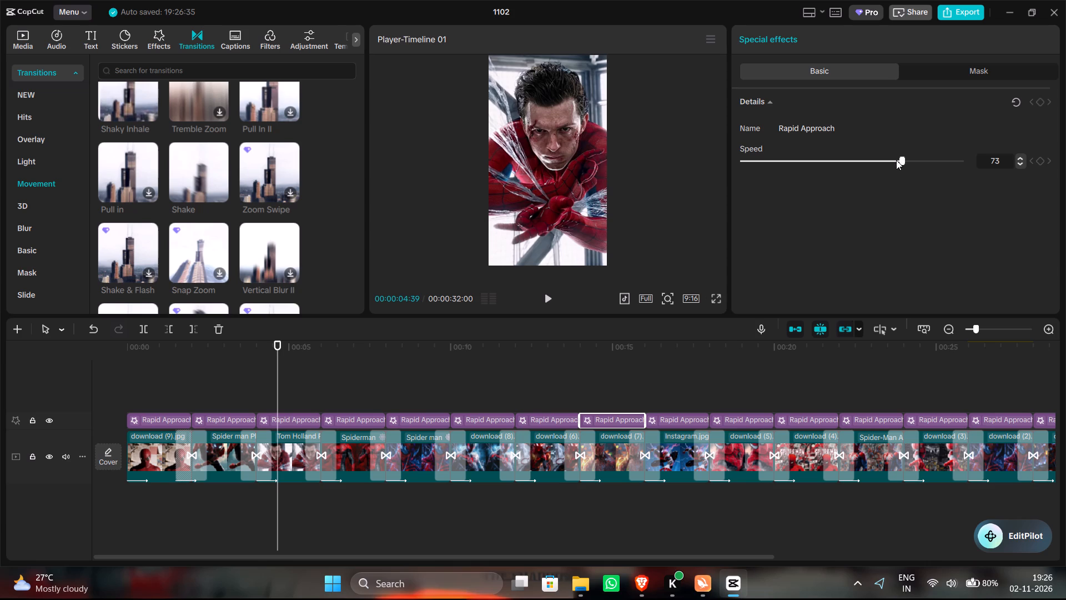
click(896, 160)
Set the speed of the Rapid Approach effect over the Instagram.jpg clip to about 71.
click(679, 418)
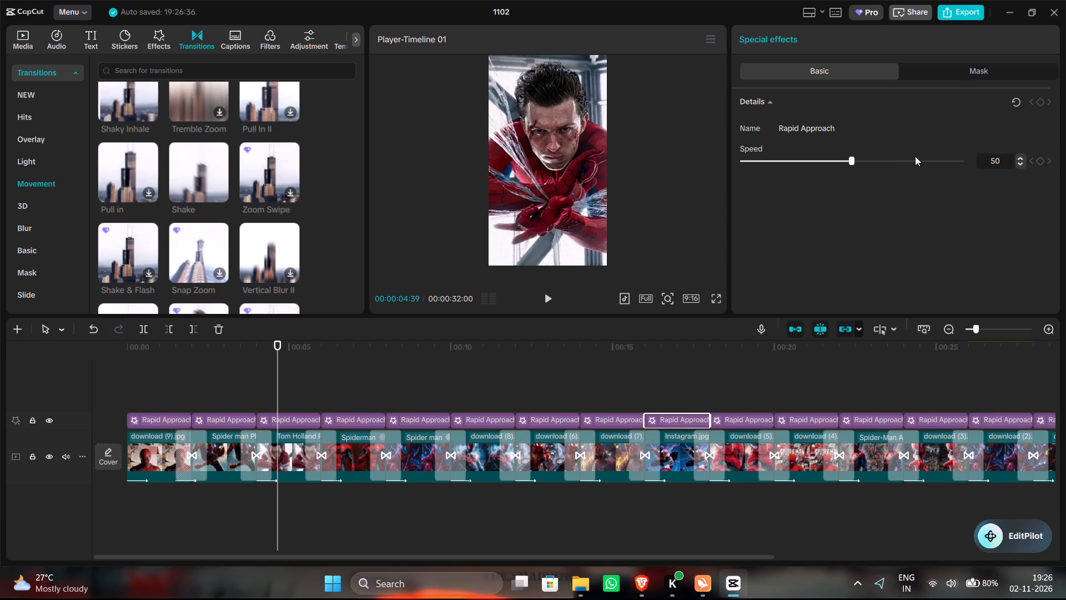
drag(915, 162, 908, 161)
drag(908, 161, 897, 161)
drag(897, 161, 896, 161)
Set the speed of the Rapid Approach effects over download (5) and download (4) to 70 each.
click(741, 416)
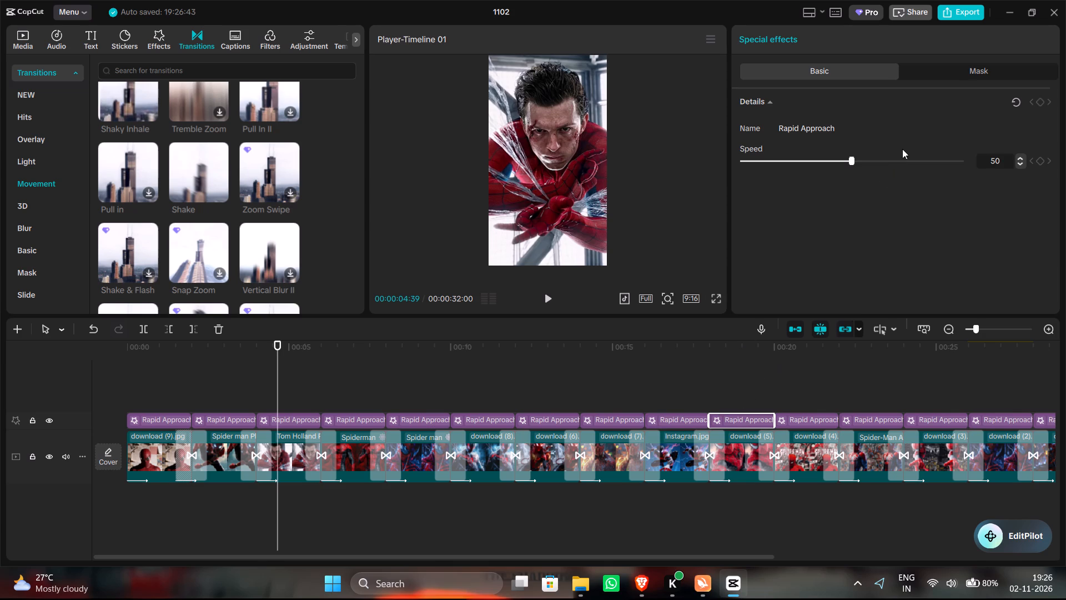
drag(891, 158, 903, 162)
drag(903, 162, 896, 163)
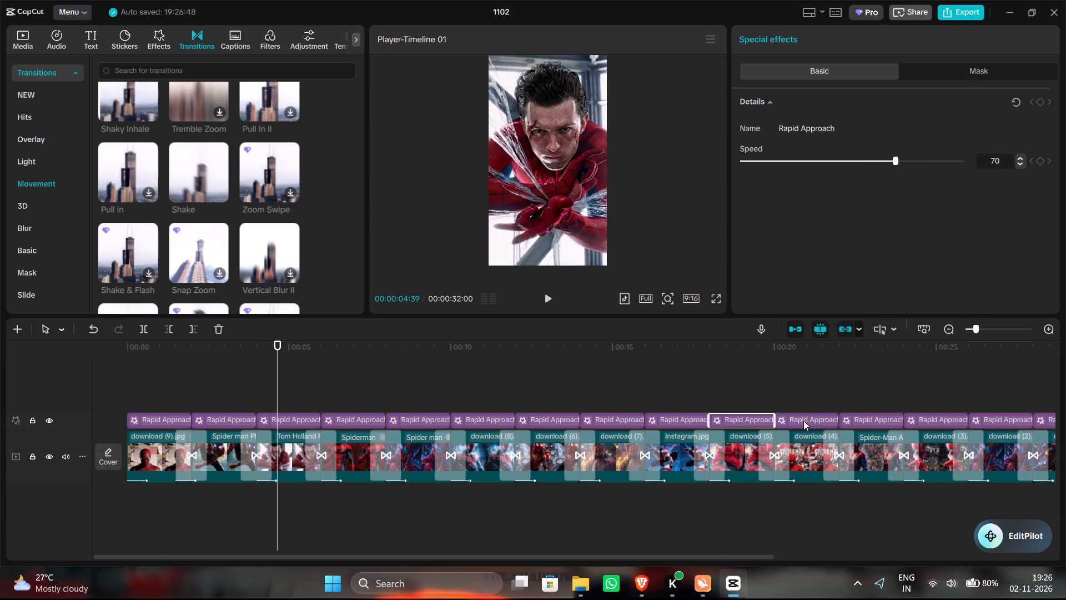
click(803, 421)
drag(887, 163, 894, 164)
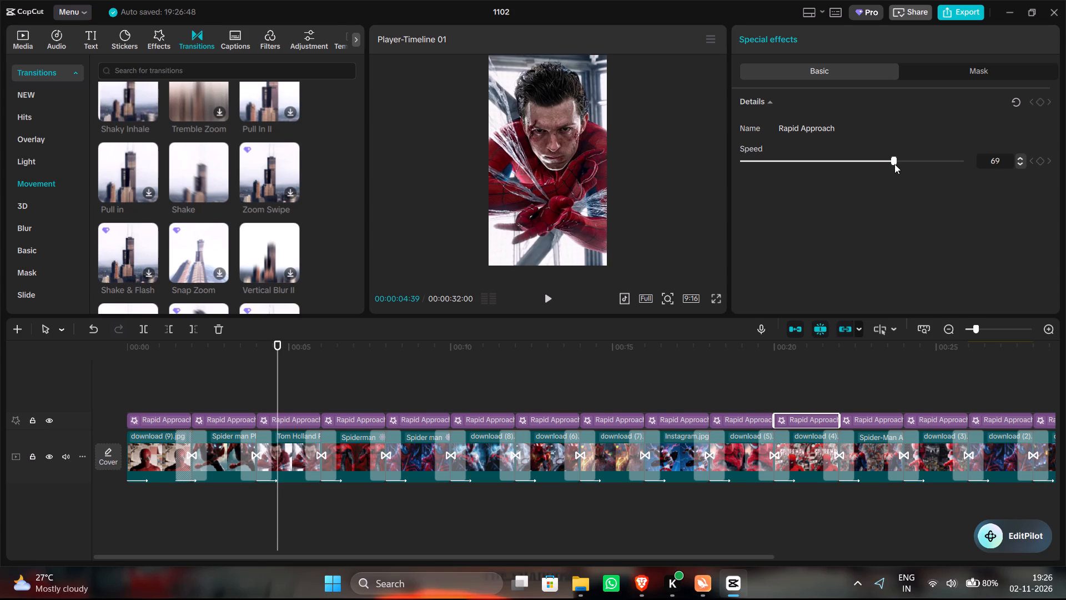
drag(894, 164, 895, 164)
Select the Rapid Approach effect over the Spider-Man A clip, right after the one over download (4), for a speed adjustment.
click(881, 416)
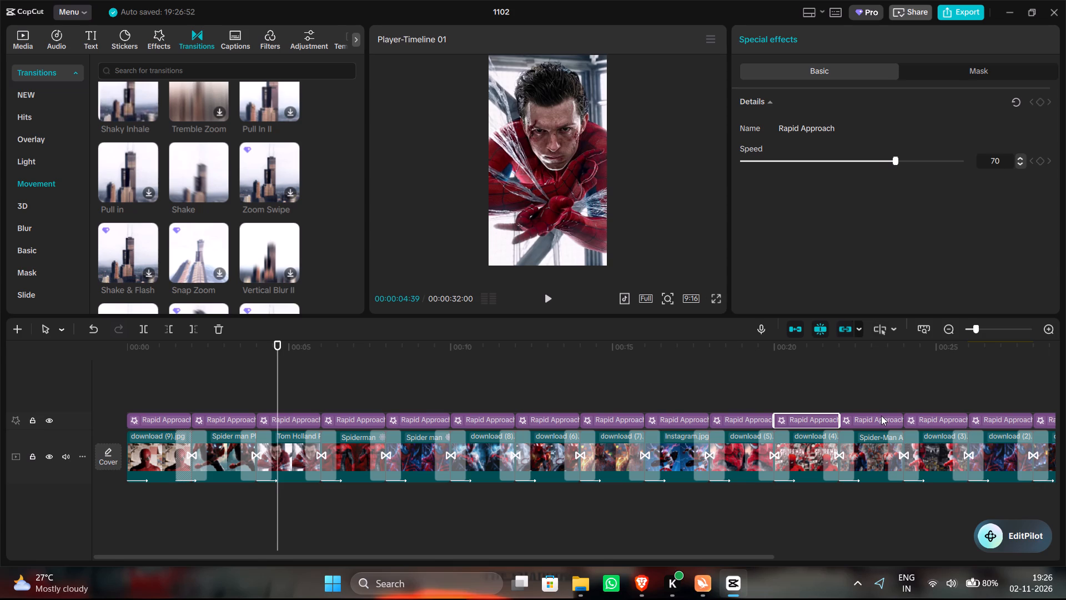
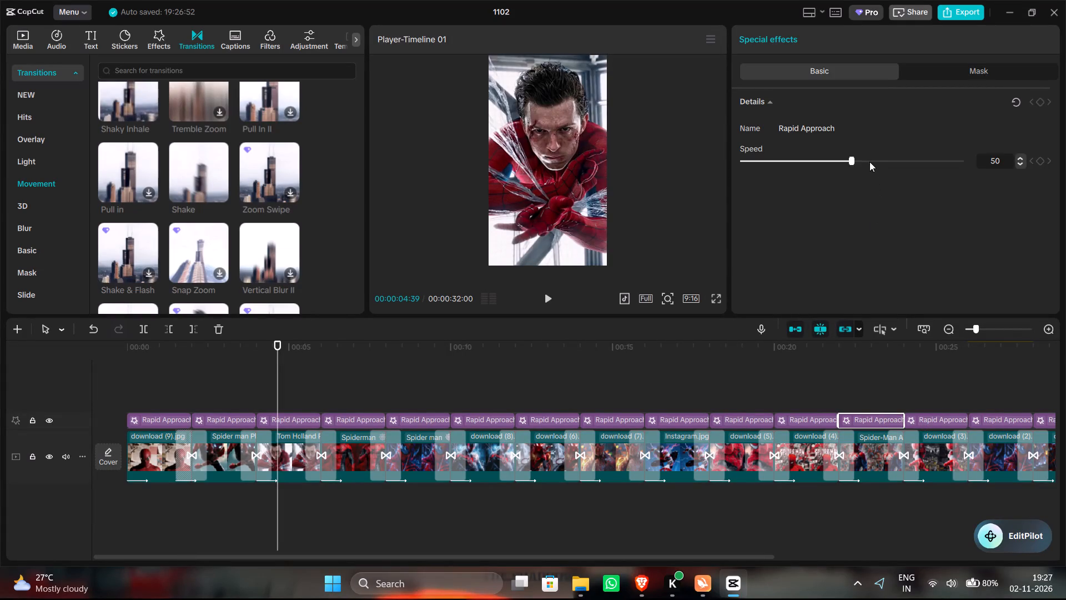
Set the speed of the Rapid Approach effect over Spider-Man A to about 71 and the one over download (3) to 70.
drag(868, 159, 898, 163)
drag(898, 163, 897, 163)
click(929, 419)
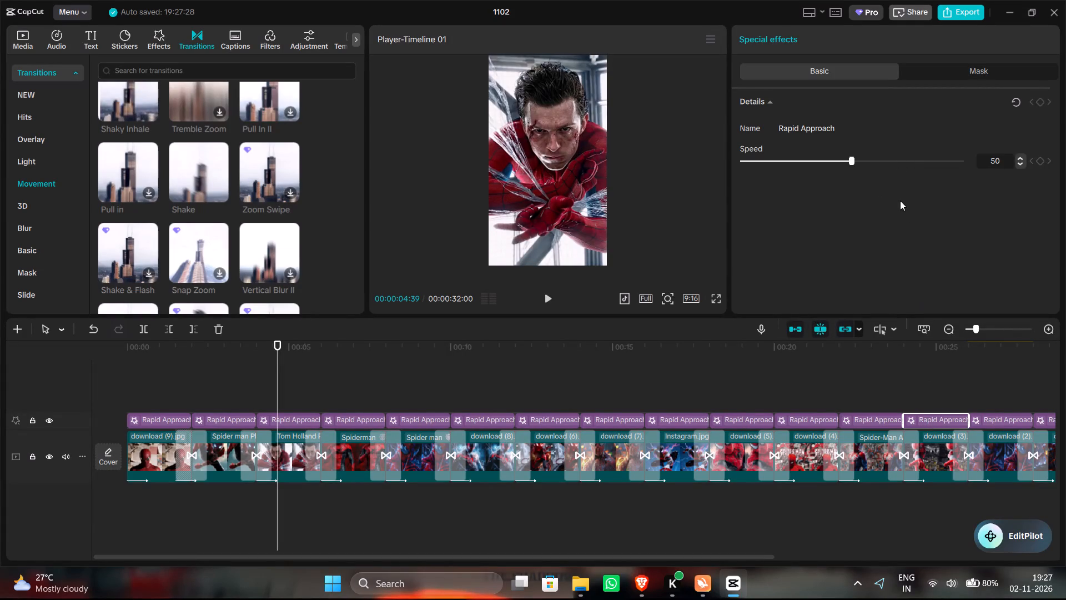
drag(891, 153, 888, 159)
drag(888, 159, 894, 161)
drag(894, 161, 896, 162)
Set the speed of the last three Rapid Approach effects, over download (2), download (1) and download.jpg, to 70 each.
click(993, 415)
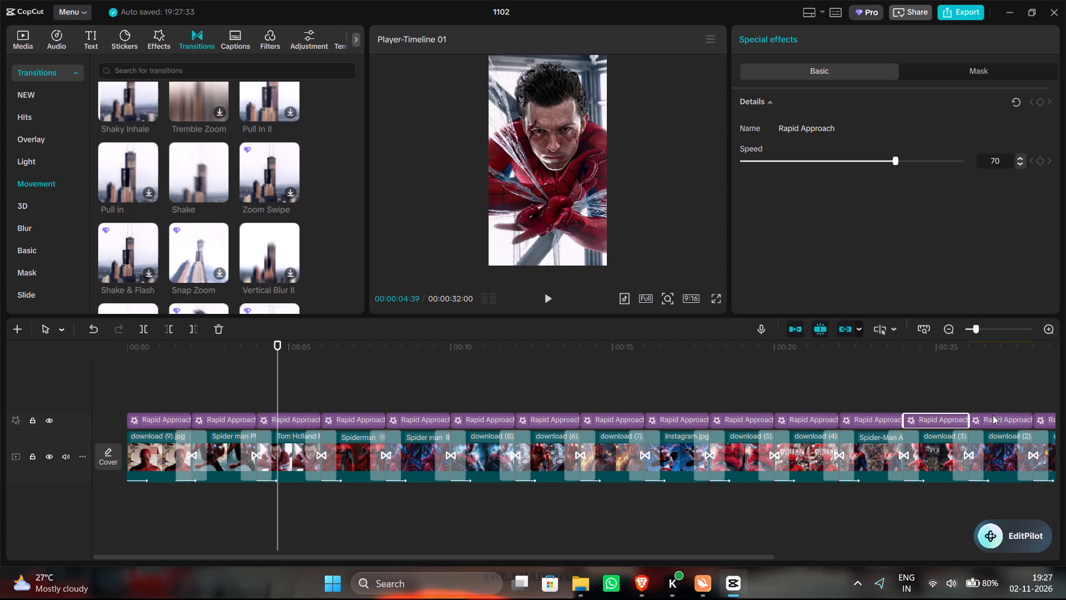
drag(888, 163, 897, 163)
scroll(941, 414, left, 1)
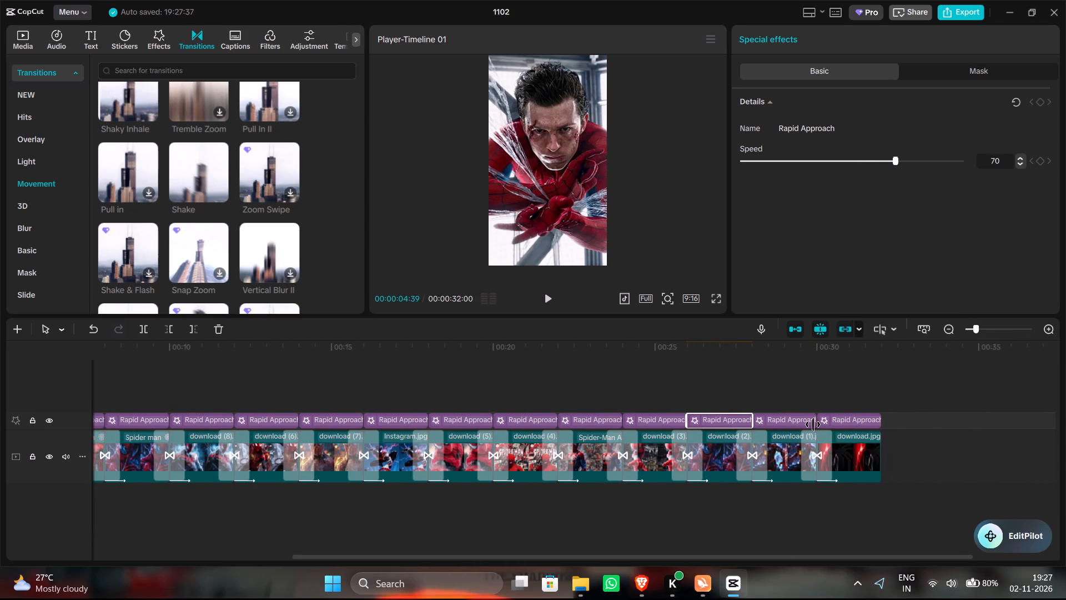
click(798, 421)
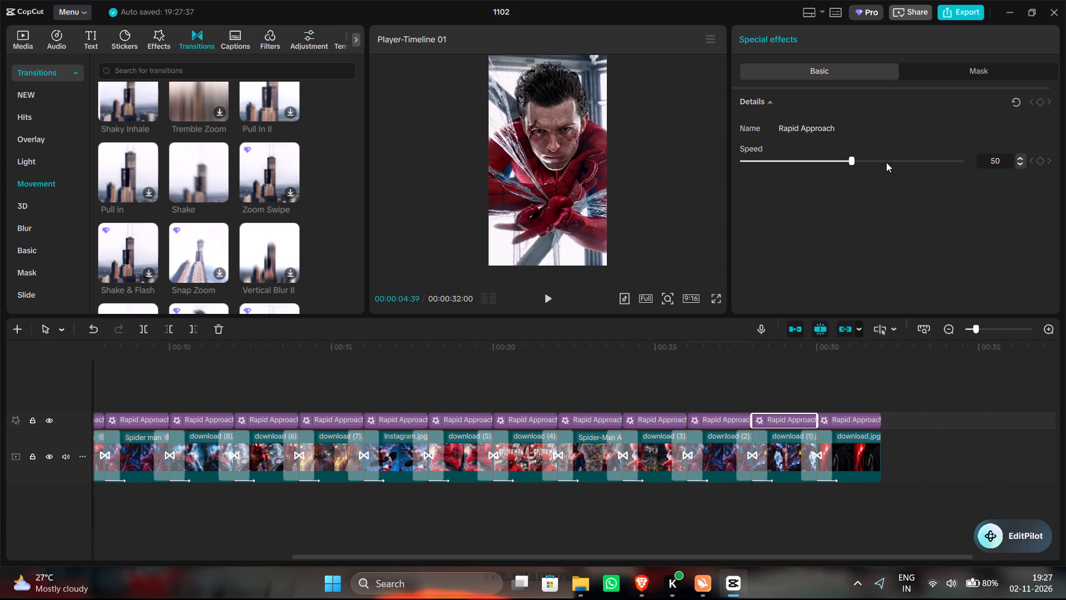
drag(886, 163, 896, 163)
click(837, 420)
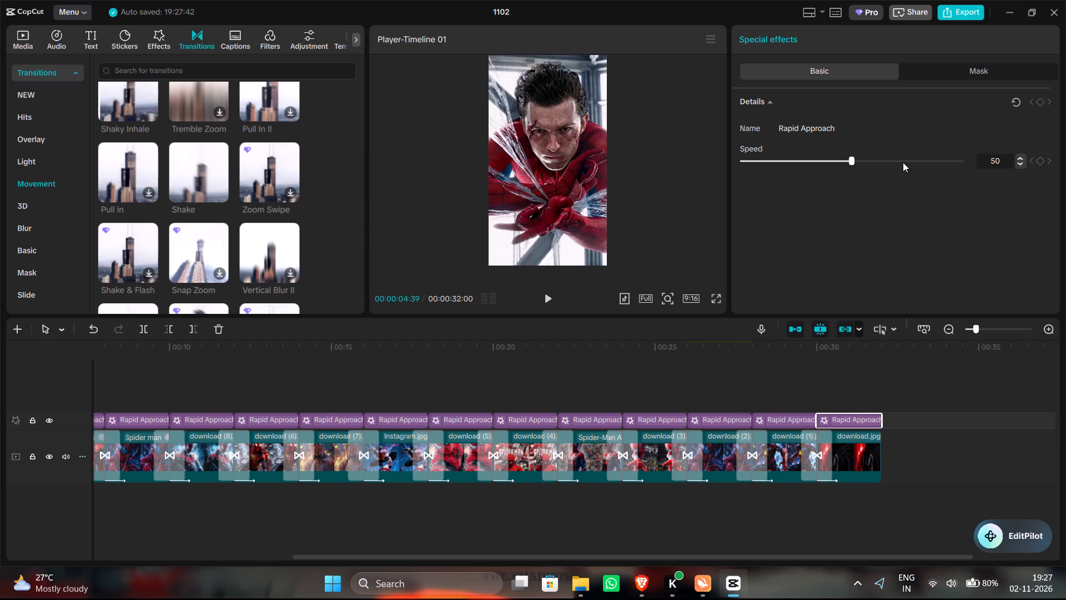
drag(903, 162, 895, 161)
drag(895, 161, 896, 161)
click(820, 189)
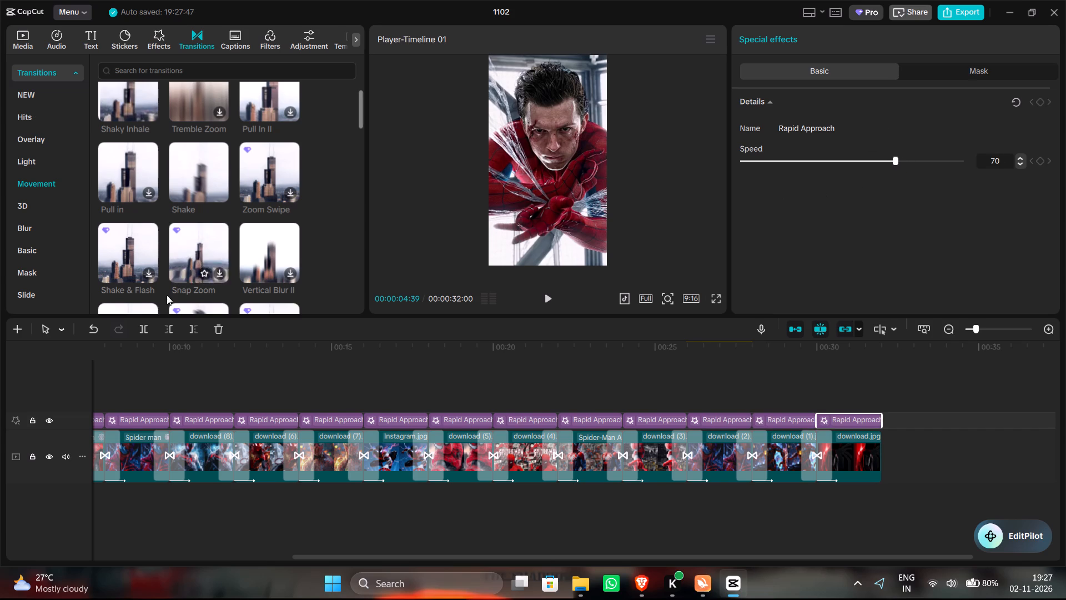
Play the video from the beginning, then replay the part from about 24 seconds to check the download (3) and download (2) clips.
click(118, 376)
drag(118, 376, 58, 371)
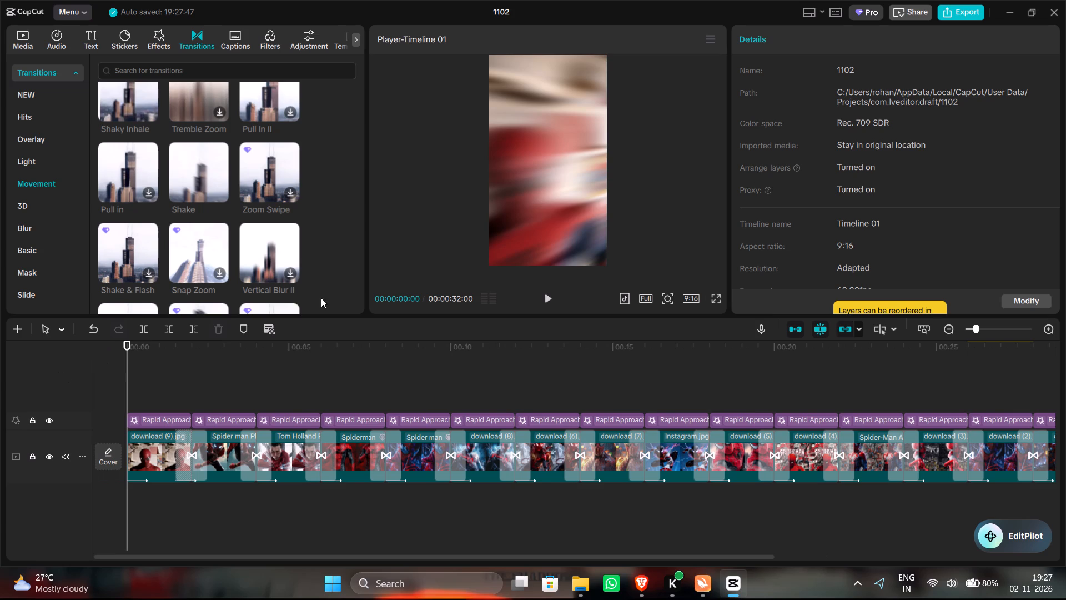
key(space)
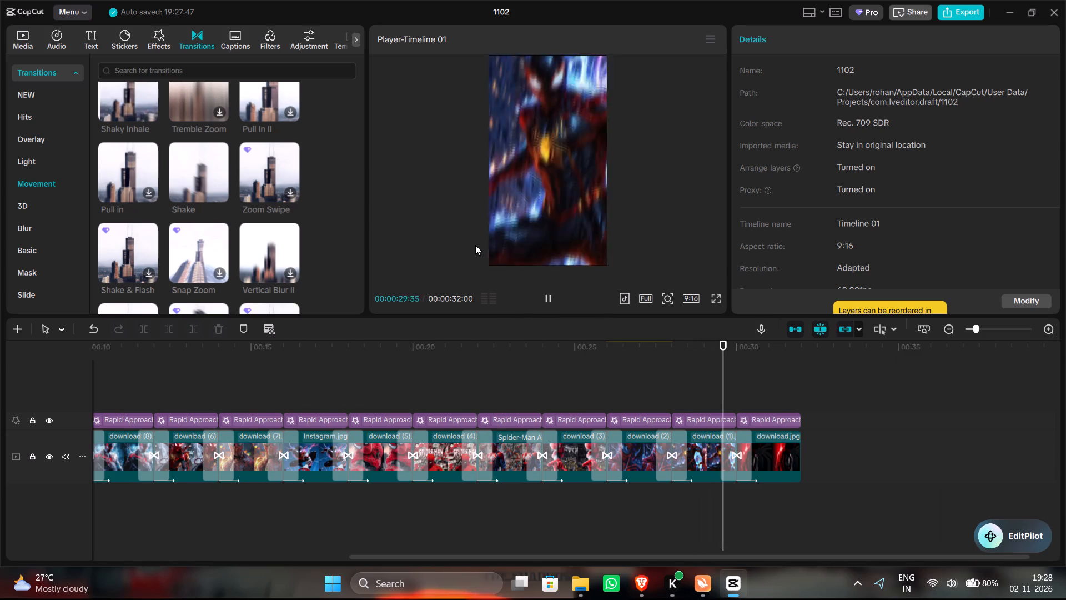
click(564, 386)
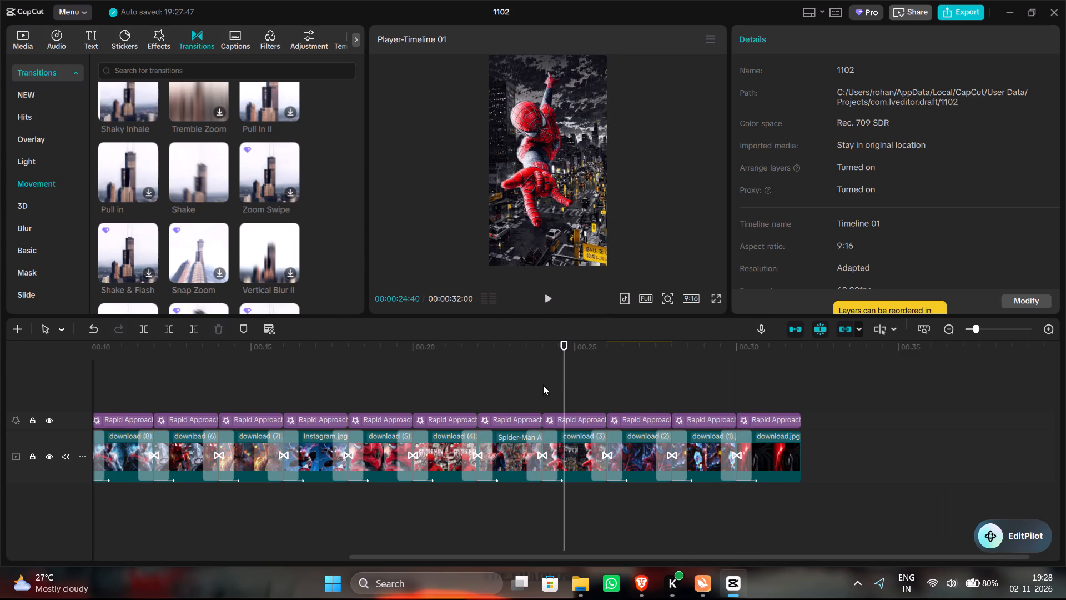
key(space)
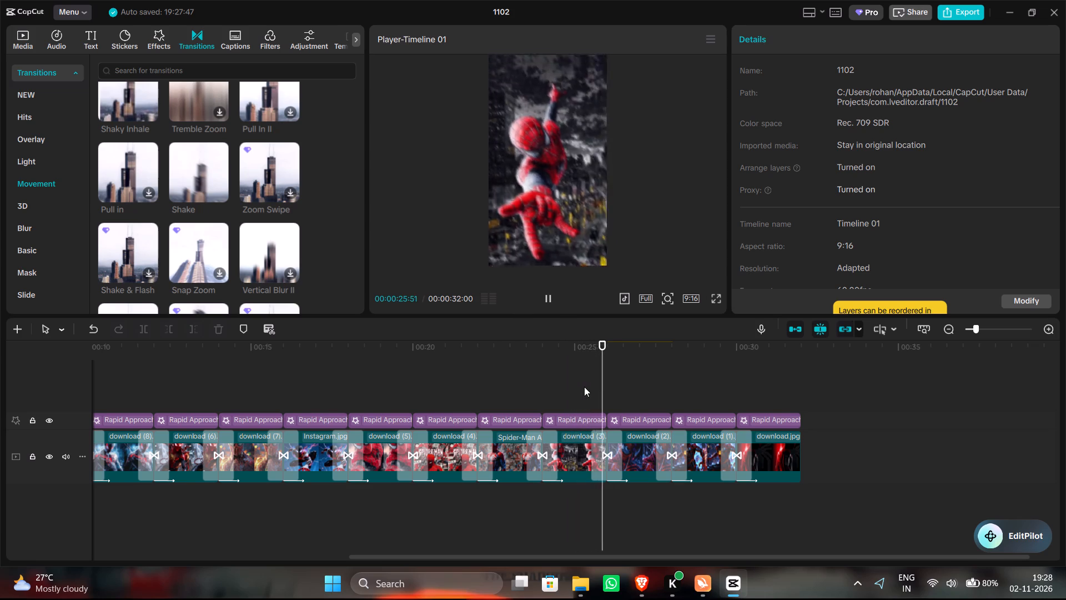
key(space)
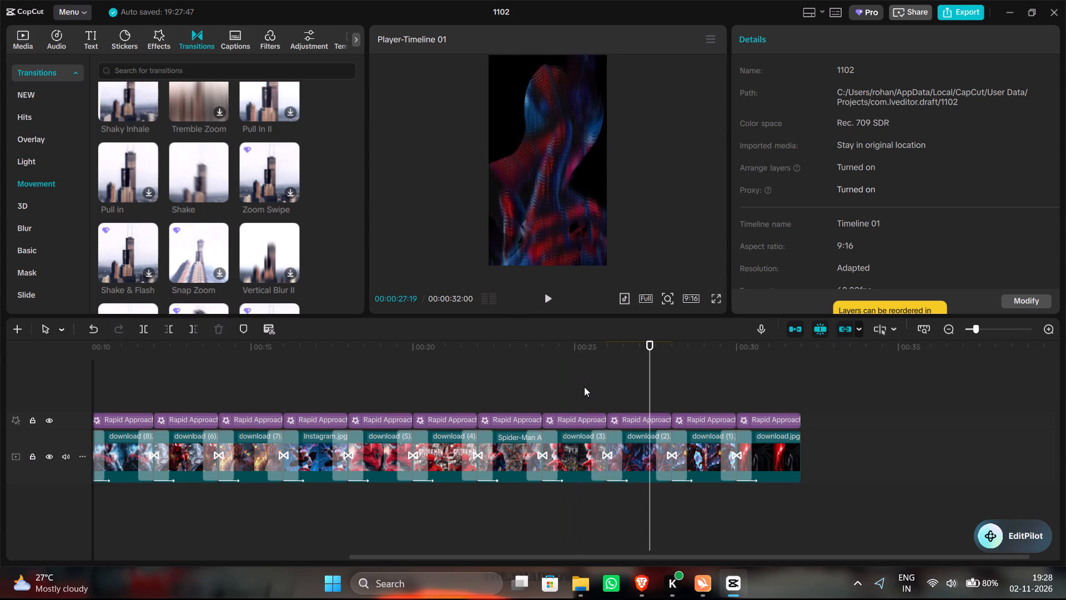
key(space)
key(space)
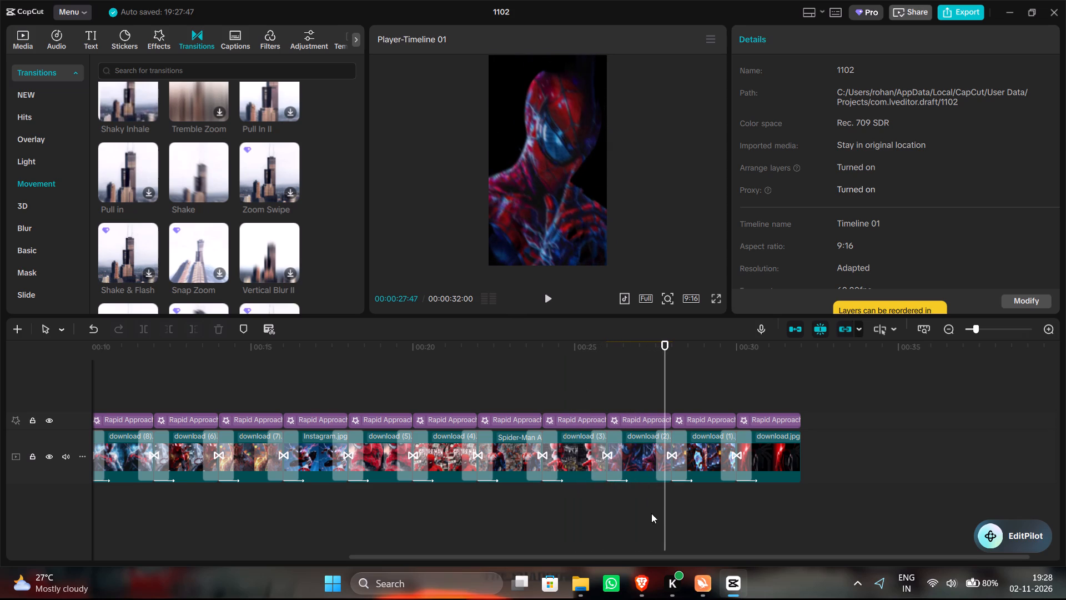
Turn off background removal on the download (2) clip and play it back briefly from there.
click(638, 471)
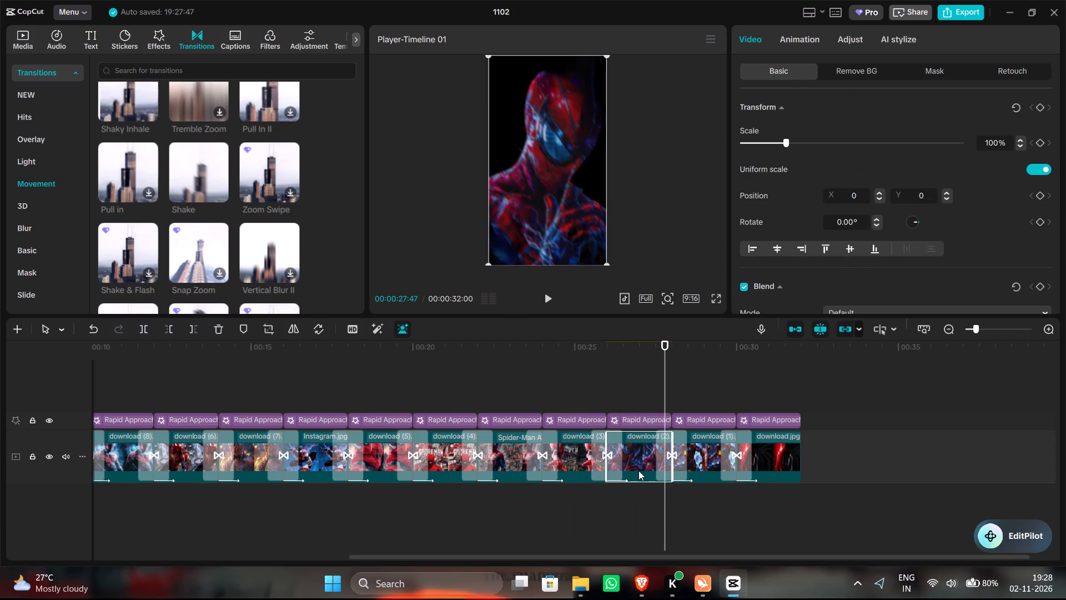
click(397, 329)
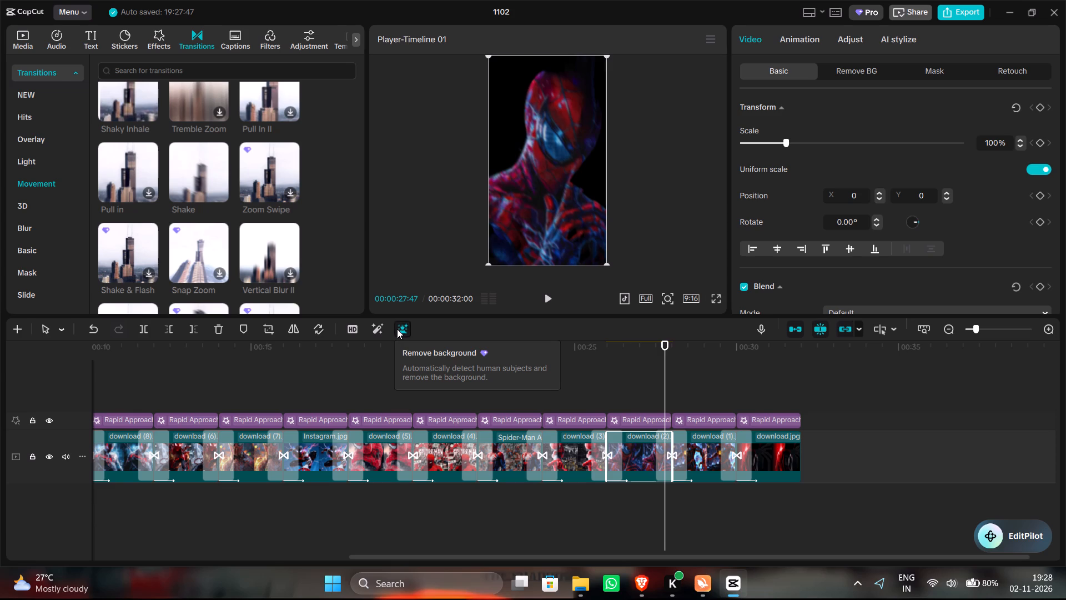
click(571, 365)
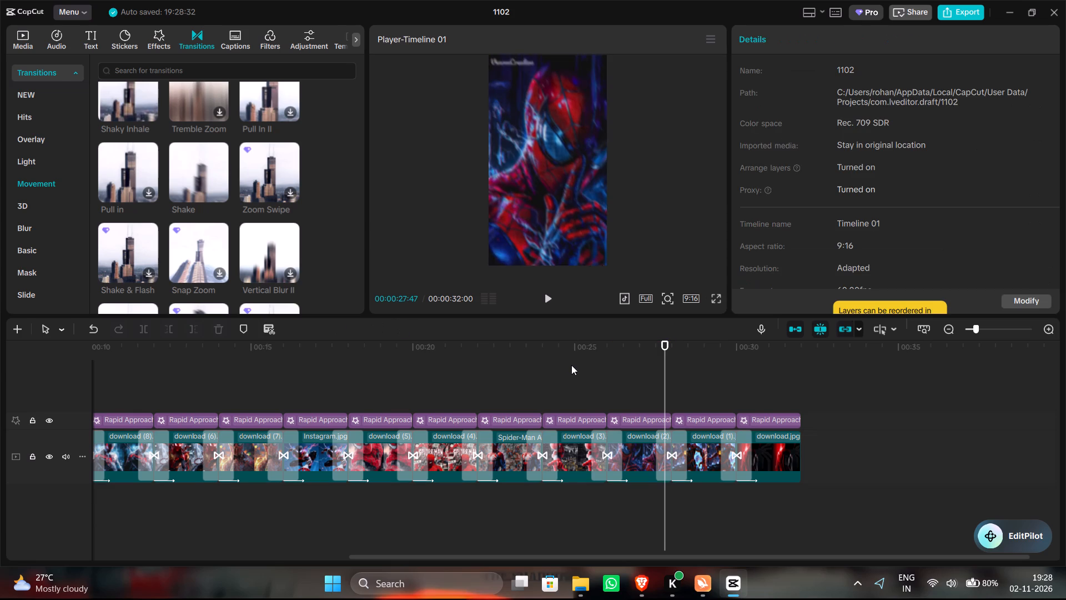
key(space)
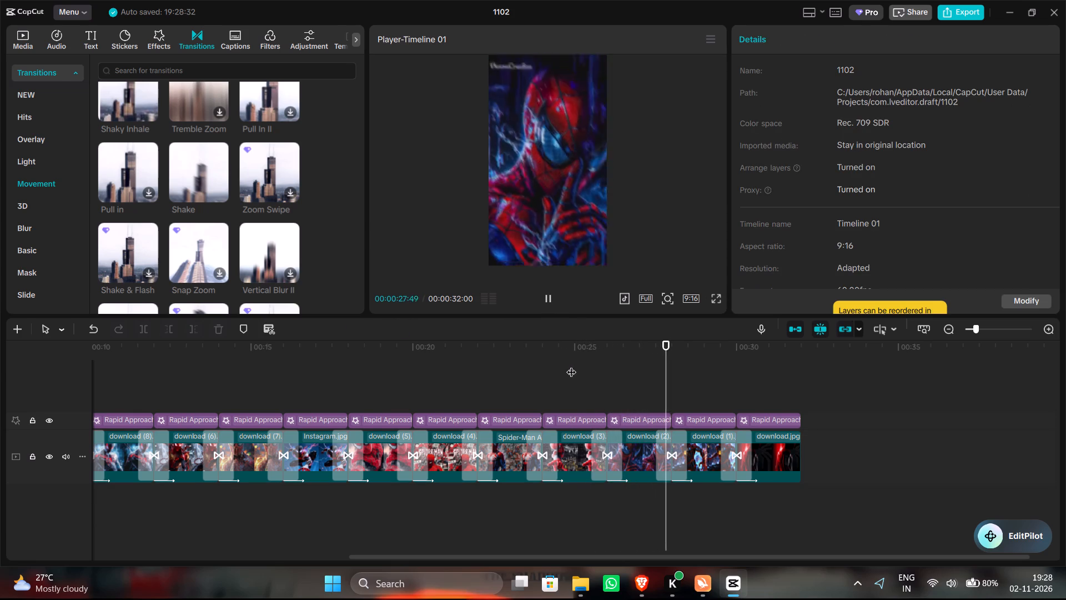
key(space)
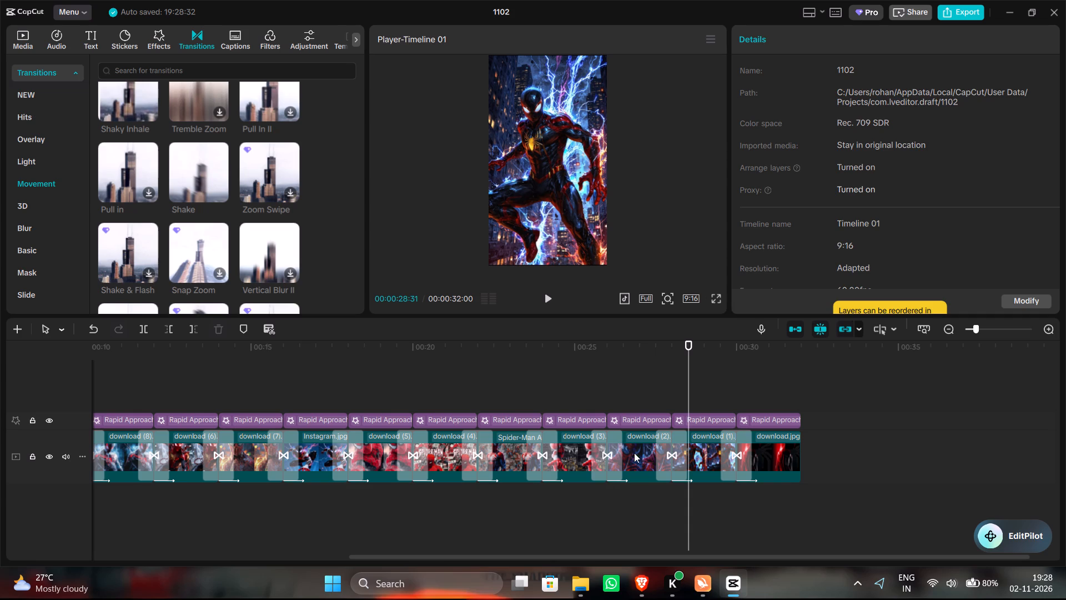
Look through the basic video settings of the download (2) clip, including the Canvas background options.
click(637, 454)
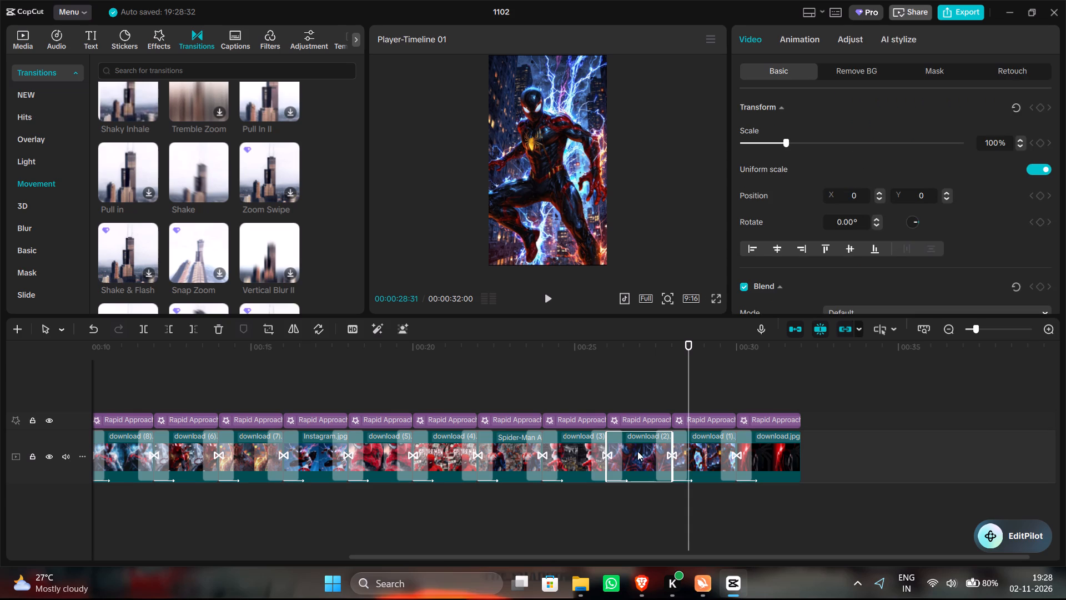
click(624, 387)
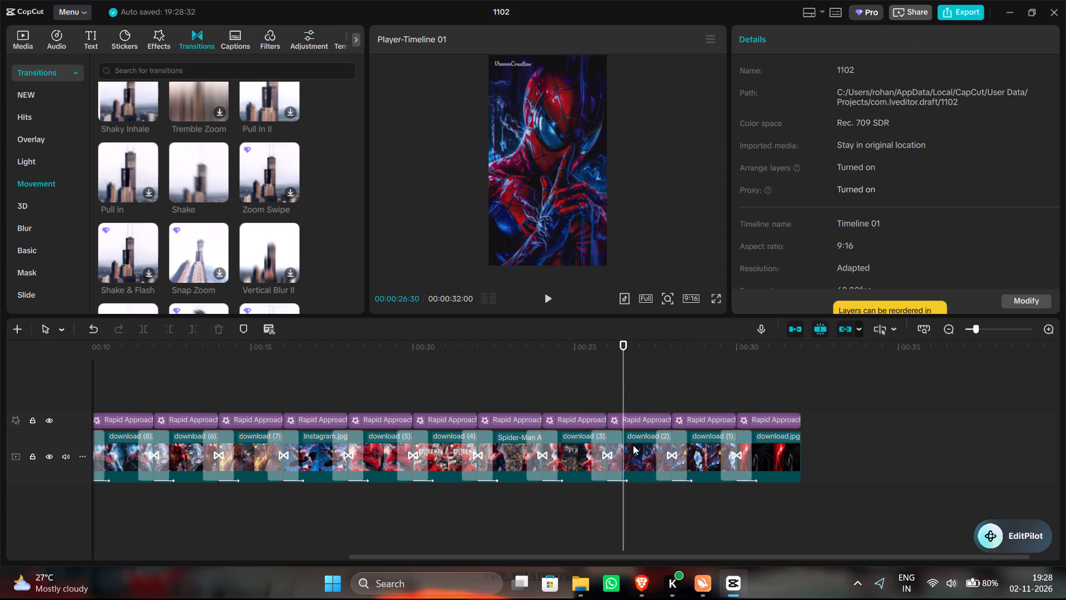
click(636, 458)
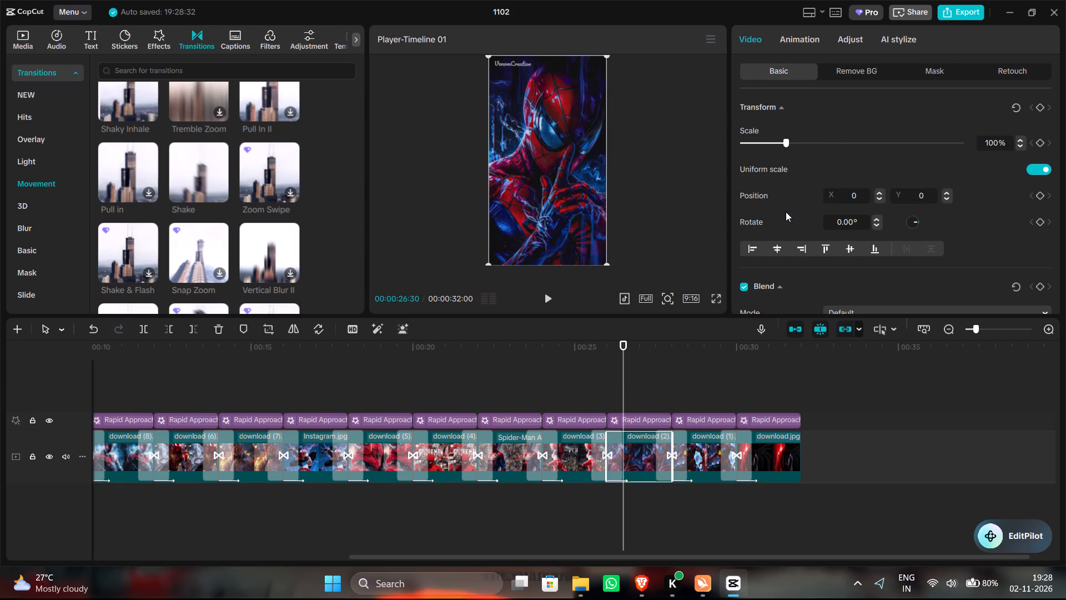
scroll(786, 242, down, 5)
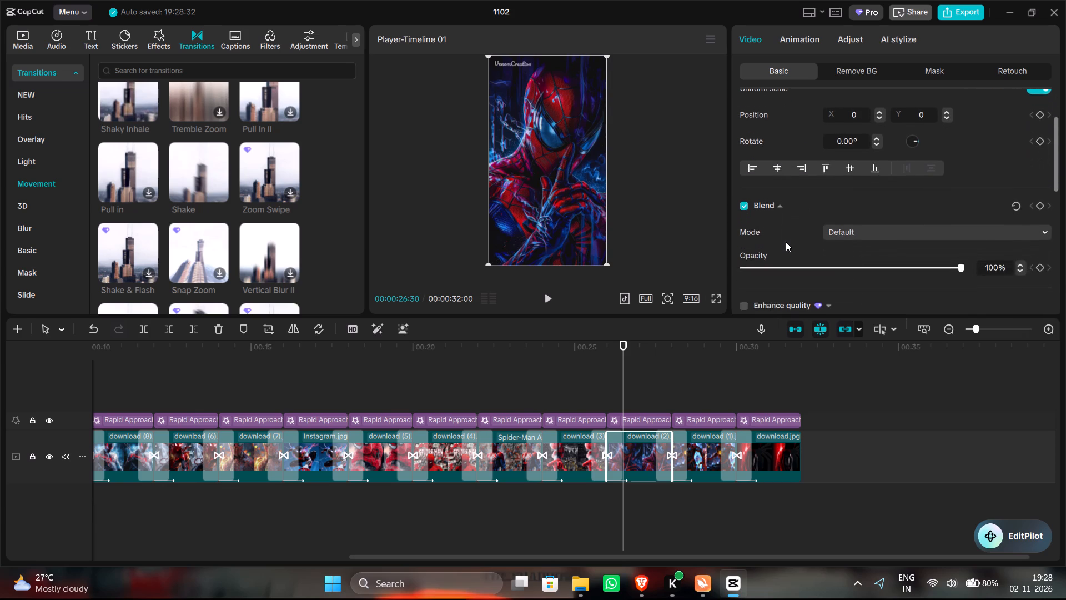
scroll(786, 242, down, 6)
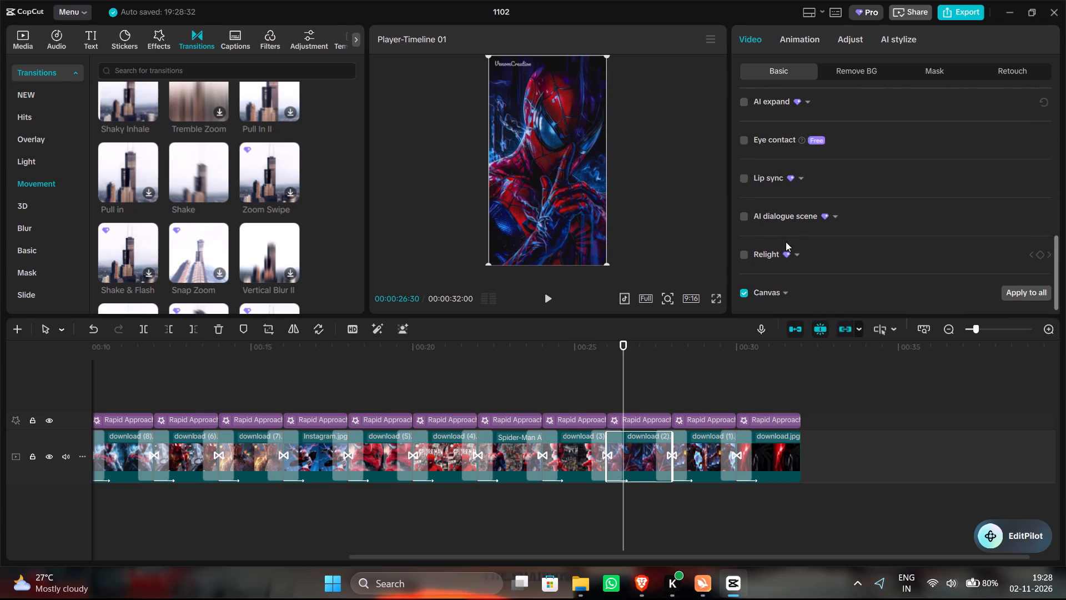
click(782, 298)
scroll(782, 298, down, 3)
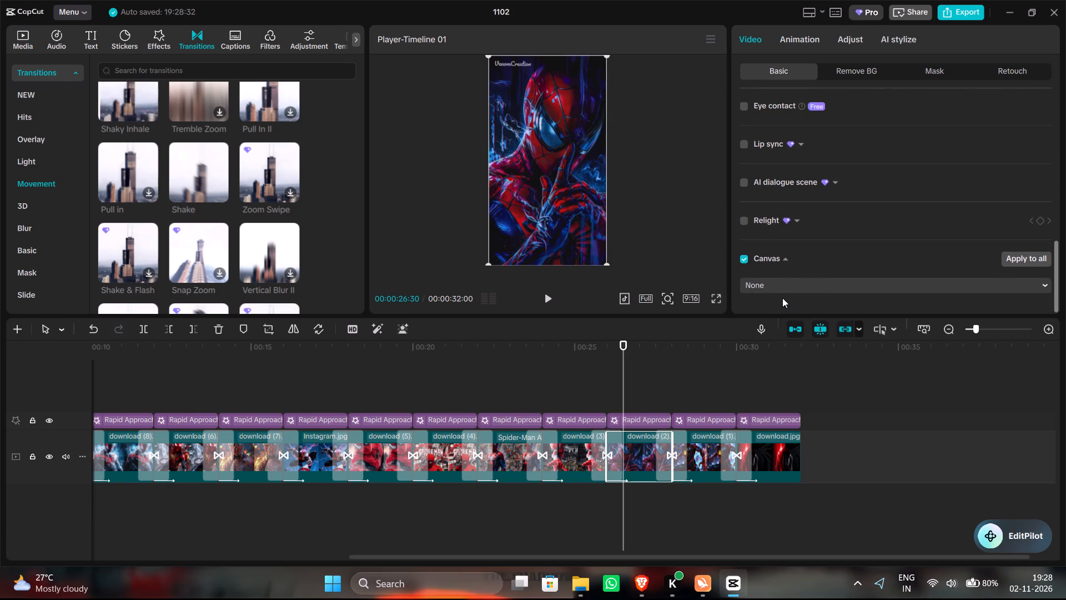
click(785, 279)
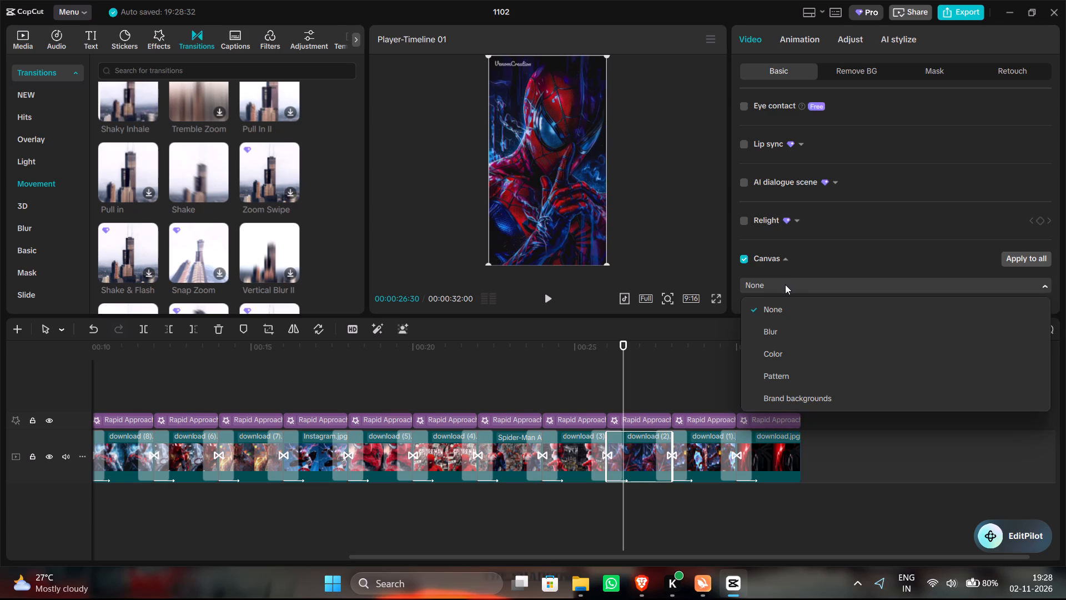
scroll(785, 284, up, 1)
Enable Custom removal on the download (2) clip and brush over the text watermark at the image's top with brush size 20.
click(848, 61)
click(848, 65)
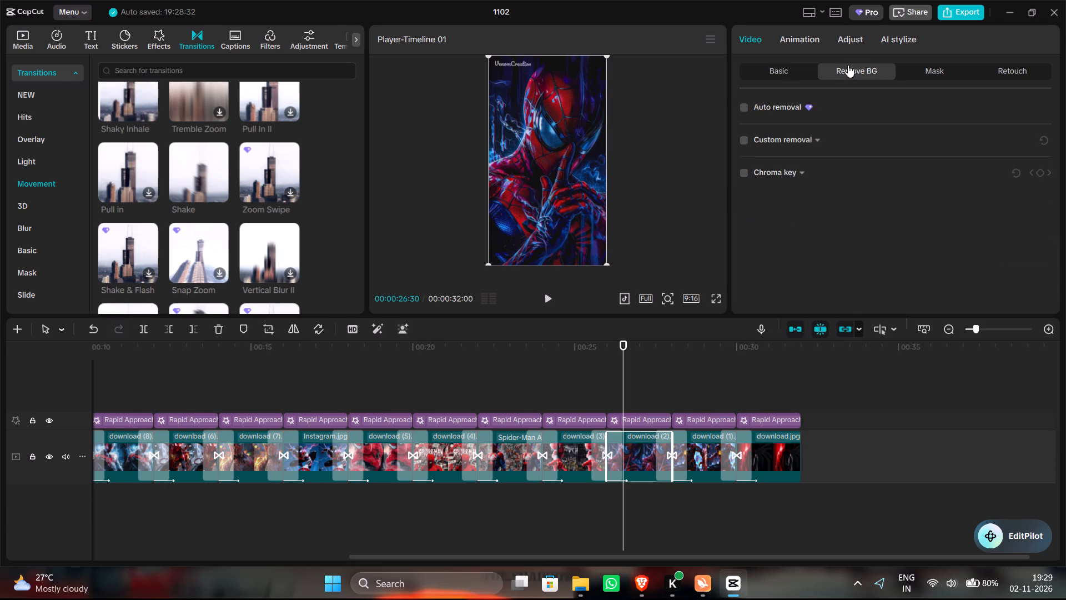
click(753, 138)
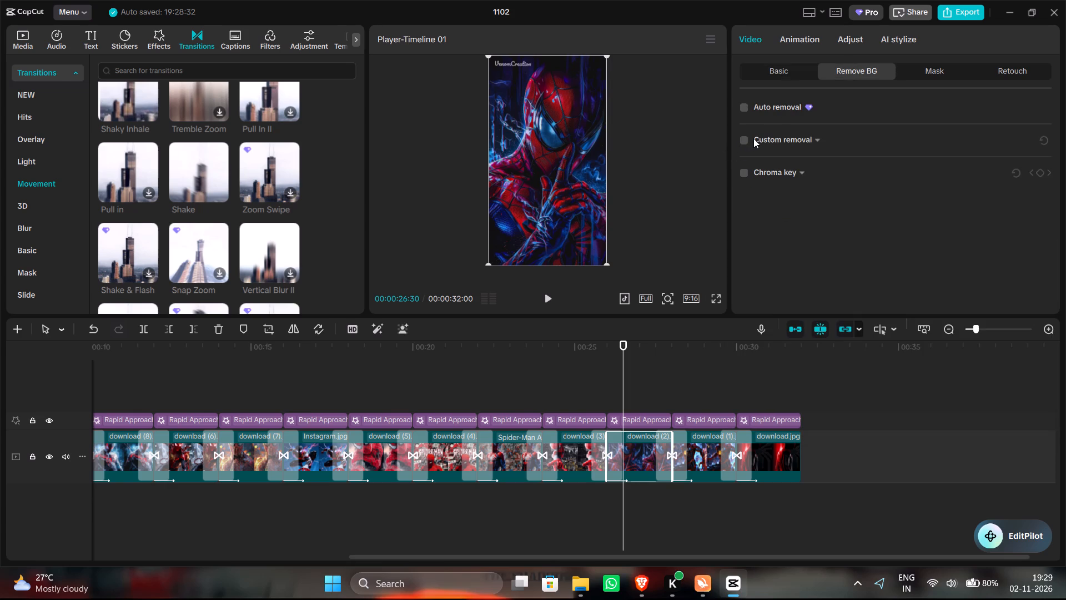
click(744, 139)
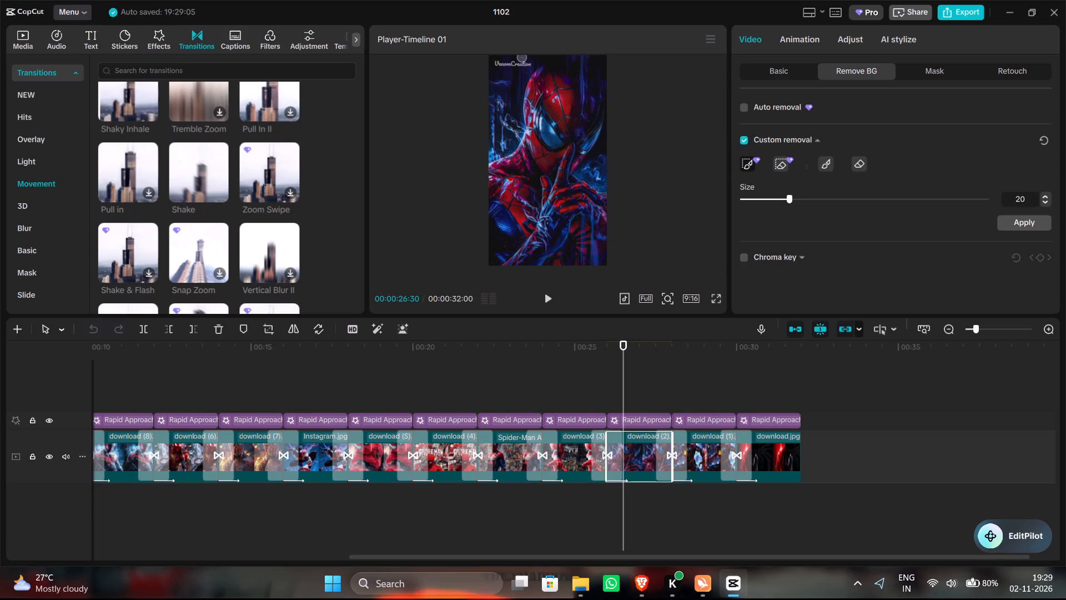
drag(532, 64, 523, 64)
drag(523, 64, 495, 63)
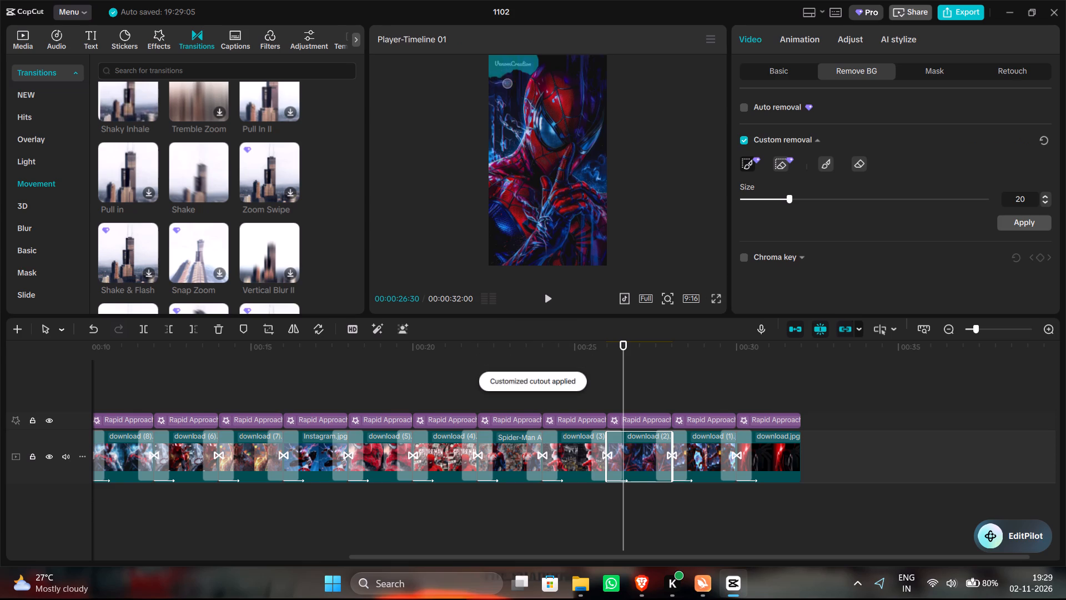
click(431, 127)
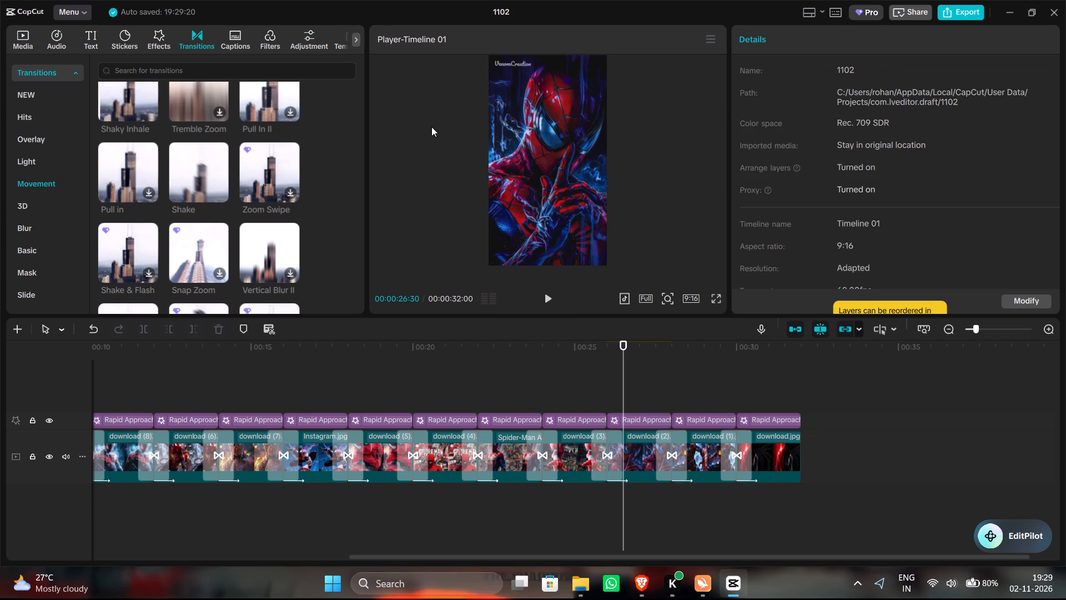